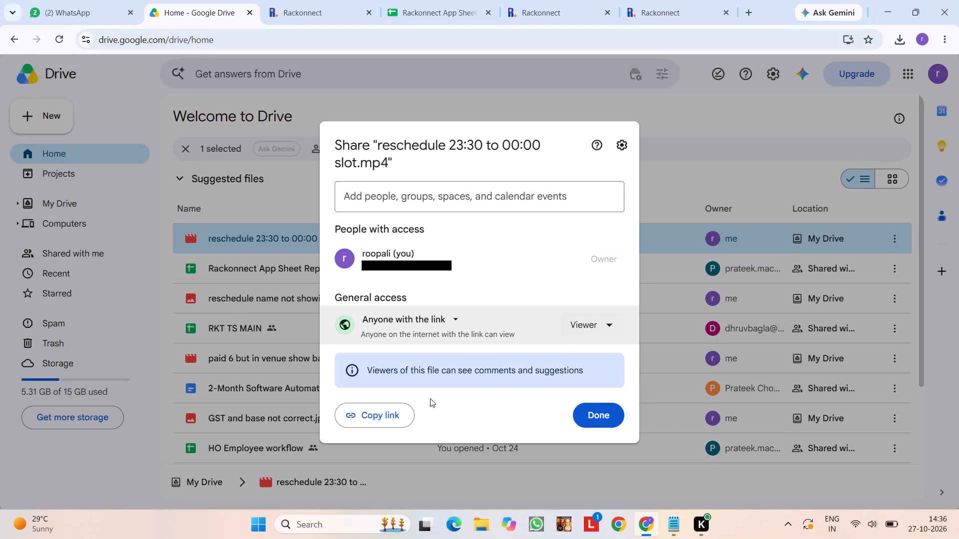
# Finish and close the sharing settings for the video "reschedule 23:30 to 00:00 slot.mp4".
pyautogui.click(602, 425)
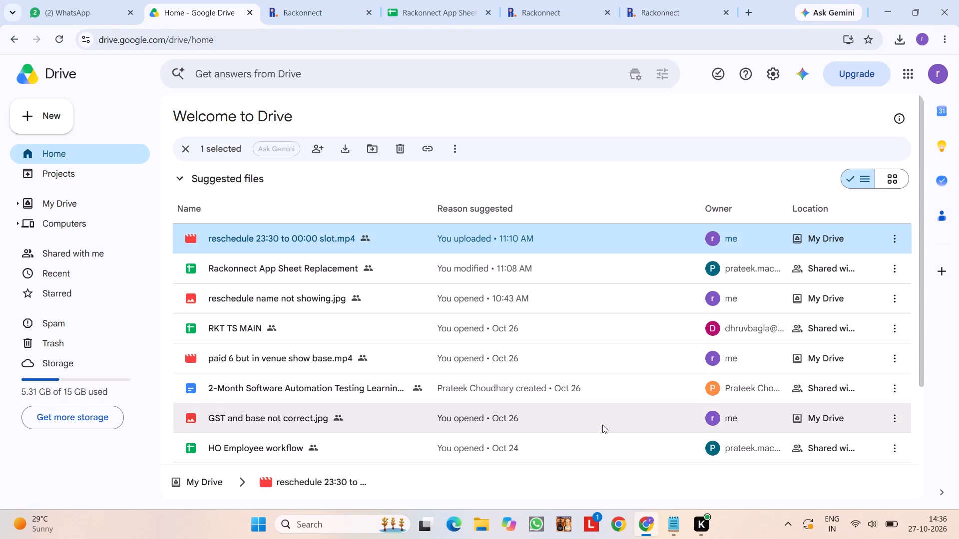
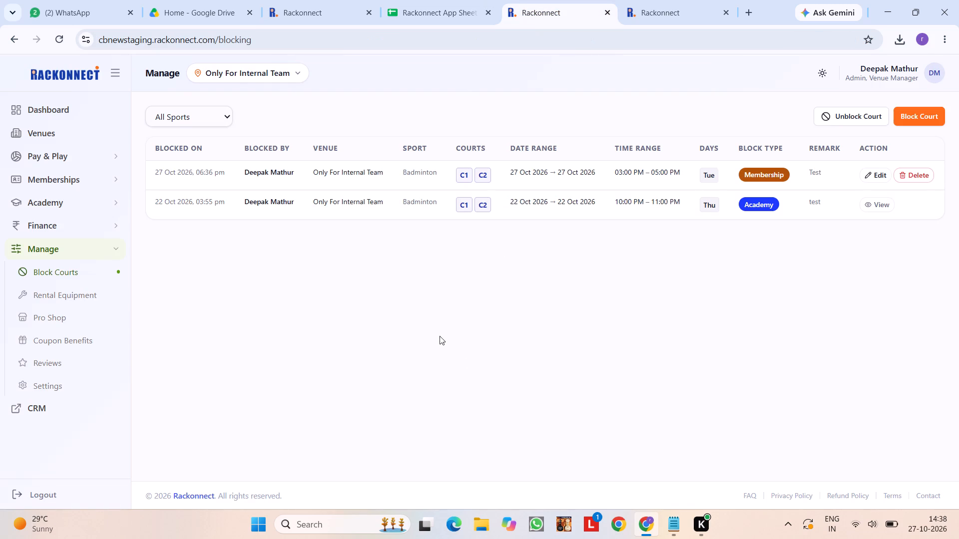
# Look through the reported bugs in the Rackonnect-App_Bugs sheet of the Rackonnect App Sheet Replacement spreadsheet.
pyautogui.click(425, 0)
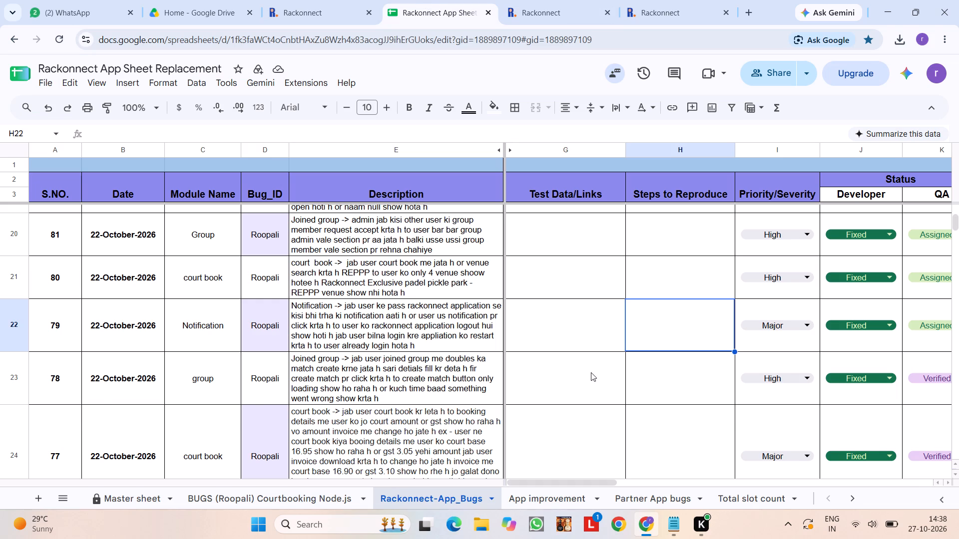
pyautogui.scroll(10, 591, 372)
pyautogui.scroll(-2, 591, 372)
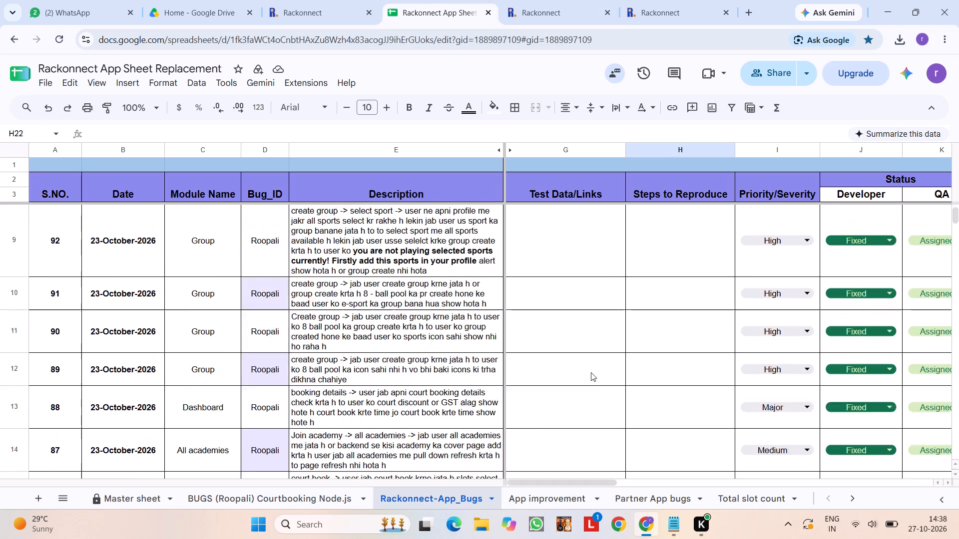
pyautogui.scroll(-7, 591, 372)
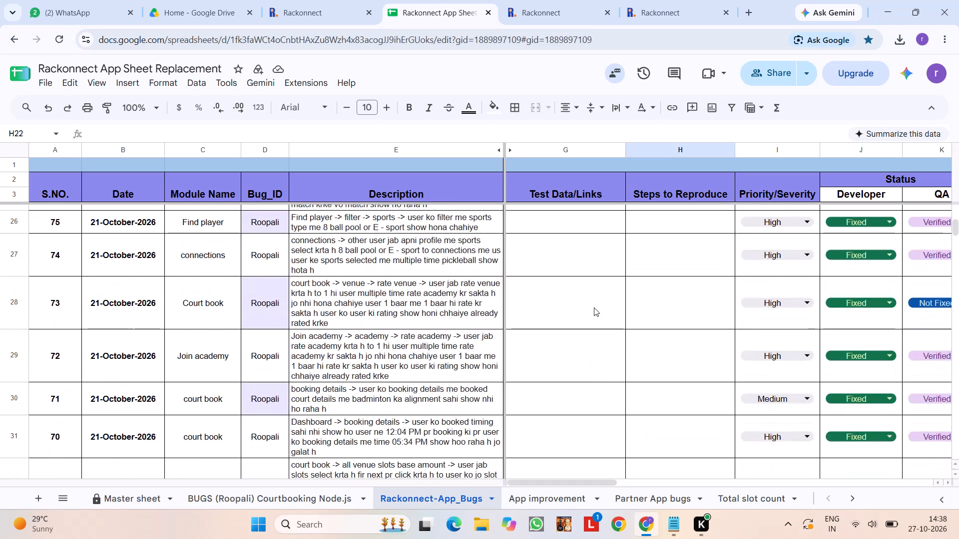
# Switch to the vm.rackonnect.com slot management page showing the Badminton synthetic courts.
pyautogui.click(336, 0)
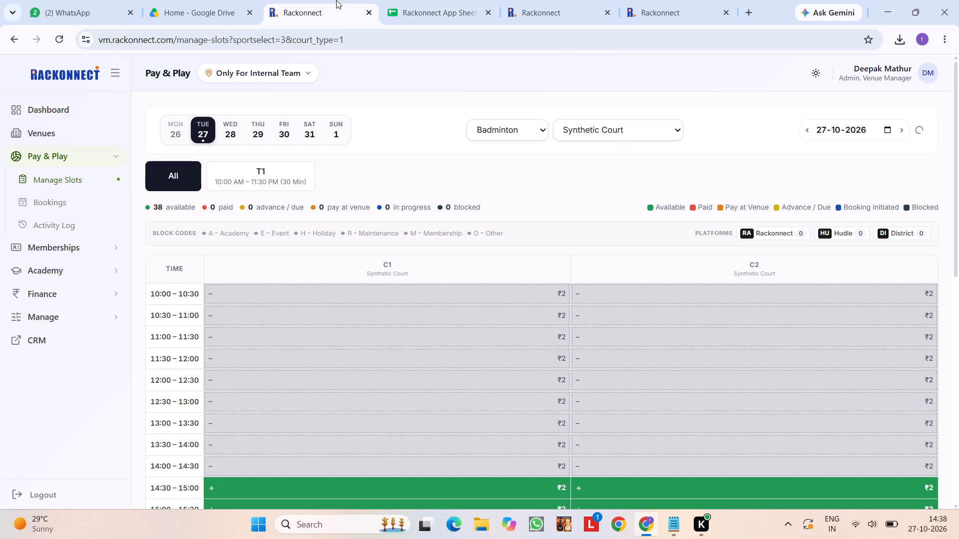
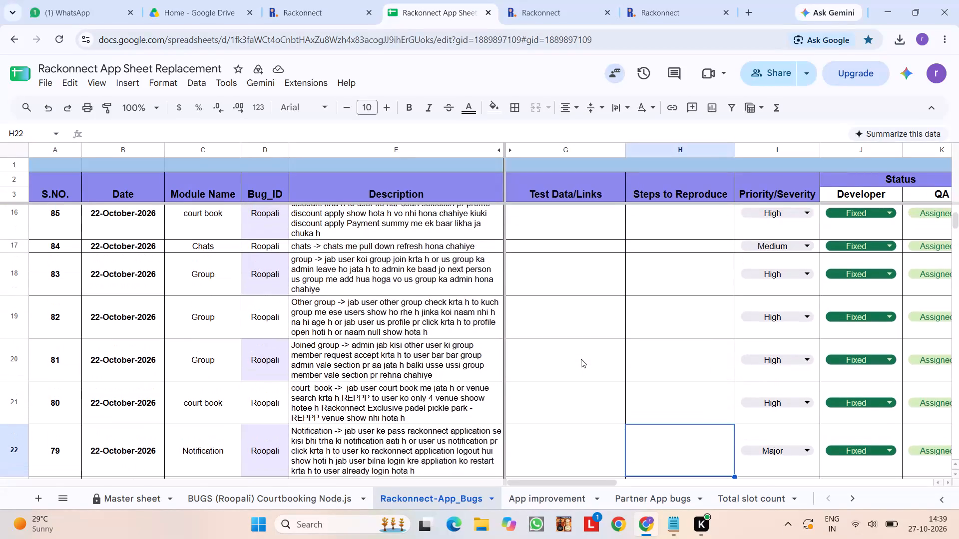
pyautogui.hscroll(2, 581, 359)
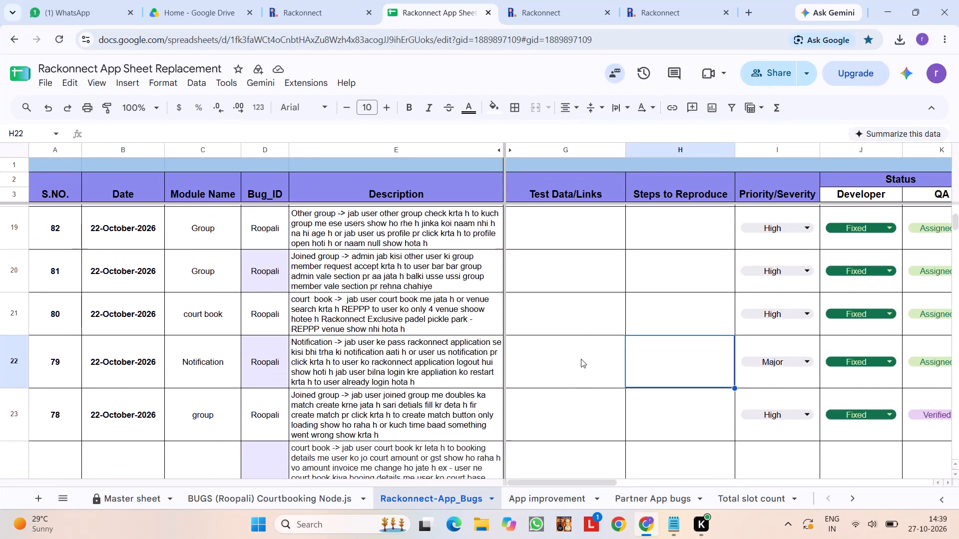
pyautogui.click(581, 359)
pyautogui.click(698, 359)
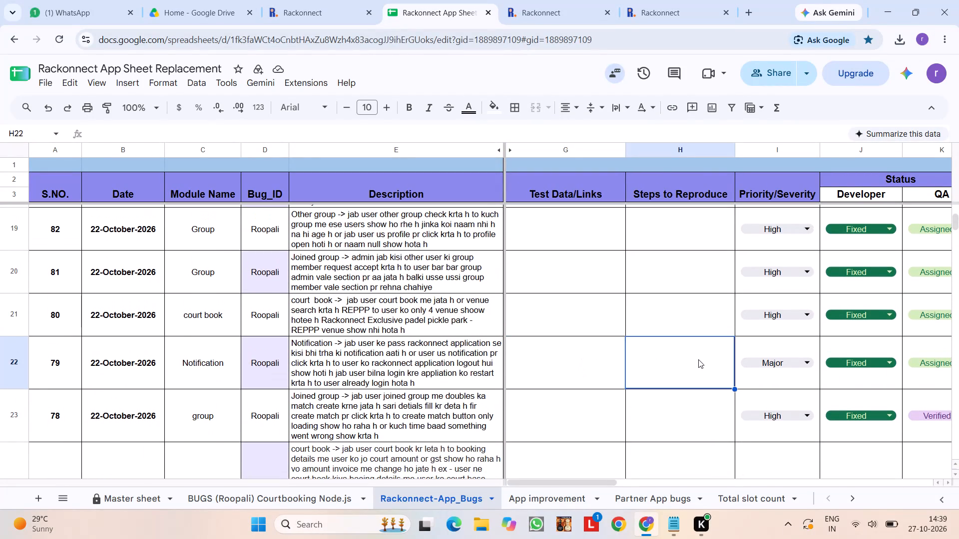
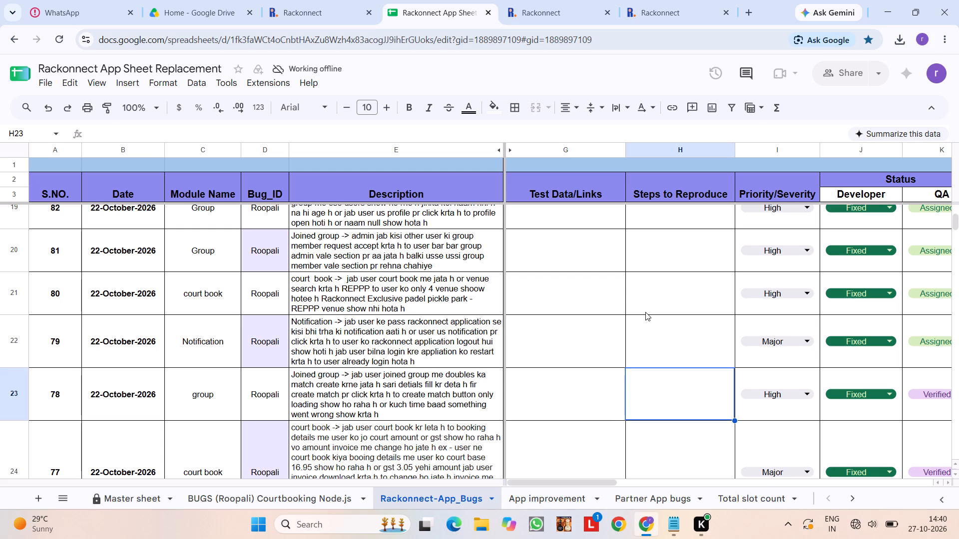
# Switch to Notepad to review the written bug notes and their verification statuses.
pyautogui.hotkey('alt', 'Tab')
pyautogui.hotkey('alt', 'Tab')
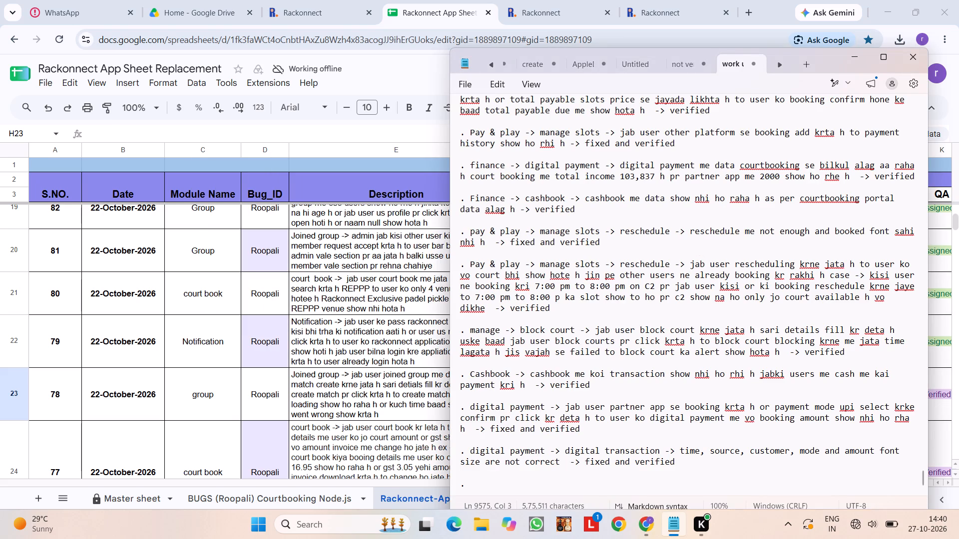
# Return to the Rackonnect-App_Bugs sheet in Chrome and select the Test Data/Links cell G23 for bug 78.
pyautogui.hotkey('alt', 'Tab')
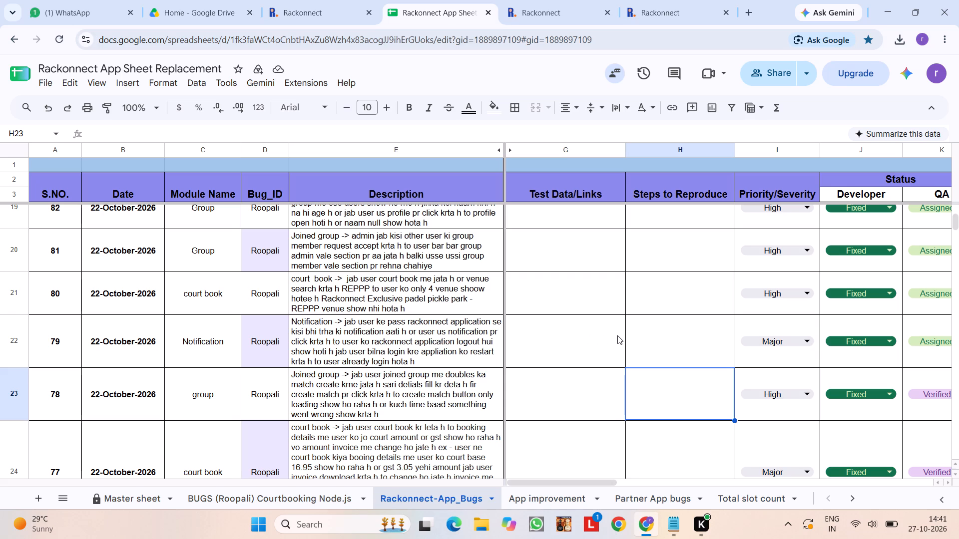
pyautogui.click(570, 378)
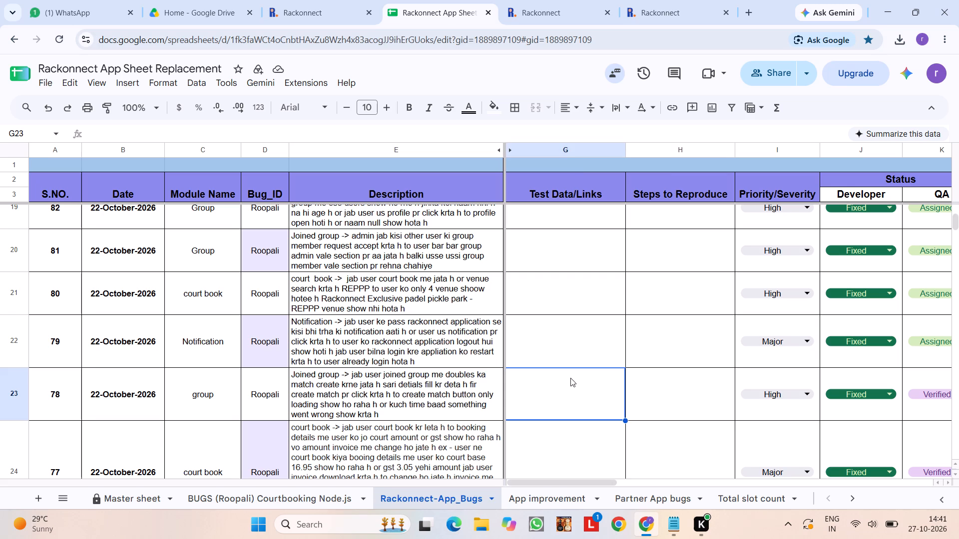
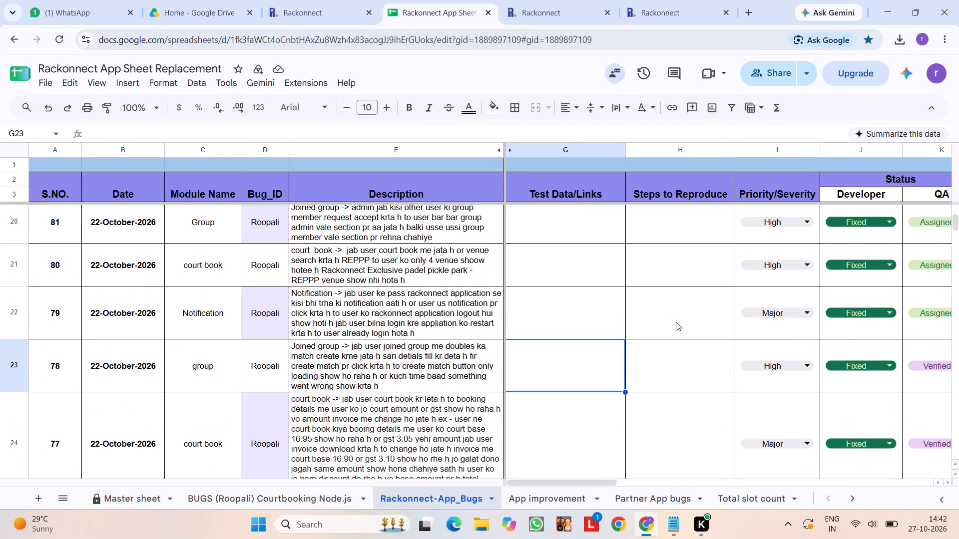
# Review the logged bug descriptions and developer and QA statuses around bugs 74 to 83 in the Rackonnect-App_Bugs sheet.
pyautogui.scroll(-1, 676, 322)
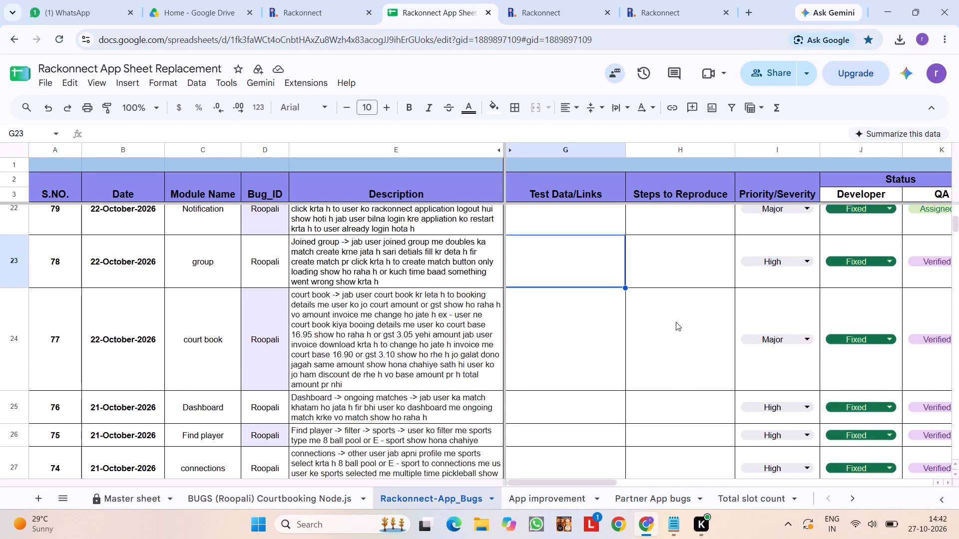
pyautogui.scroll(-1, 676, 322)
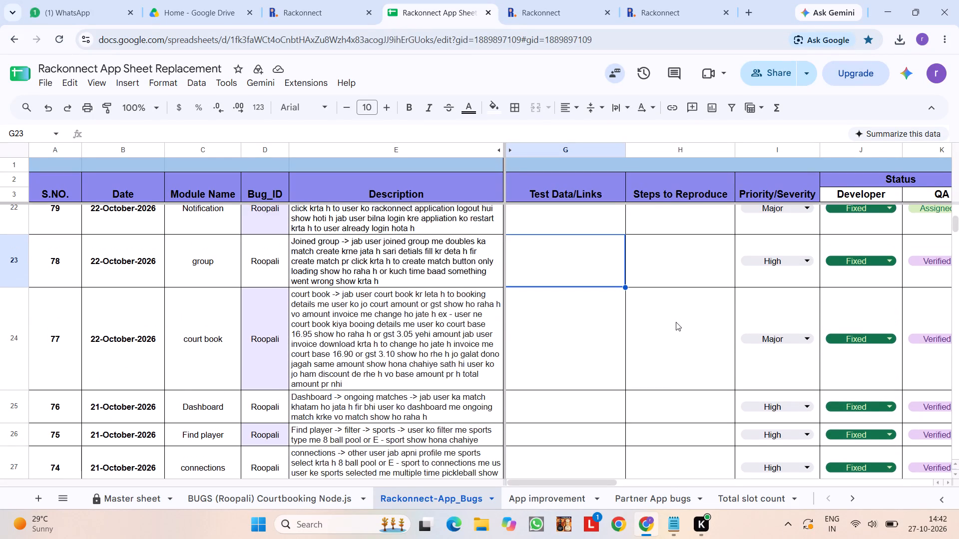
pyautogui.scroll(2, 676, 322)
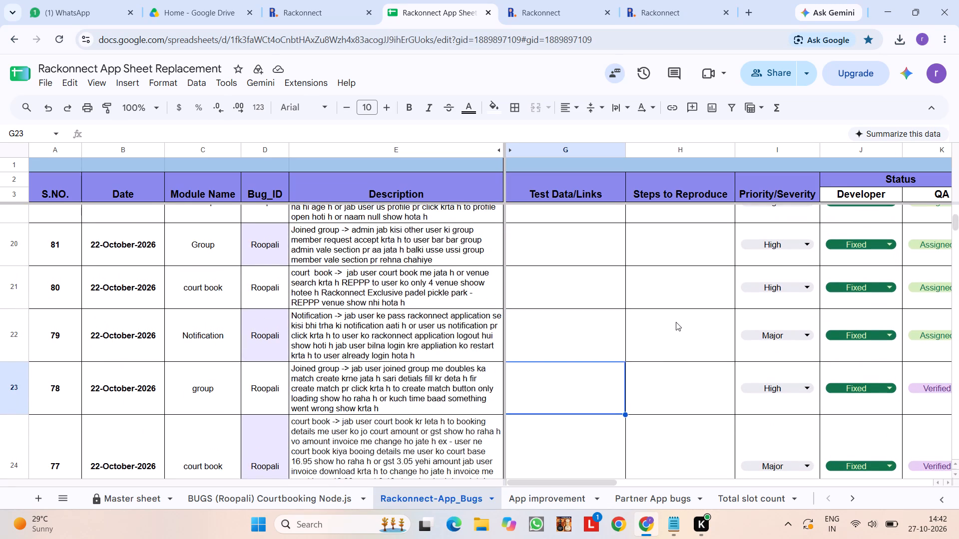
pyautogui.scroll(-1, 676, 322)
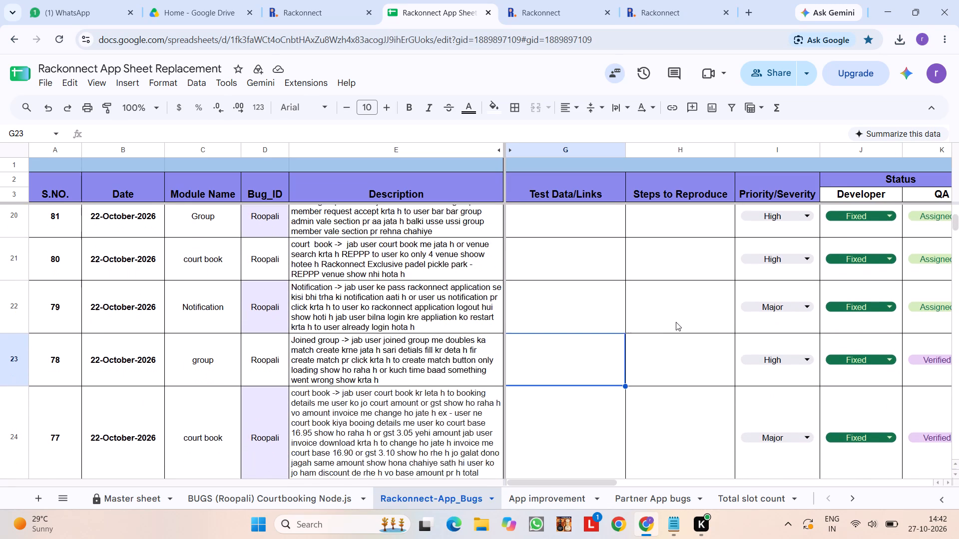
pyautogui.scroll(-1, 676, 322)
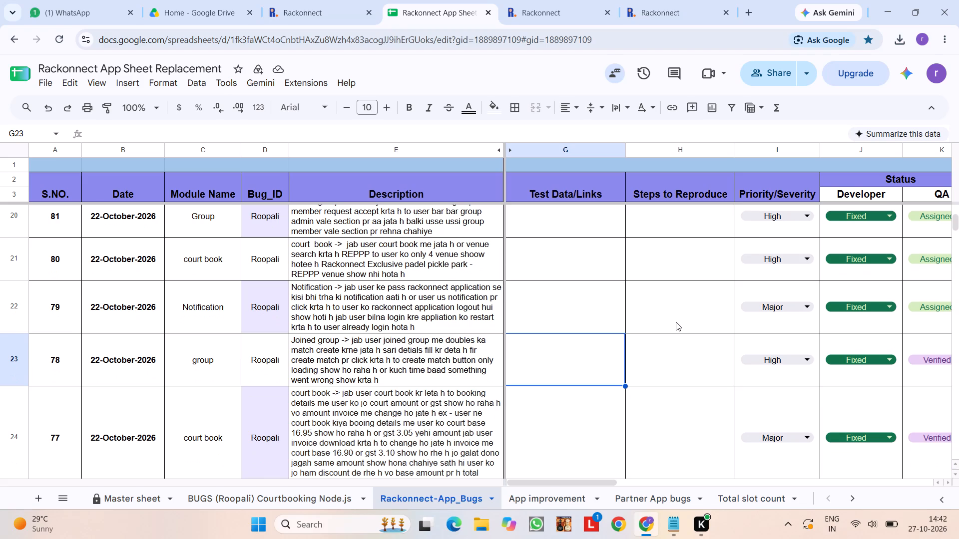
pyautogui.scroll(1, 676, 322)
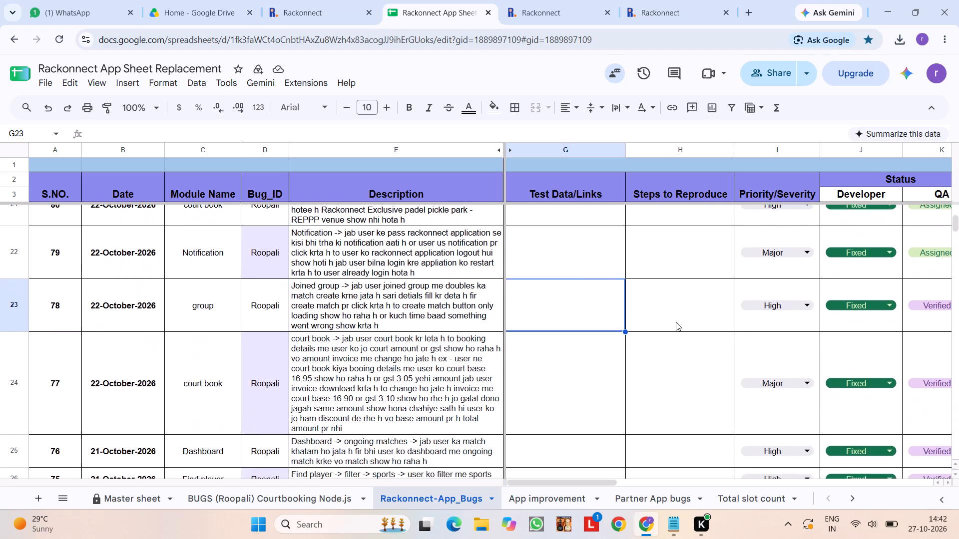
pyautogui.scroll(1, 676, 322)
pyautogui.hscroll(1, 676, 322)
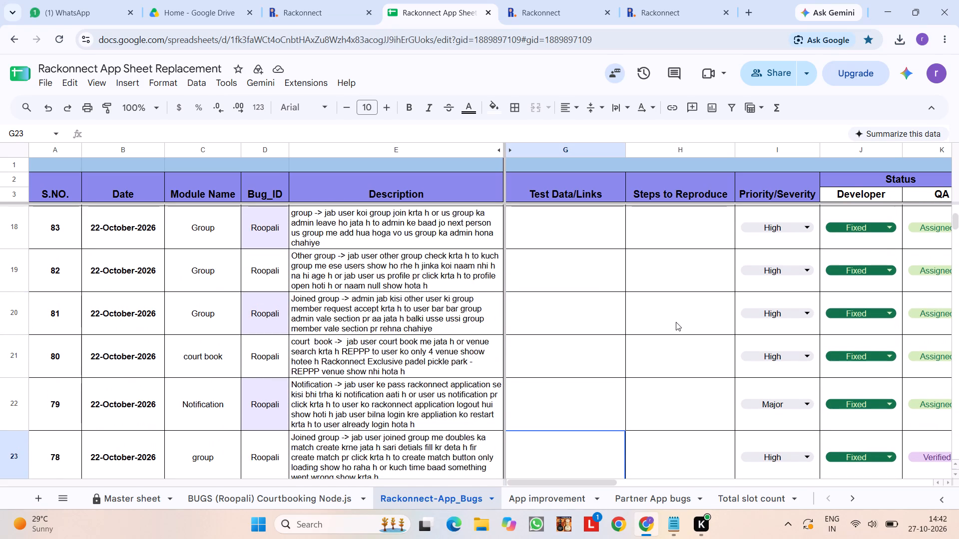
pyautogui.scroll(-3, 676, 322)
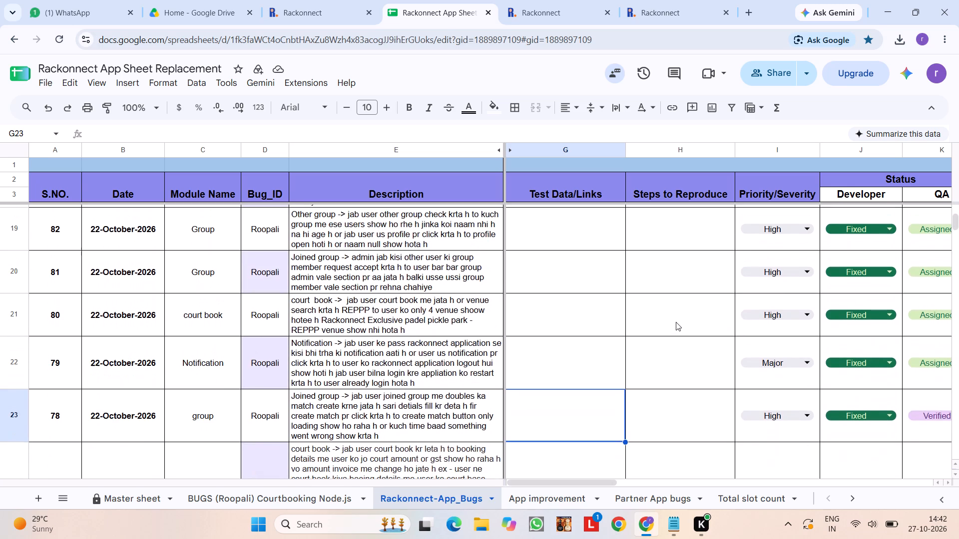
pyautogui.scroll(-2, 676, 322)
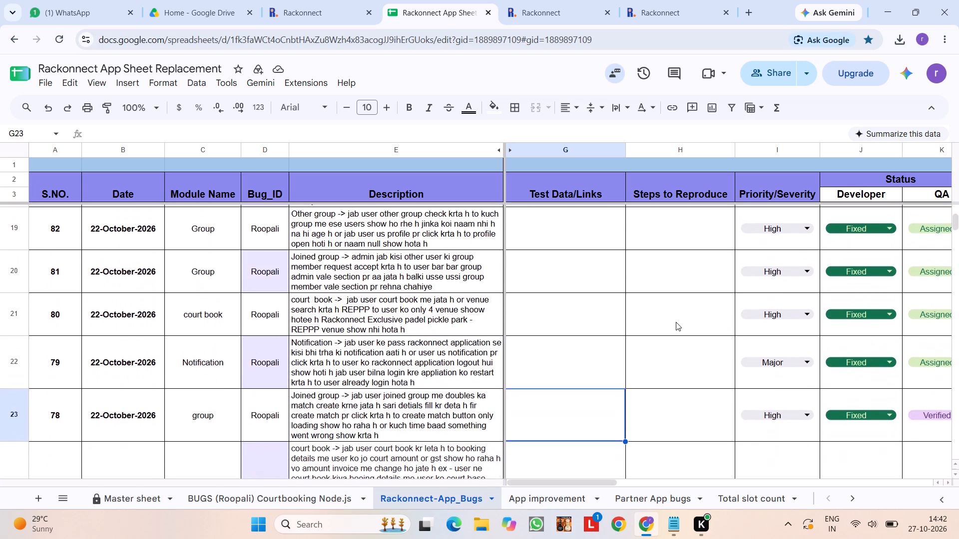
pyautogui.scroll(-1, 676, 322)
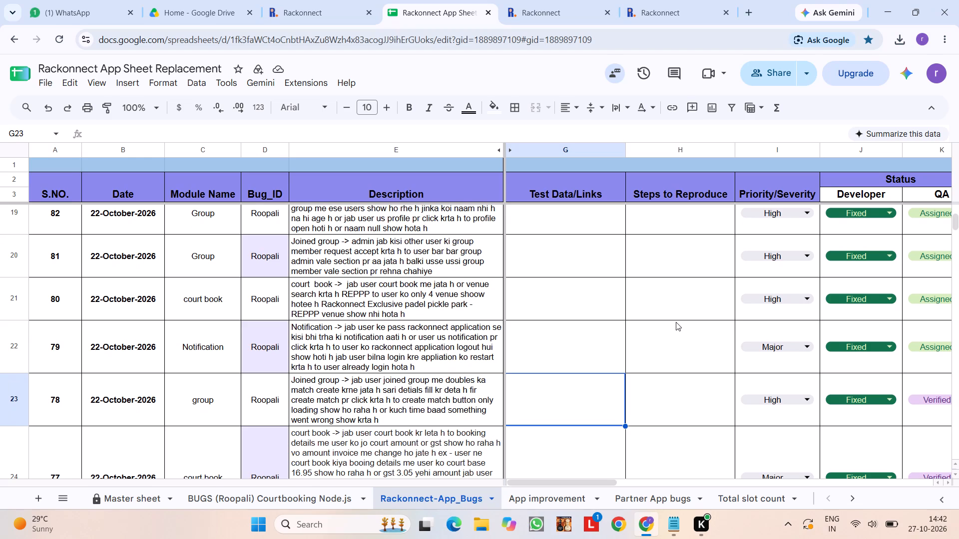
pyautogui.scroll(-2, 676, 322)
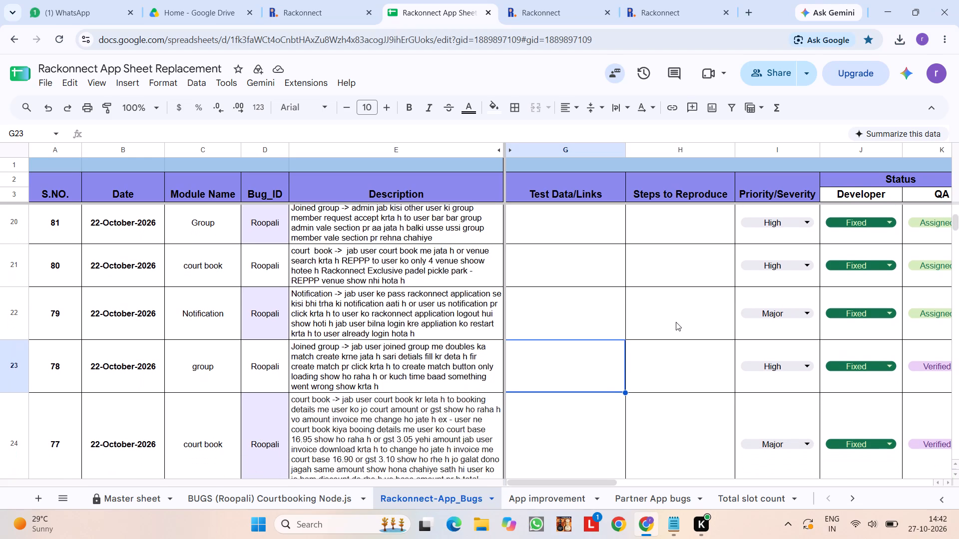
pyautogui.scroll(-4, 676, 322)
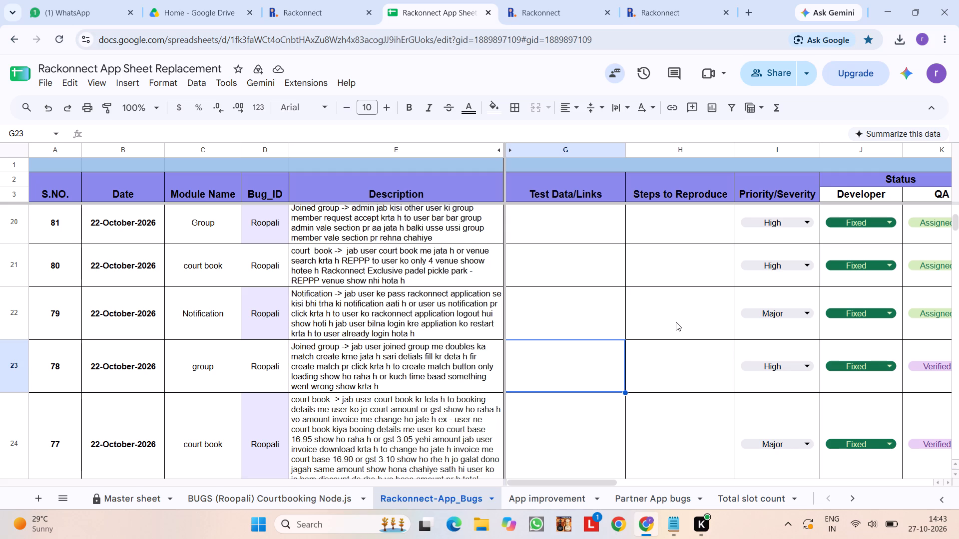
# Enter serial number 96 in cell A5, the empty row directly above bug 95, to start a new bug entry.
pyautogui.scroll(20, 676, 322)
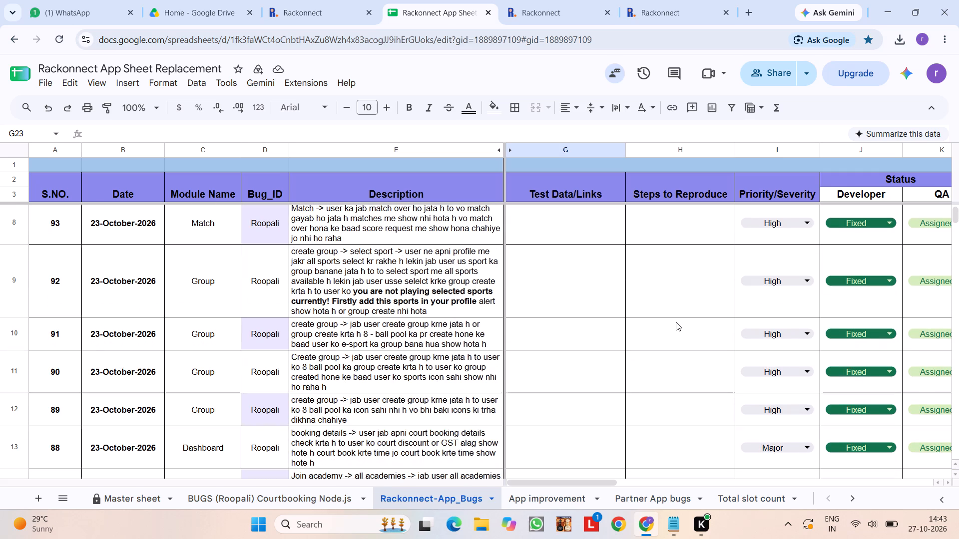
pyautogui.scroll(3, 676, 322)
pyautogui.click(61, 227)
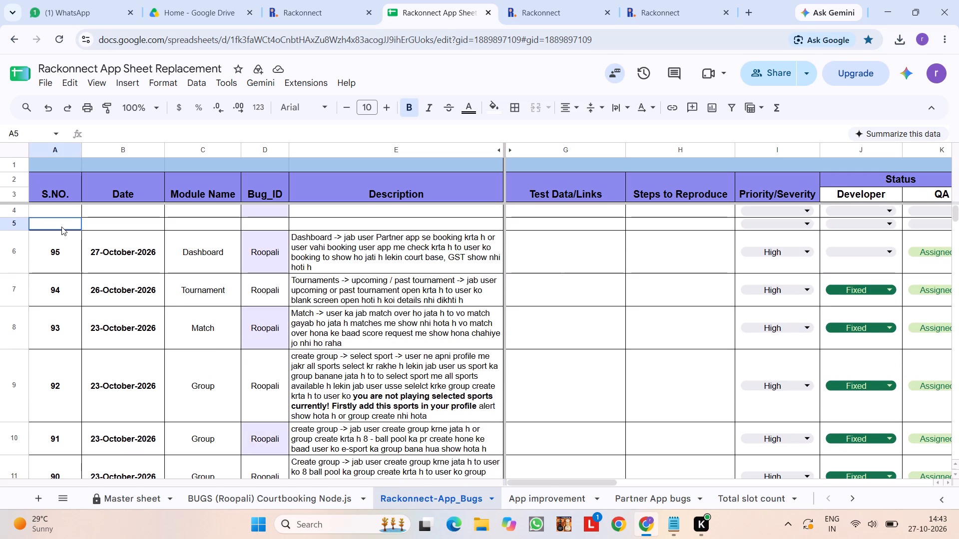
pyautogui.write('96')
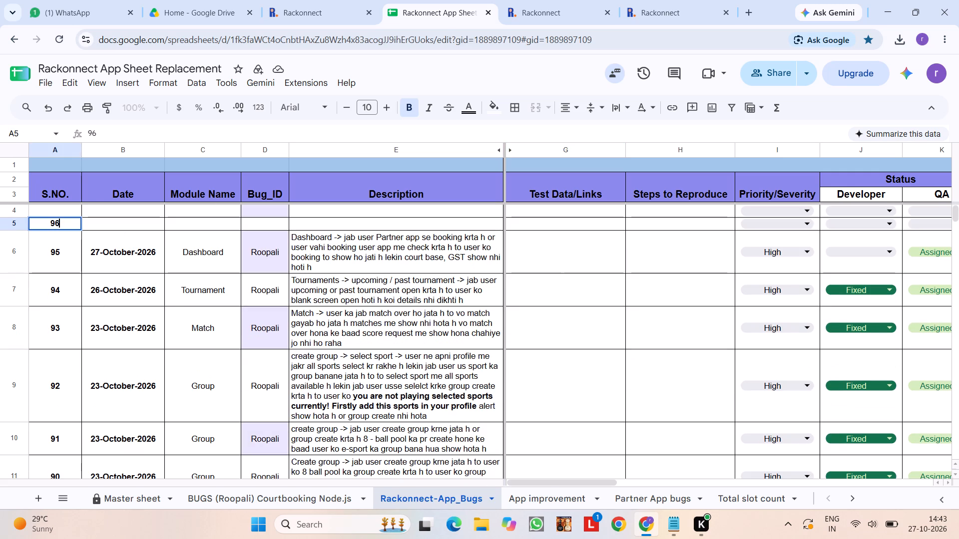
# Select the date cell B6 of bug 95.
pyautogui.click(127, 263)
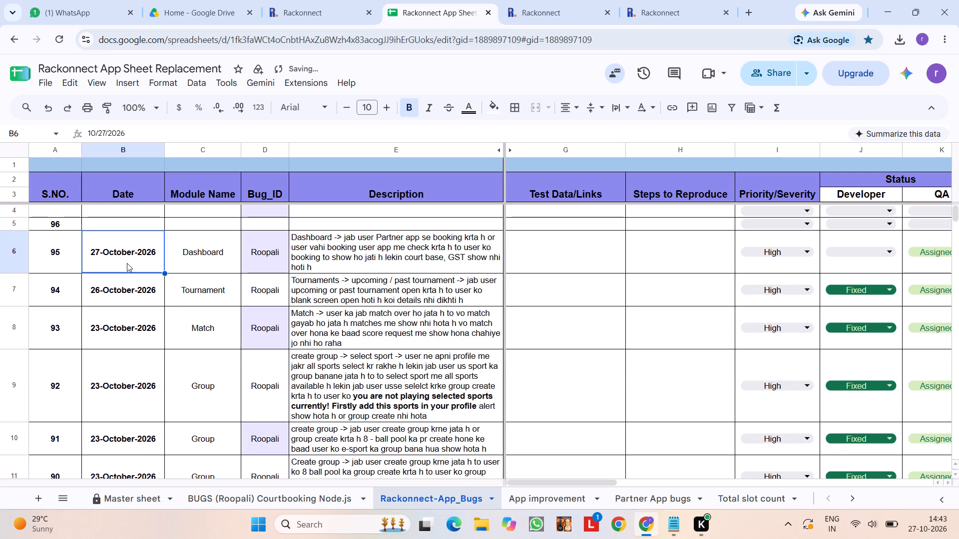
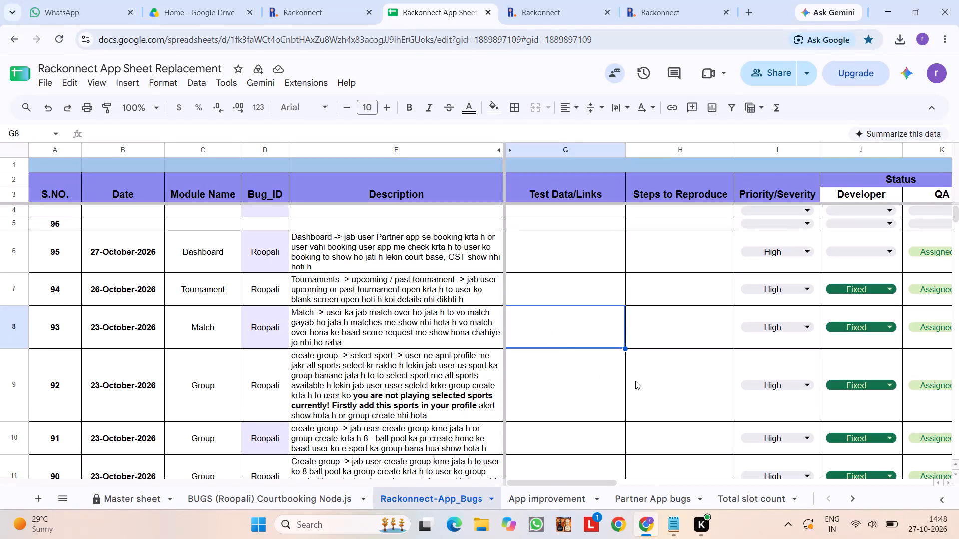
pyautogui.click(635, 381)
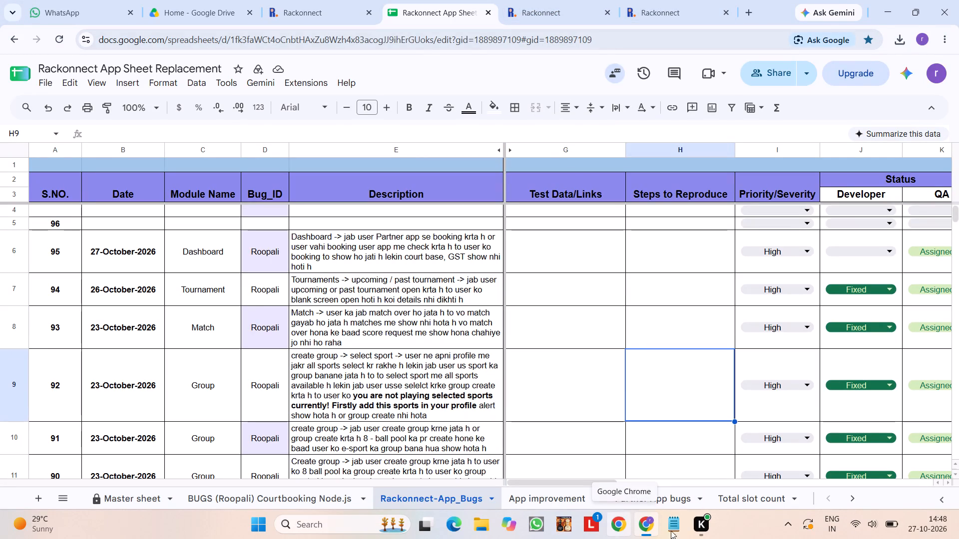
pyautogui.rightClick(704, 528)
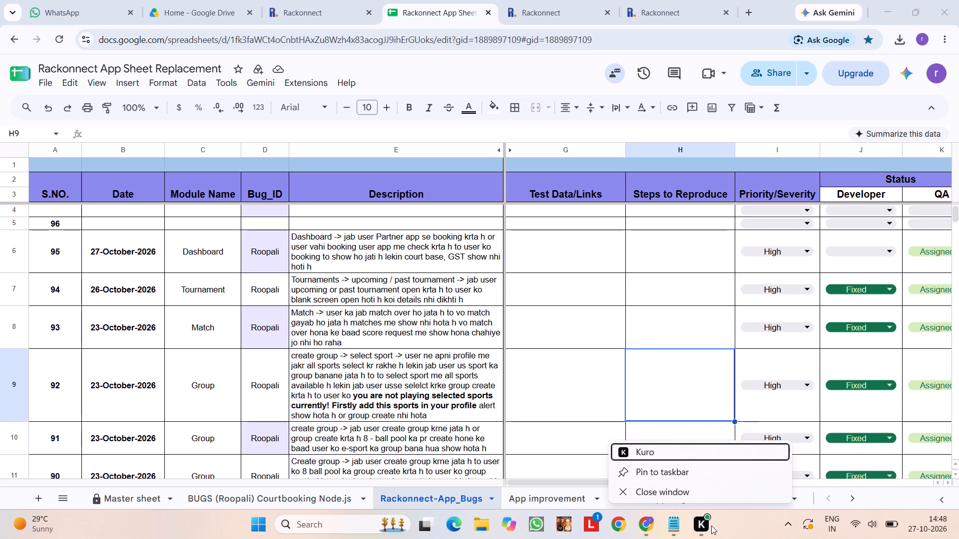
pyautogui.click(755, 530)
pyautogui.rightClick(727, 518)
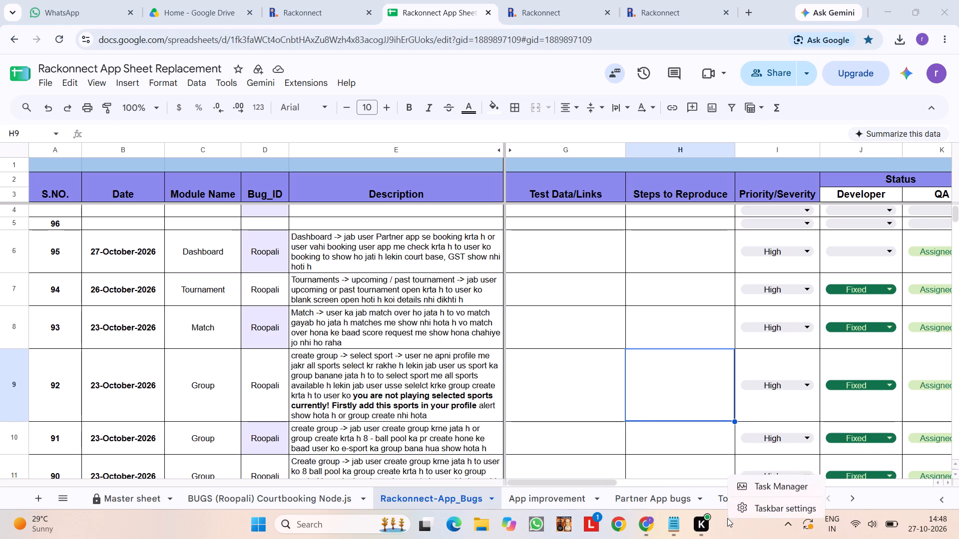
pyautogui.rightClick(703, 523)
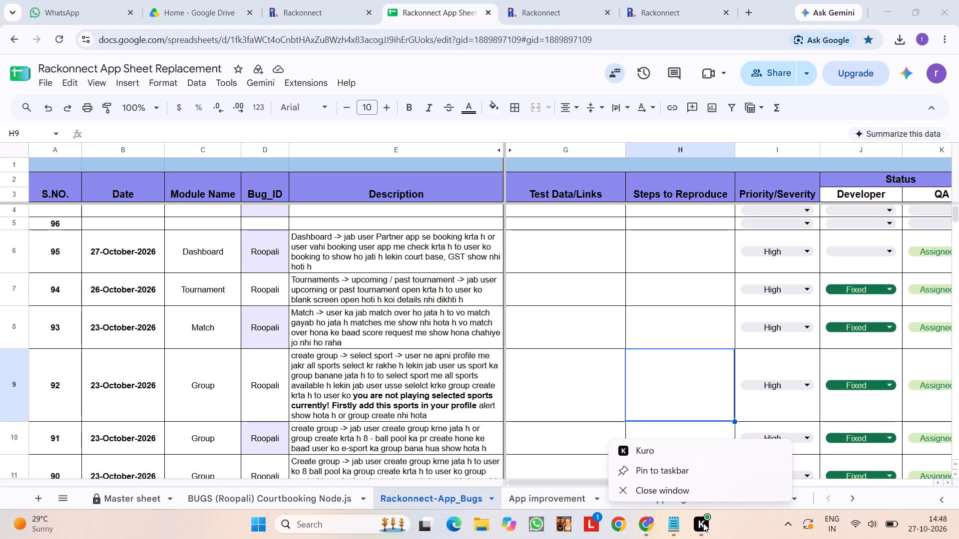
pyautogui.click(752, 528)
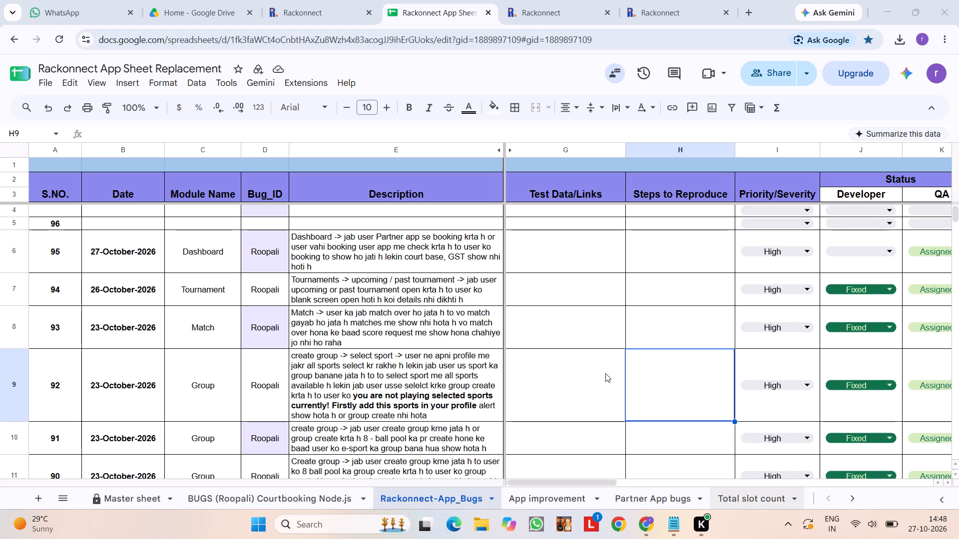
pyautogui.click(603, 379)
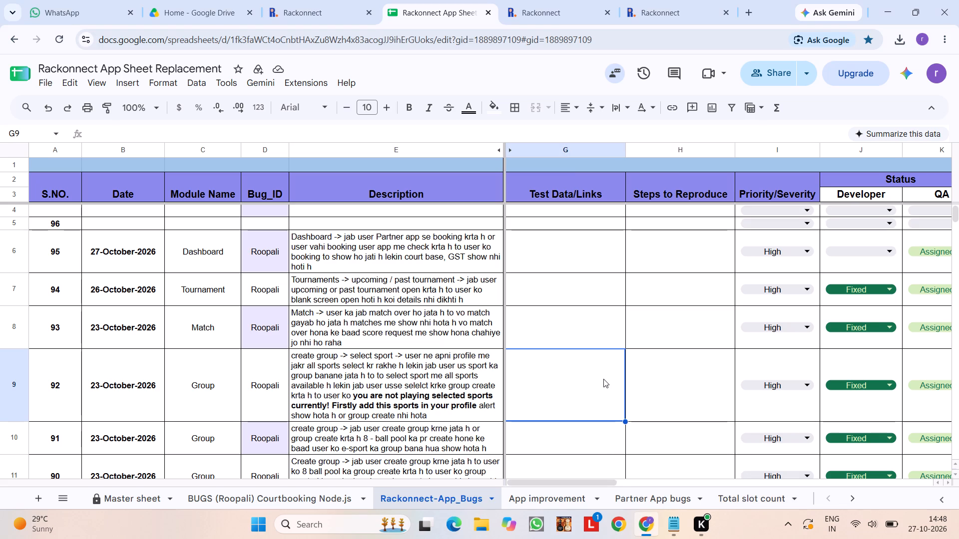
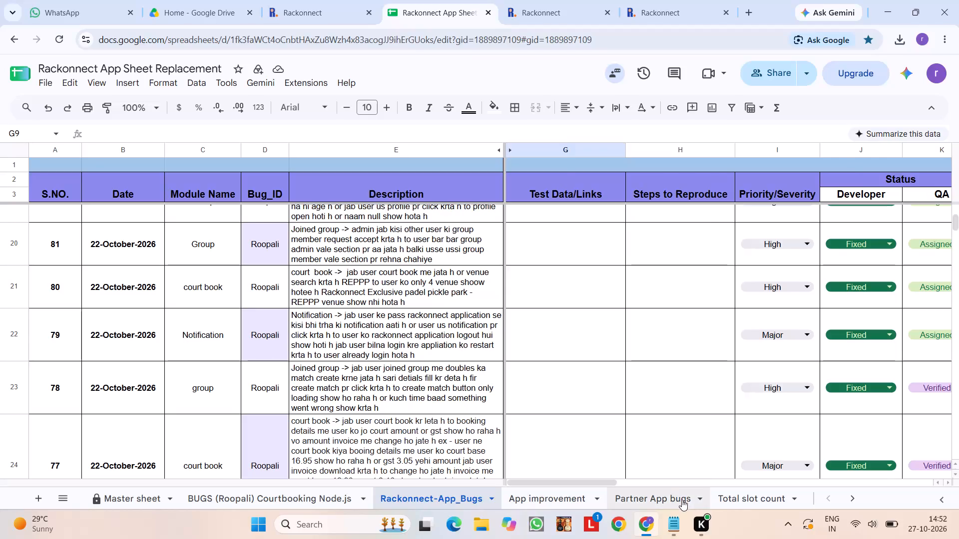
# Look through the August entries in the Partner App bugs sheet and view the Total slot count sheet.
pyautogui.scroll(-3, 682, 500)
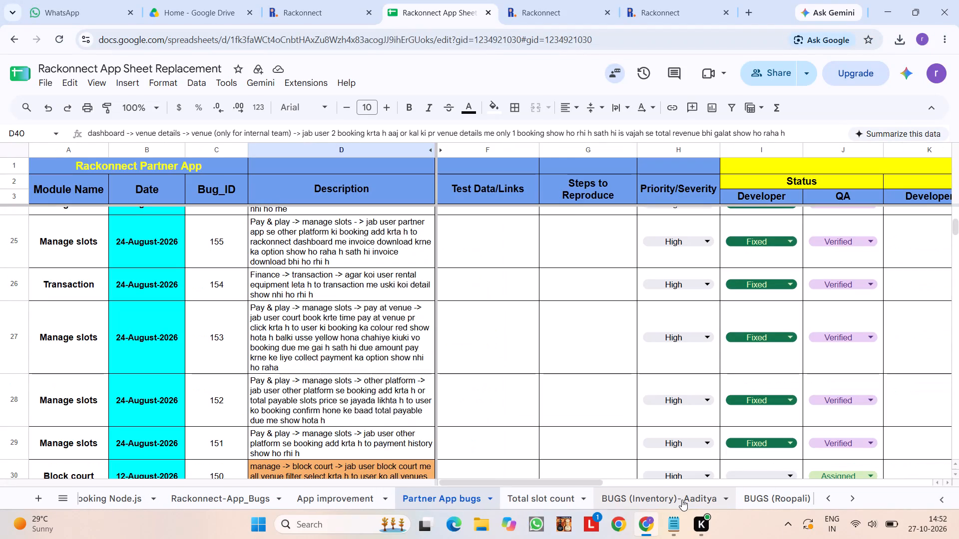
pyautogui.hscroll(3, 626, 502)
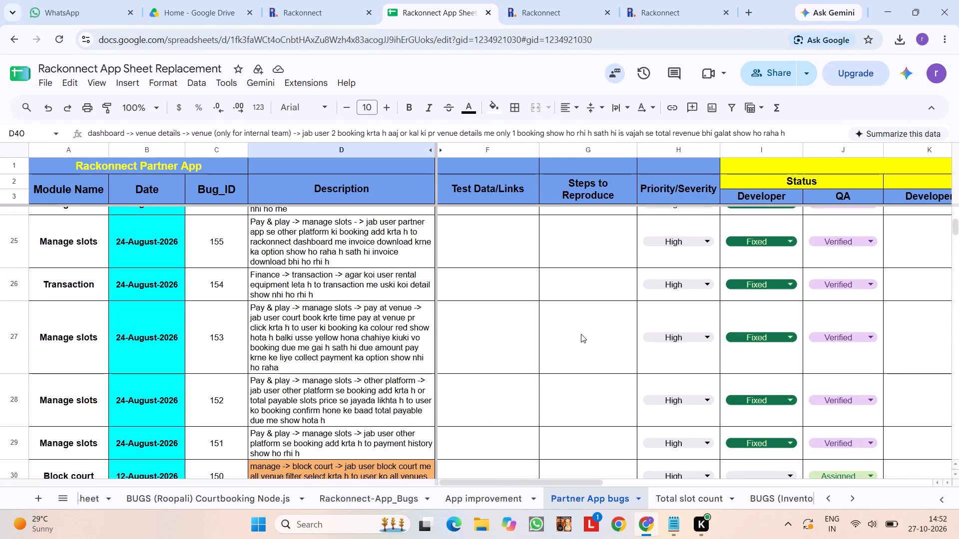
pyautogui.scroll(-6, 581, 334)
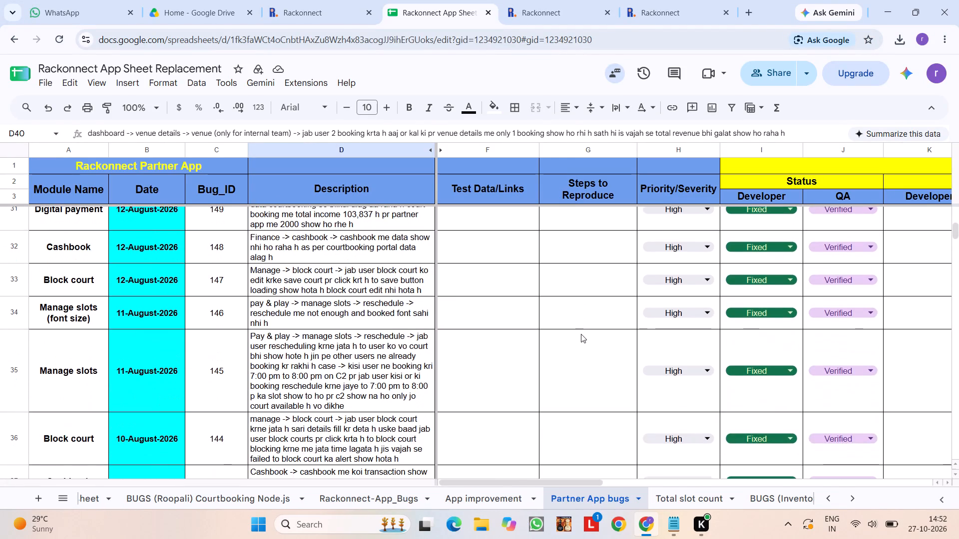
pyautogui.scroll(-4, 581, 334)
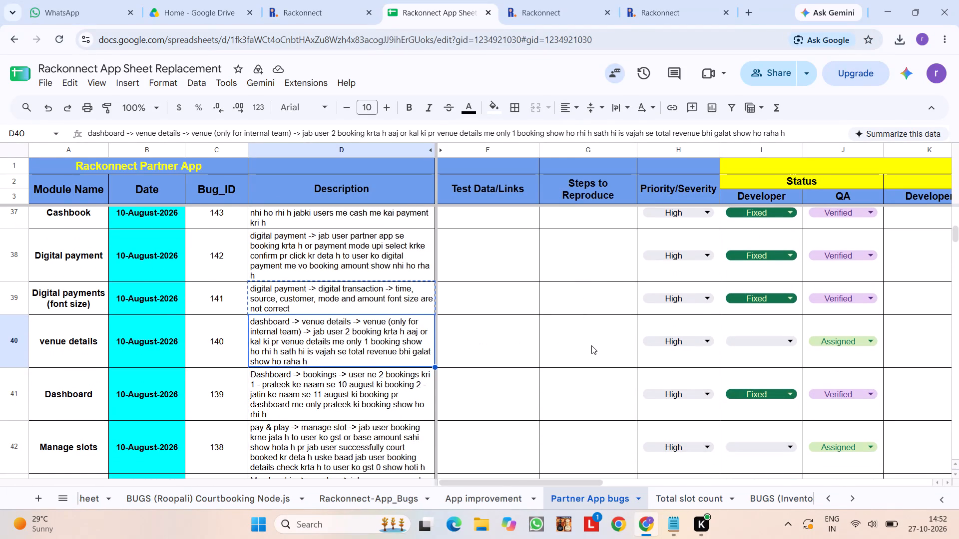
pyautogui.click(592, 345)
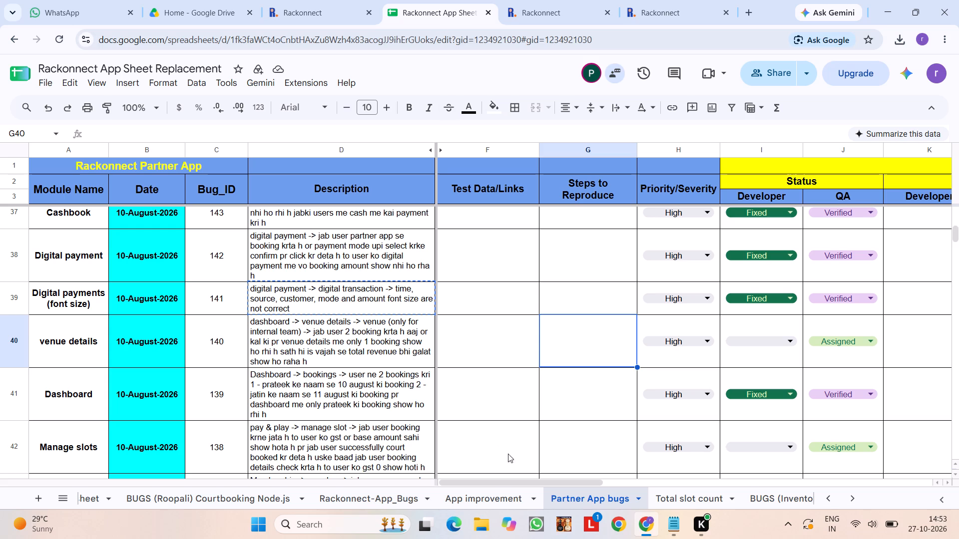
pyautogui.click(694, 501)
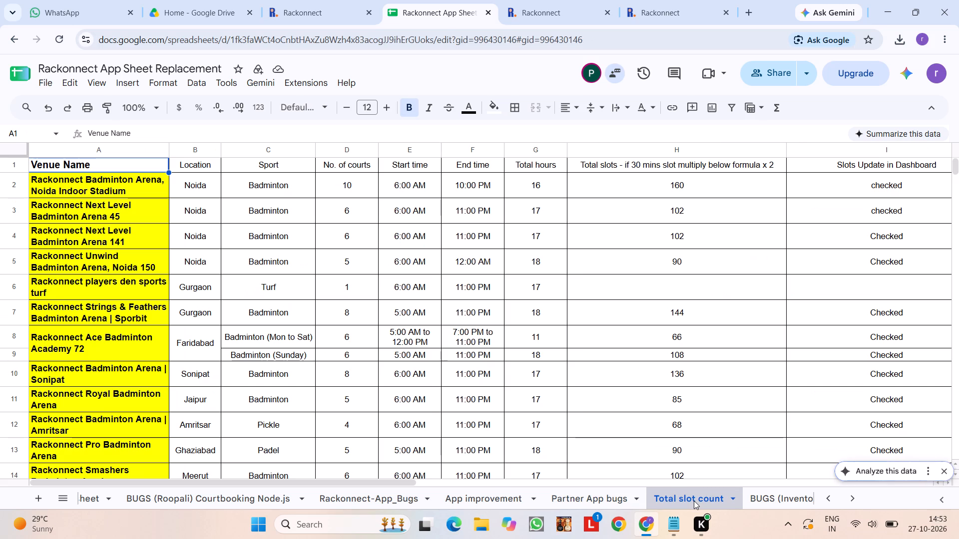
# Return to the Partner App bugs sheet and enter "Venue details" as the module name in the empty row 4.
pyautogui.click(584, 505)
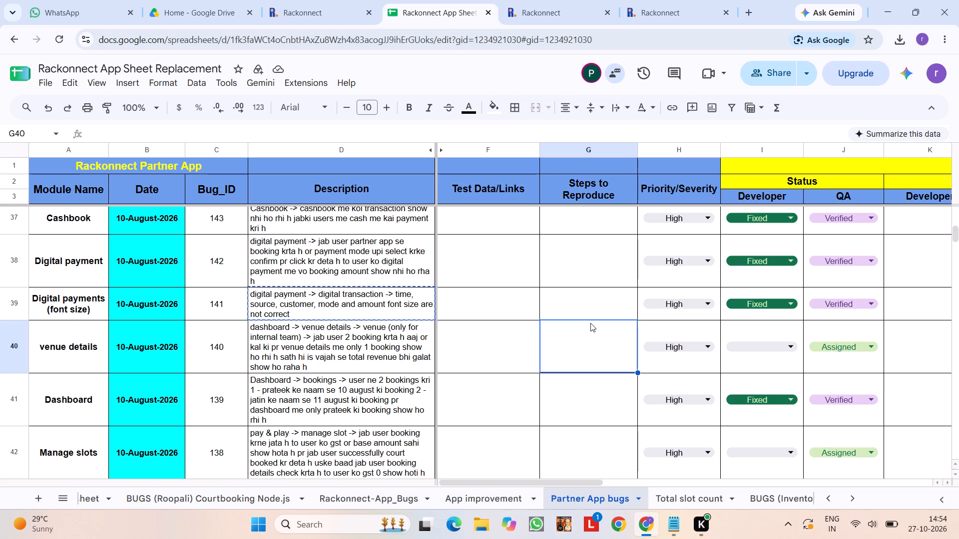
pyautogui.scroll(3, 590, 323)
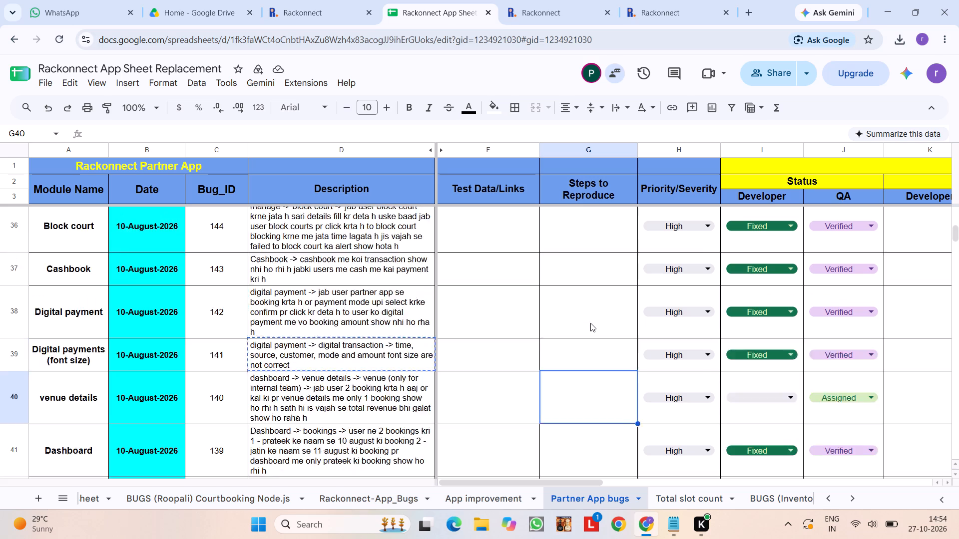
pyautogui.scroll(14, 590, 323)
pyautogui.scroll(8, 590, 323)
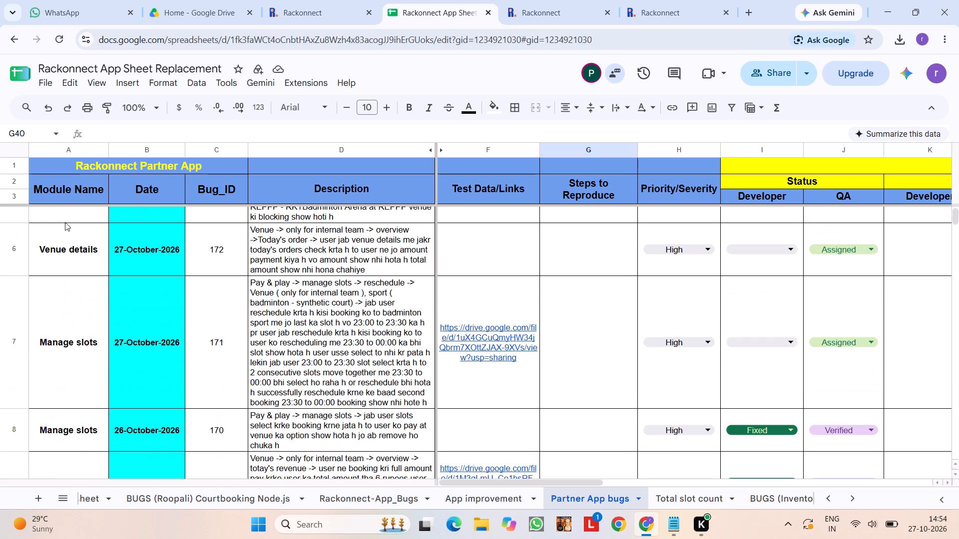
pyautogui.click(73, 217)
pyautogui.write('venue')
pyautogui.press('space')
pyautogui.press('Tab')
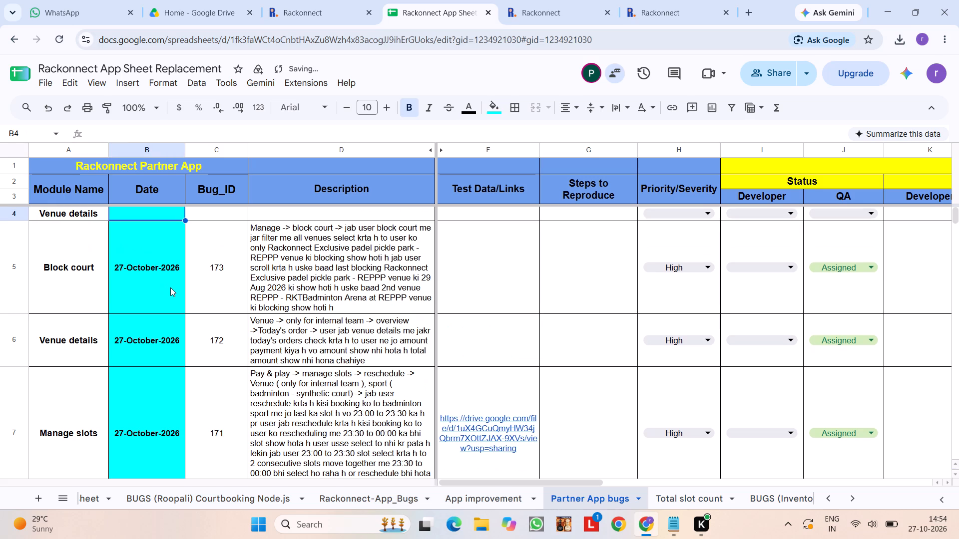
# Copy the date 27-October-2026 from the Block court entry into the Date cell of row 4.
pyautogui.click(170, 287)
pyautogui.hotkey('ctrl', 'c')
pyautogui.click(156, 212)
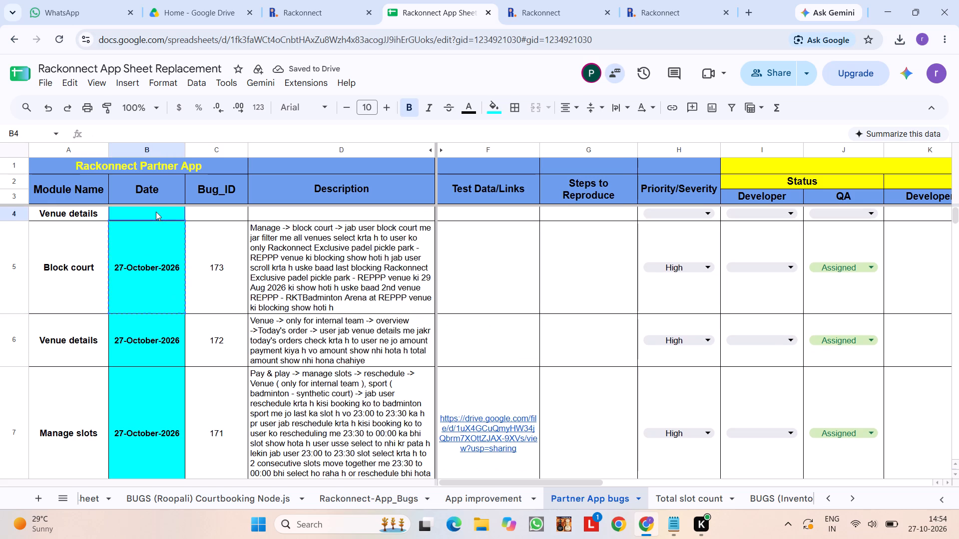
pyautogui.hotkey('ctrl', 'v')
# Enter 174 as the Bug_ID of the new Venue details entry.
pyautogui.click(223, 279)
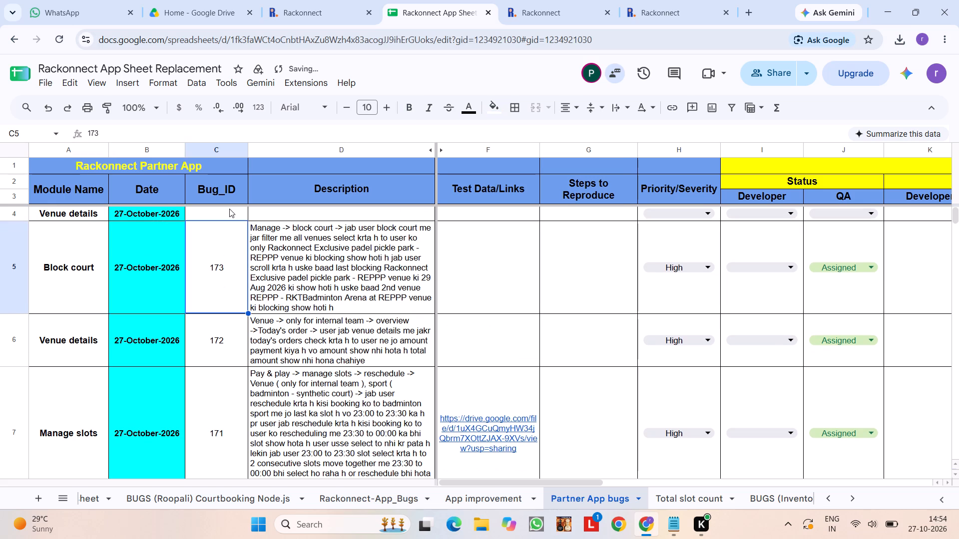
pyautogui.click(229, 209)
pyautogui.write('17')
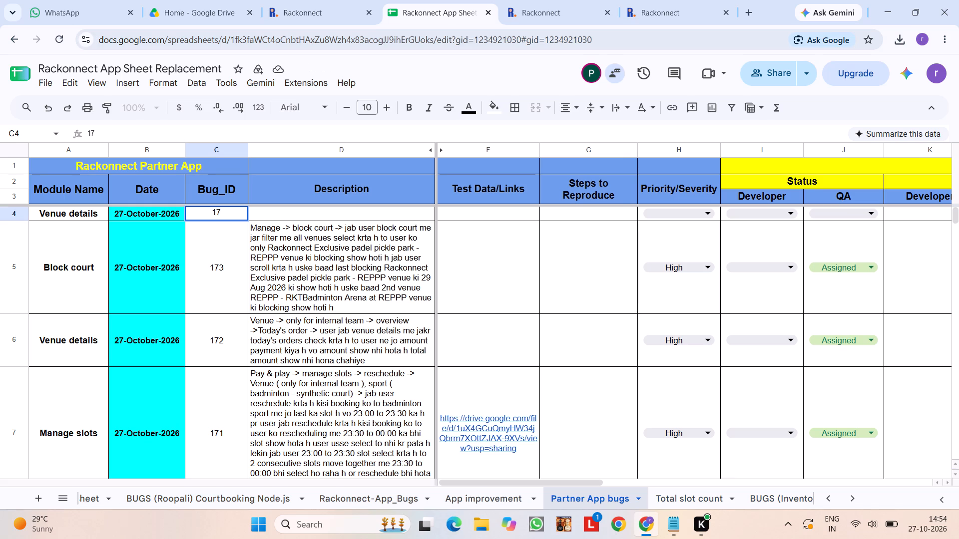
pyautogui.press('4')
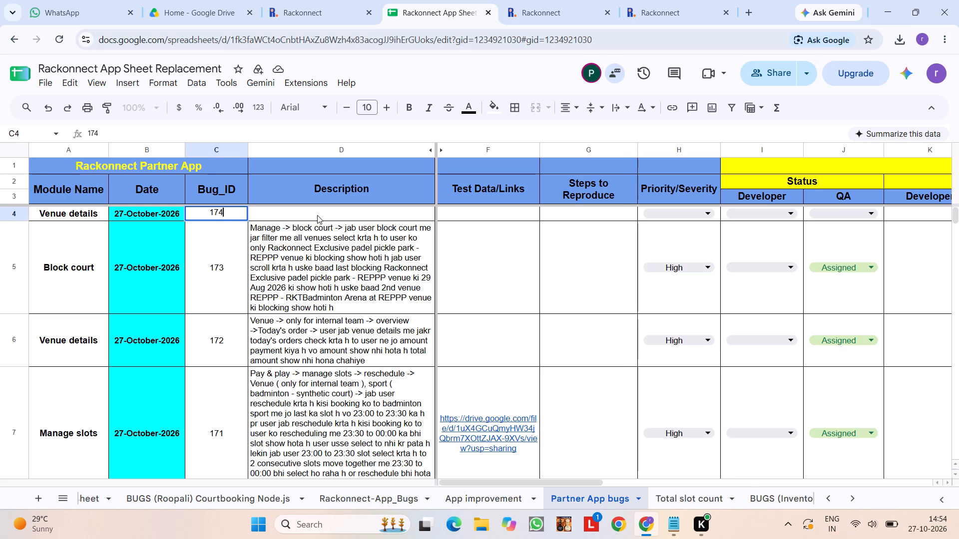
# Start the description of bug 174 with "venue ->".
pyautogui.doubleClick(317, 215)
pyautogui.write('venue details')
pyautogui.press('space')
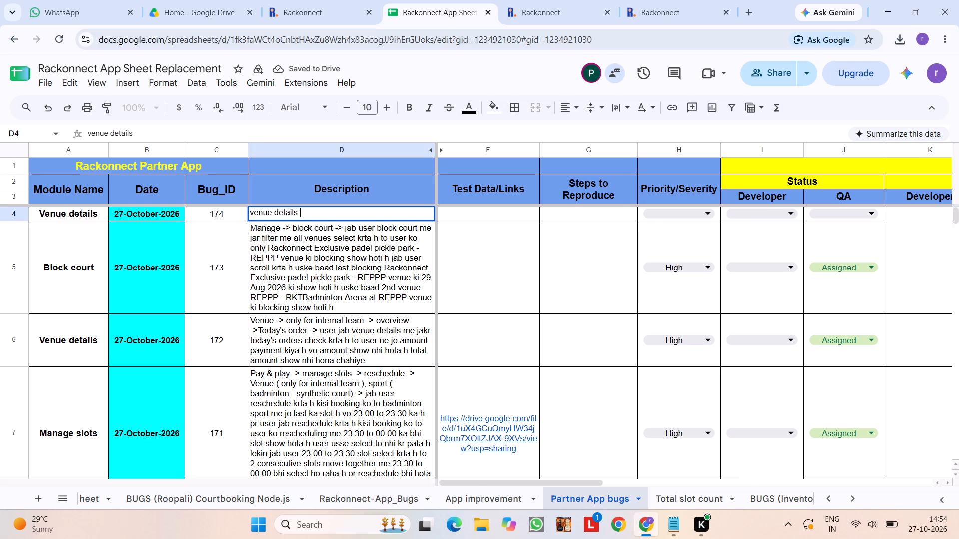
pyautogui.write('->')
pyautogui.press('space')
pyautogui.press('BackSpace')
pyautogui.press('BackSpace')
pyautogui.press('BackSpace')
pyautogui.press('BackSpace')
pyautogui.press('BackSpace')
pyautogui.press('BackSpace')
pyautogui.press('BackSpace')
pyautogui.press('BackSpace')
pyautogui.press('BackSpace')
pyautogui.press('BackSpace')
pyautogui.press('BackSpace')
pyautogui.press('BackSpace')
pyautogui.press('BackSpace')
pyautogui.press('BackSpace')
pyautogui.press('BackSpace')
pyautogui.press('BackSpace')
pyautogui.press('BackSpace')
pyautogui.write('venue')
pyautogui.press('space')
pyautogui.press('-')
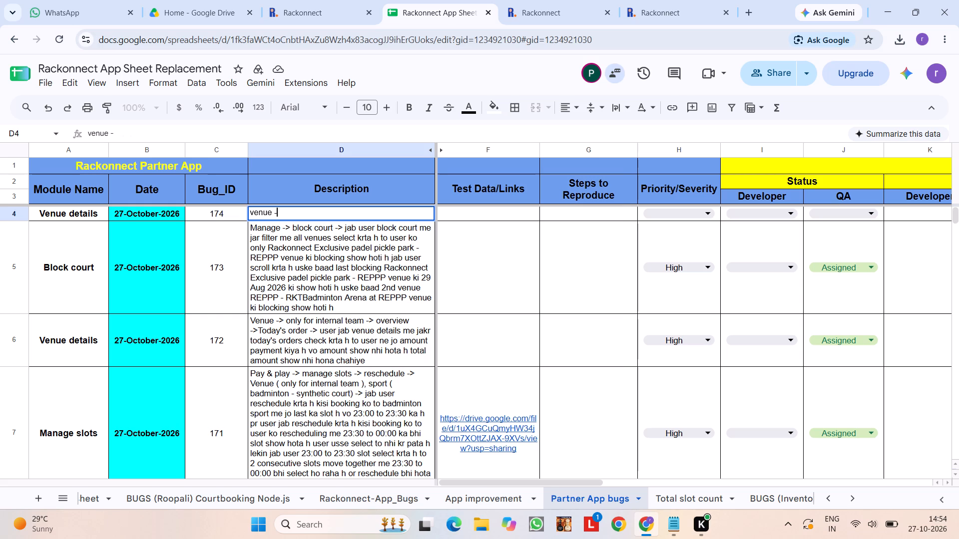
pyautogui.write('>')
pyautogui.press('space')
# Continue the description of bug 174 with "only for internal team ->".
pyautogui.press('t')
pyautogui.press('BackSpace')
pyautogui.press('v')
pyautogui.write('enue')
pyautogui.press('BackSpace')
pyautogui.press('BackSpace')
pyautogui.press('BackSpace')
pyautogui.press('BackSpace')
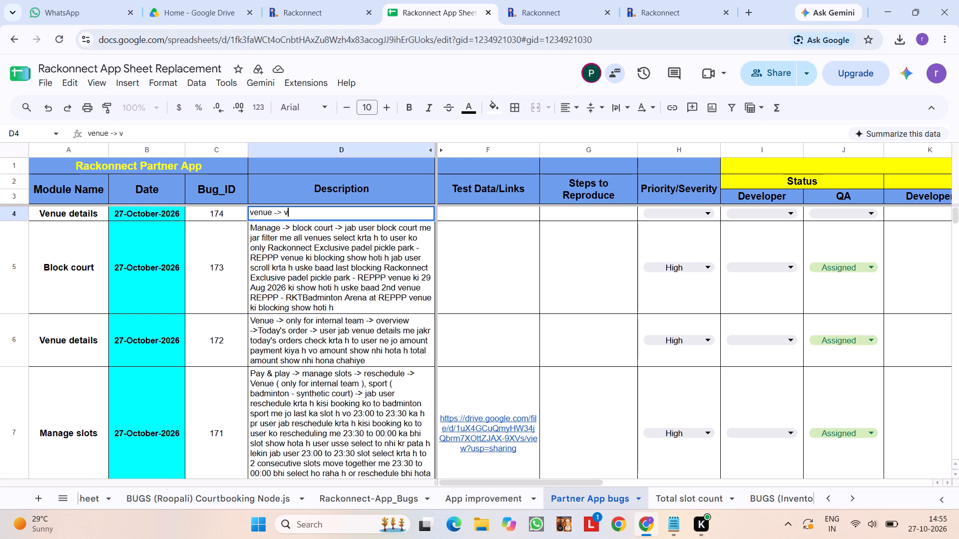
pyautogui.press('BackSpace')
pyautogui.press('o')
pyautogui.press('BackSpace')
pyautogui.write('ov')
pyautogui.write('er')
pyautogui.press('BackSpace')
pyautogui.press('BackSpace')
pyautogui.press('BackSpace')
pyautogui.press('BackSpace')
pyautogui.write('only')
pyautogui.press('space')
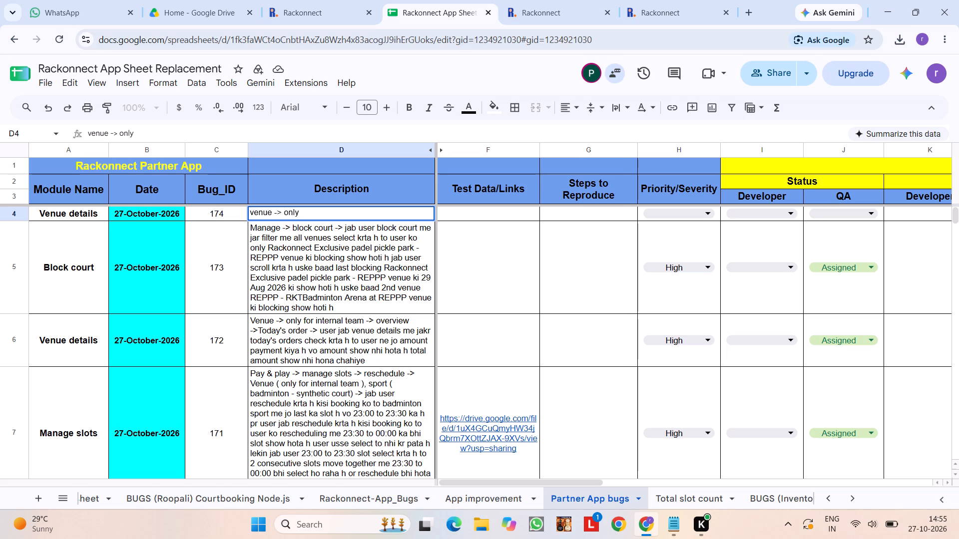
pyautogui.write('for internal team ->')
pyautogui.press('space')
# Continue the description of bug 174 with "today's order ->".
pyautogui.write('tota')
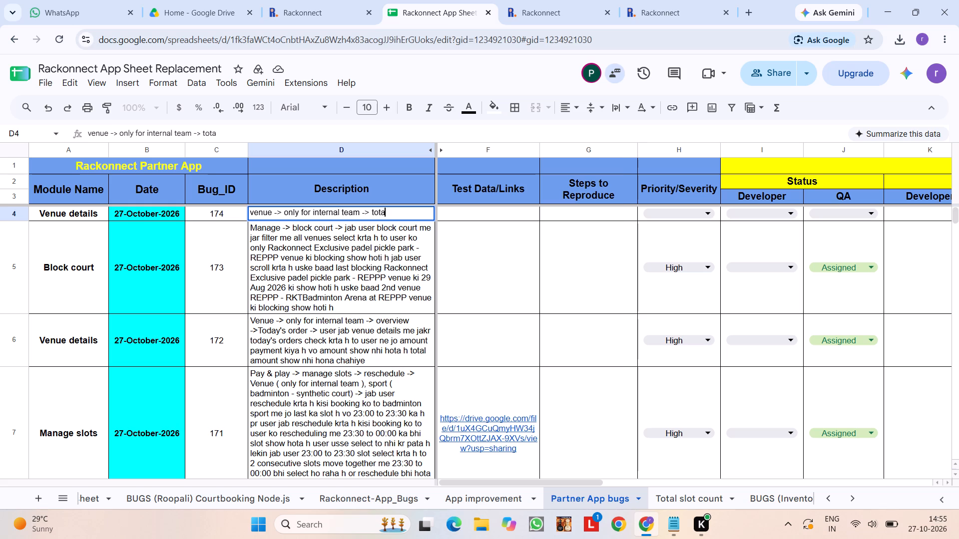
pyautogui.press('BackSpace')
pyautogui.press('BackSpace')
pyautogui.write('day')
pyautogui.write("'s")
pyautogui.press('space')
pyautogui.write('order ->')
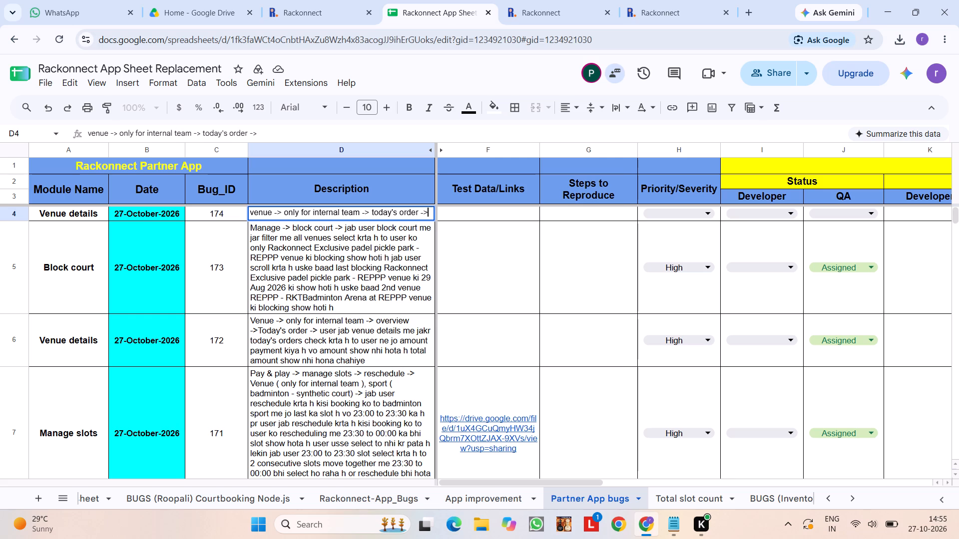
pyautogui.press('space')
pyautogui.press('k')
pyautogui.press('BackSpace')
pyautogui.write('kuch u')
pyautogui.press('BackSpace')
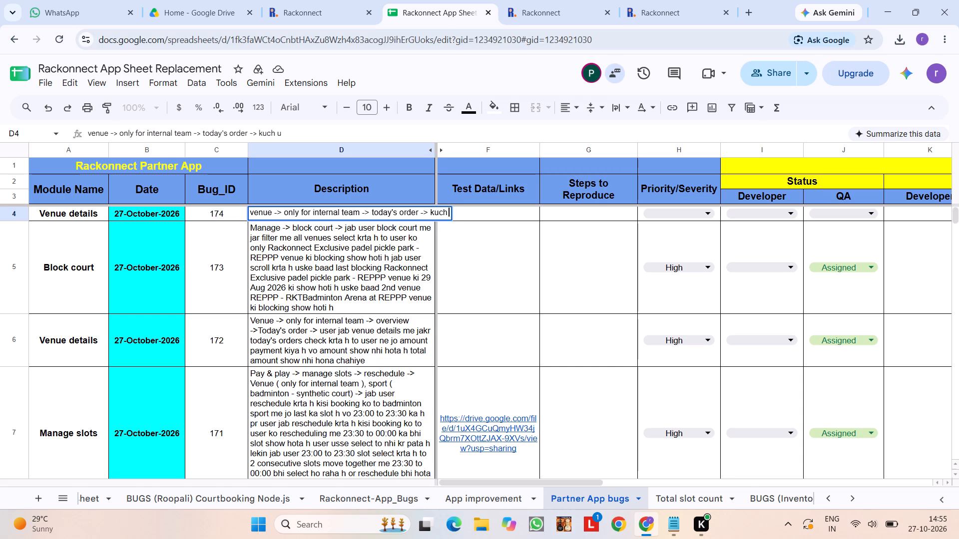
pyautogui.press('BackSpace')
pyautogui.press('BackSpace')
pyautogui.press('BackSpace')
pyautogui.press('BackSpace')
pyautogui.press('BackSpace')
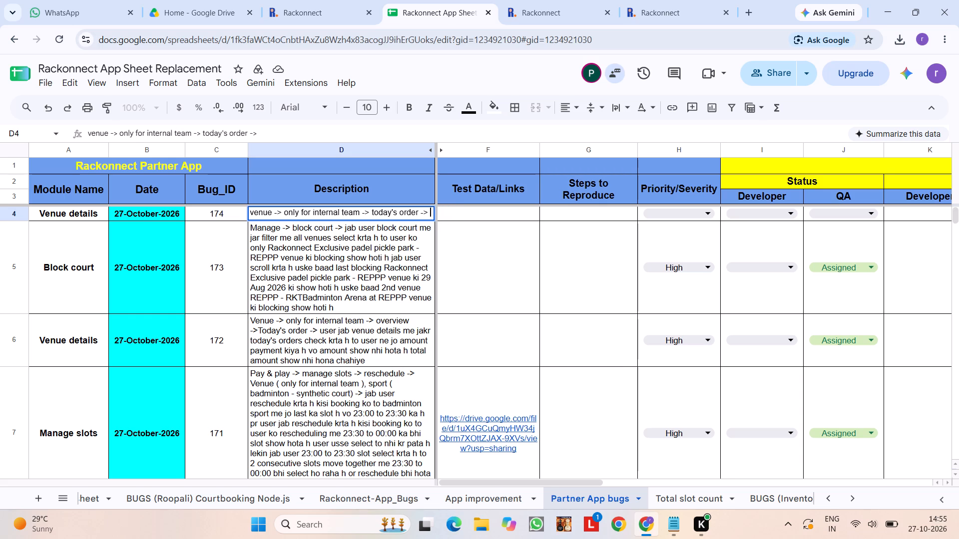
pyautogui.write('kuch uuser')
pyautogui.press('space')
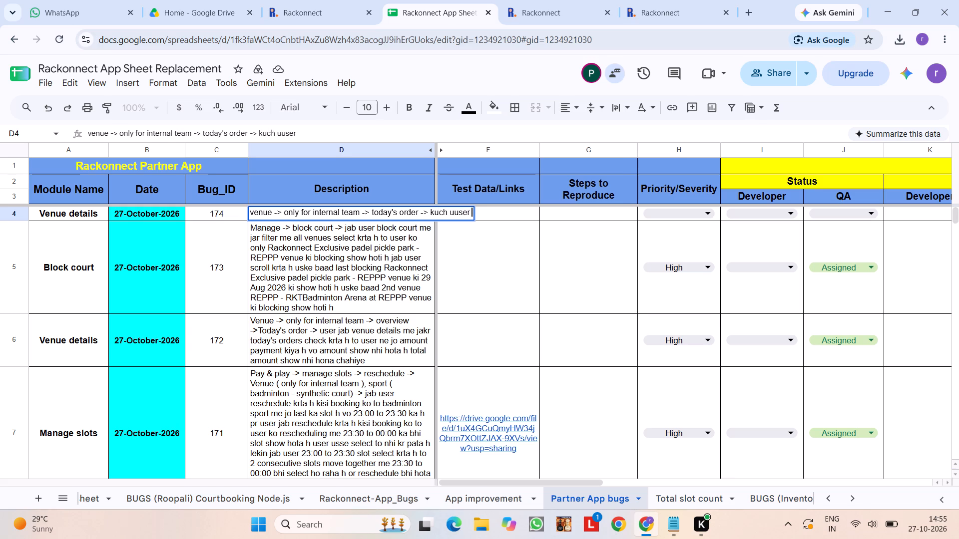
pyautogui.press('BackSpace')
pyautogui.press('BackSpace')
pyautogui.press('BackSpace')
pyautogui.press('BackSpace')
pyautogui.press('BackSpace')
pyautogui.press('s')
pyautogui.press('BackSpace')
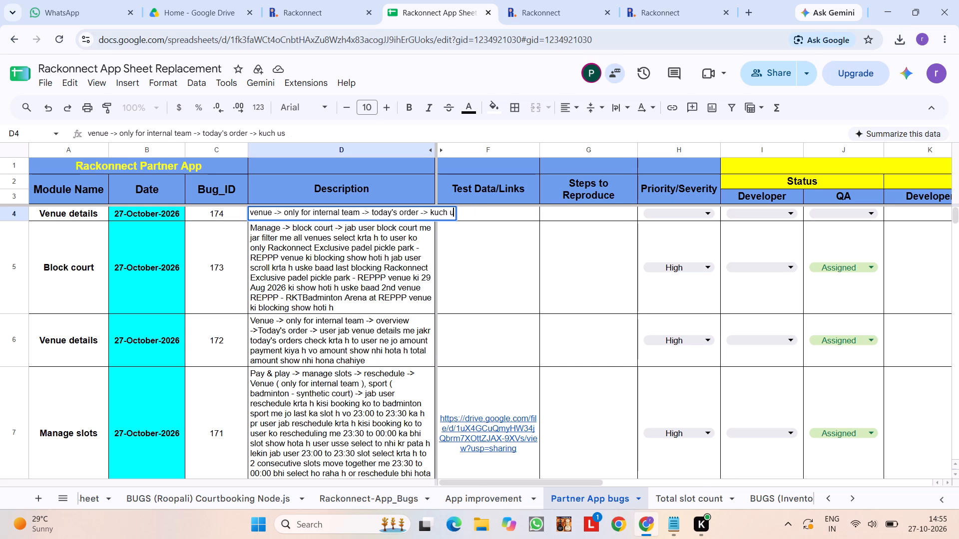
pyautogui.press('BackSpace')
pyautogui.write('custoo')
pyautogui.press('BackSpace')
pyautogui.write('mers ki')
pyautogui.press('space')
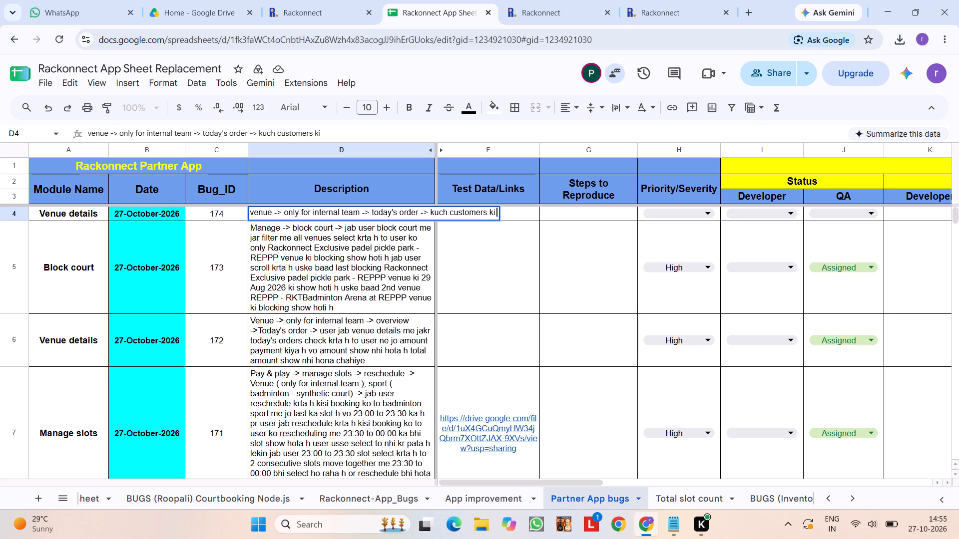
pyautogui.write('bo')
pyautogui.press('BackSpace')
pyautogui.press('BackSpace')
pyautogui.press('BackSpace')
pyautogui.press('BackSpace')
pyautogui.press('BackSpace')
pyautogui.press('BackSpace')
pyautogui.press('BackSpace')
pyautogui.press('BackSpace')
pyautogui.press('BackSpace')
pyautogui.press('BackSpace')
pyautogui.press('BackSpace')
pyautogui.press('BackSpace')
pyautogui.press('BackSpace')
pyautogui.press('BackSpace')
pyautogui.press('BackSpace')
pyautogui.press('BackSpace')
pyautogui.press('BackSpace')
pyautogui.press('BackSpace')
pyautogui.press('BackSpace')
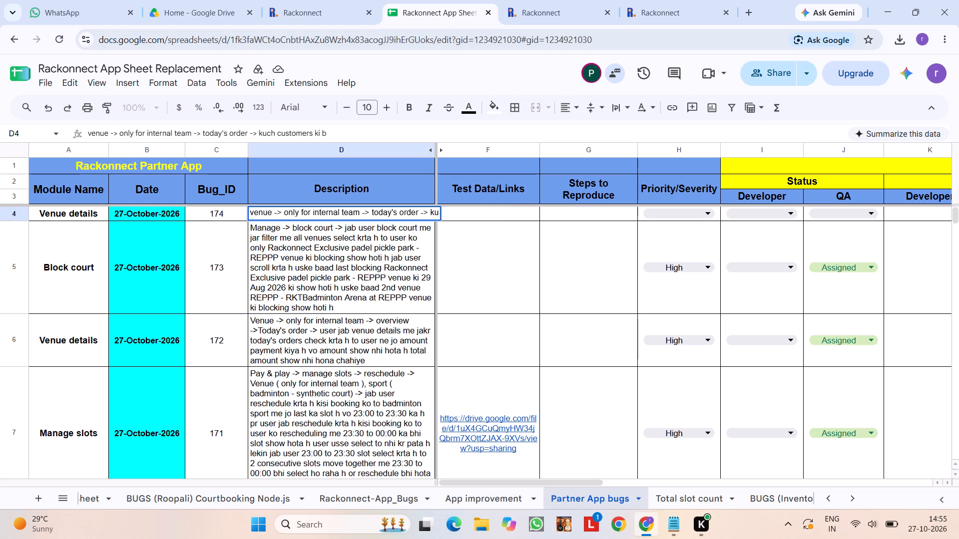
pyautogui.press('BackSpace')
# Continue the description of bug 174 with "jab user venue me jata h".
pyautogui.write('jab user venue j')
pyautogui.press('BackSpace')
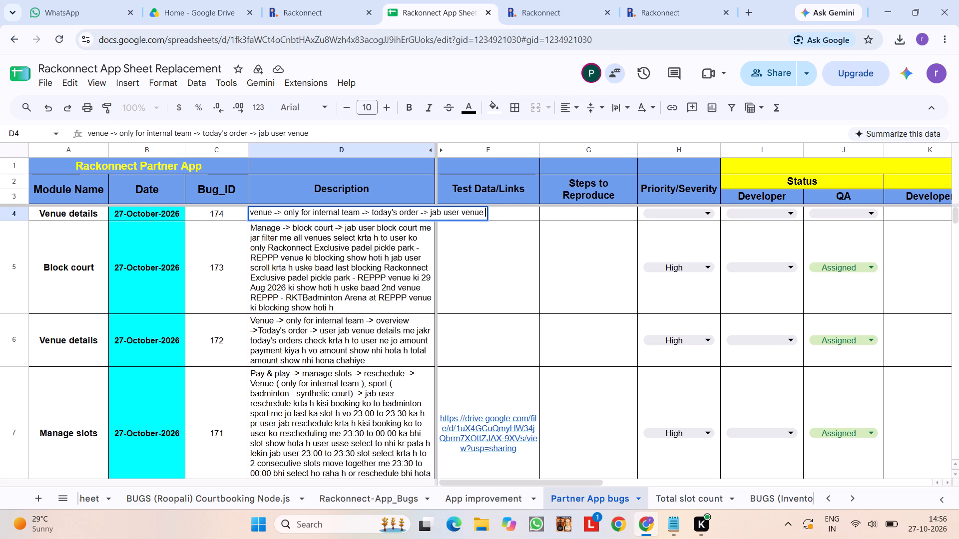
pyautogui.write('me jata h')
pyautogui.press('space')
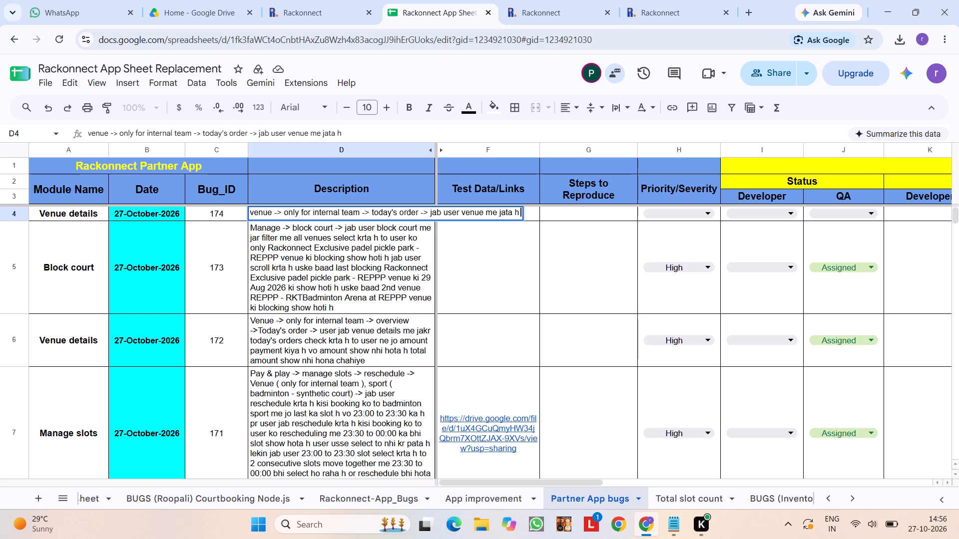
pyautogui.write('o')
pyautogui.press('space')
pyautogui.press('BackSpace')
pyautogui.press('BackSpace')
# Continue the description of bug 174 with "or today's order check krta h to user ko kuch".
pyautogui.write('or to')
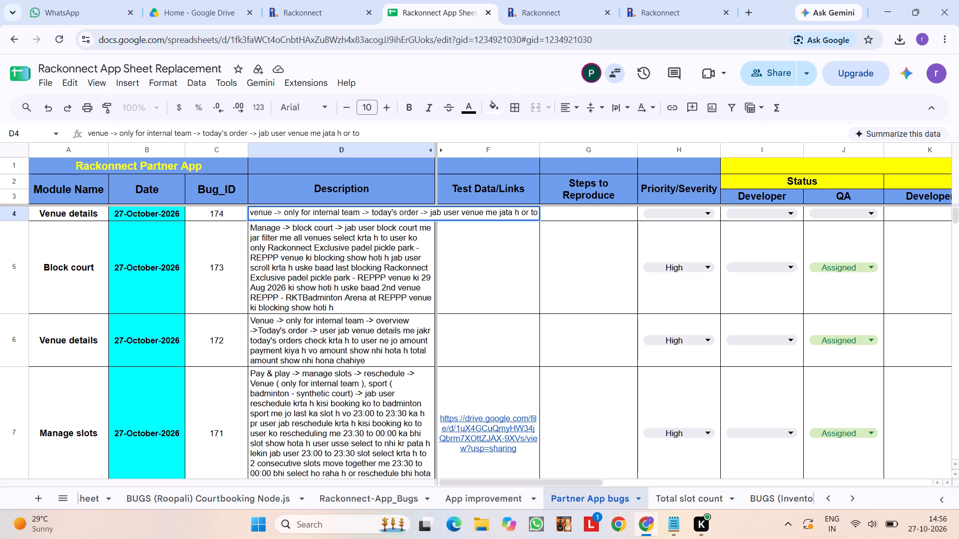
pyautogui.write('da')
pyautogui.press('y')
pyautogui.write("'s")
pyautogui.press('space')
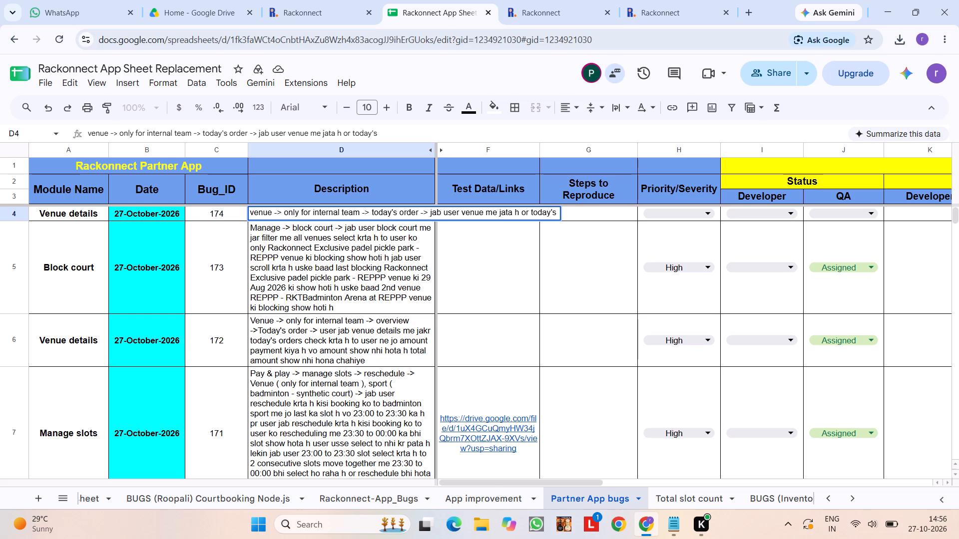
pyautogui.write('order check rt')
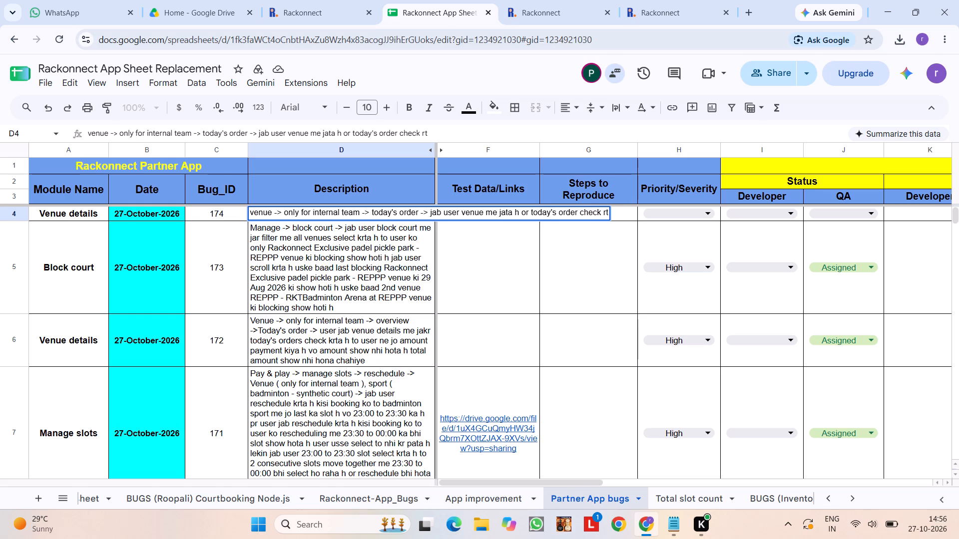
pyautogui.press('BackSpace')
pyautogui.press('BackSpace')
pyautogui.write('krta h to userr ko')
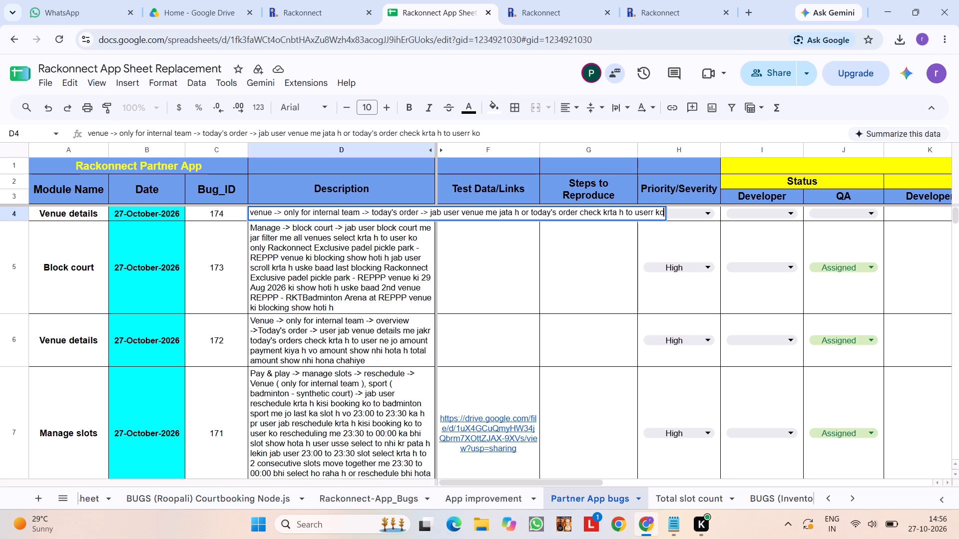
pyautogui.press('BackSpace')
pyautogui.press('BackSpace')
pyautogui.press('BackSpace')
pyautogui.press('BackSpace')
pyautogui.press('BackSpace')
pyautogui.write('r ko kuch')
pyautogui.press('space')
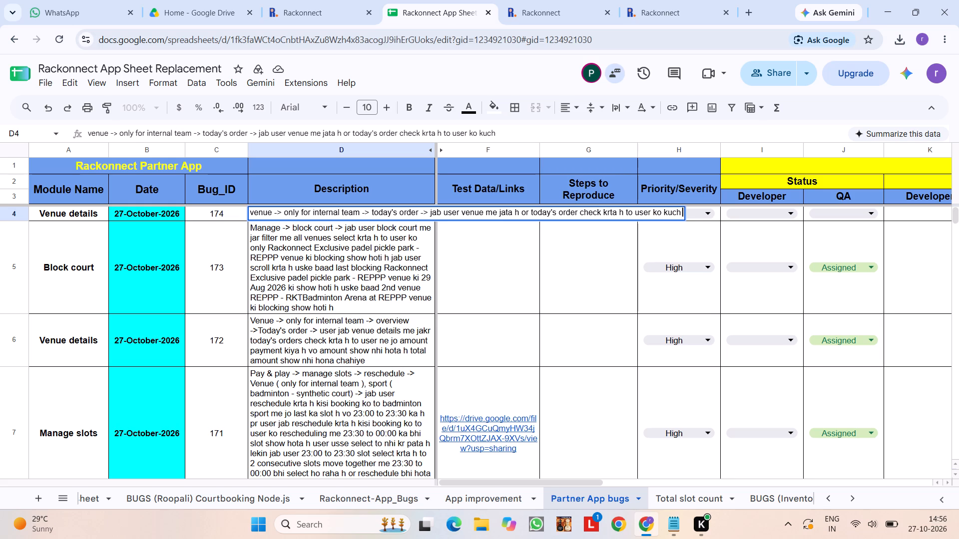
# Continue the description of bug 174 with "customer ki due payment show hoti h".
pyautogui.write('cust')
pyautogui.write('omer ki p')
pyautogui.press('BackSpace')
pyautogui.write('due payment')
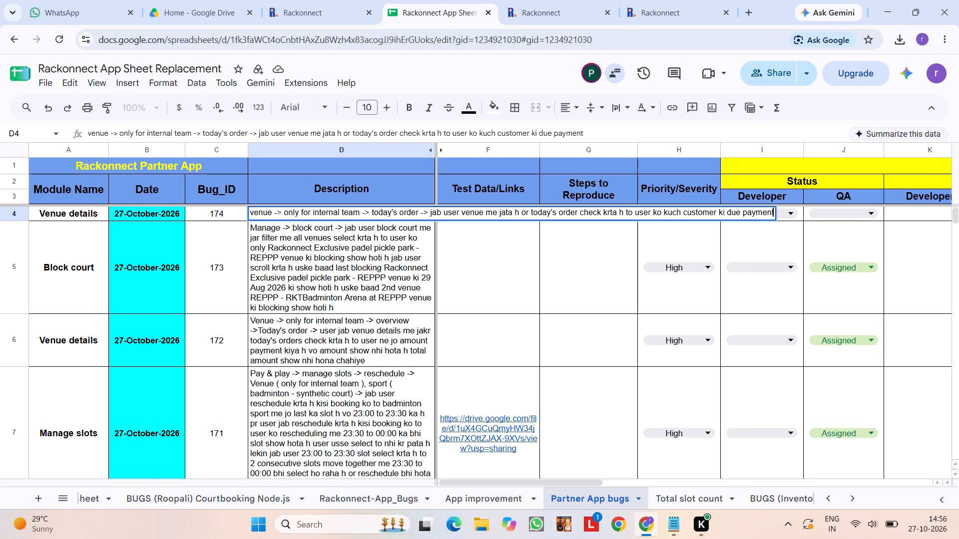
pyautogui.press('space')
pyautogui.write('show hoti h')
pyautogui.press('space')
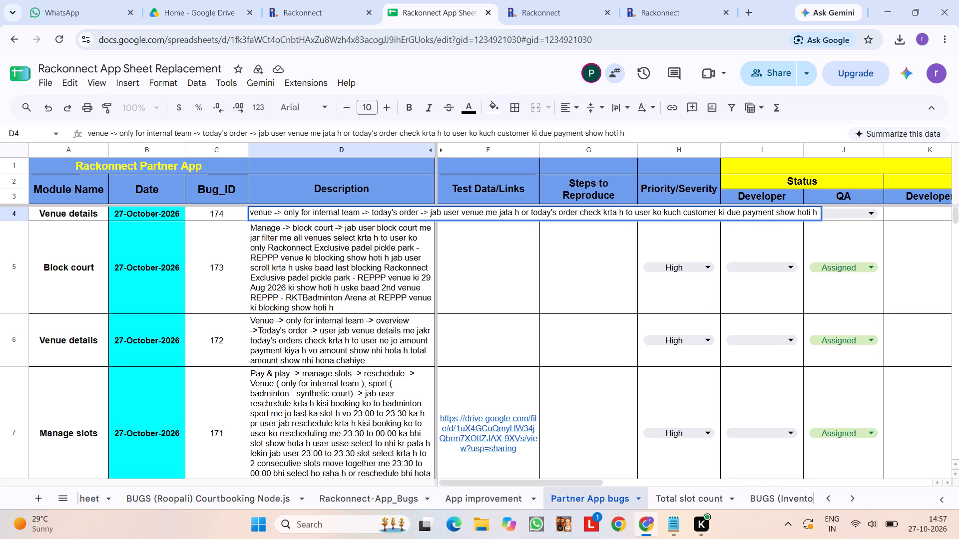
# Continue the description of bug 174 with "or ussi booking ke view ke pass make payment ka button show hota h".
pyautogui.write('or us')
pyautogui.press('BackSpace')
pyautogui.press('BackSpace')
pyautogui.write('ussi booki')
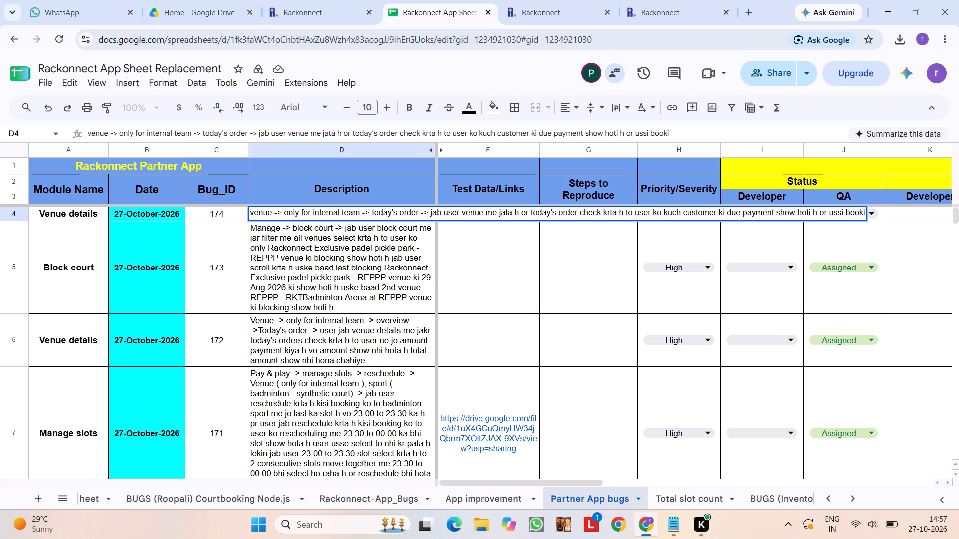
pyautogui.write('ng ke view e')
pyautogui.press('space')
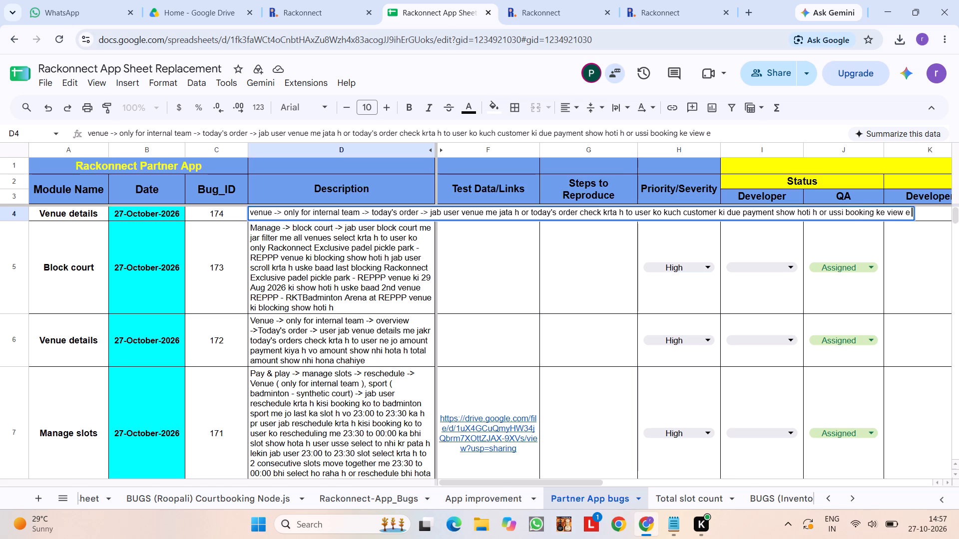
pyautogui.press('BackSpace')
pyautogui.press('BackSpace')
pyautogui.write('ke pass make payment ka')
pyautogui.press('space')
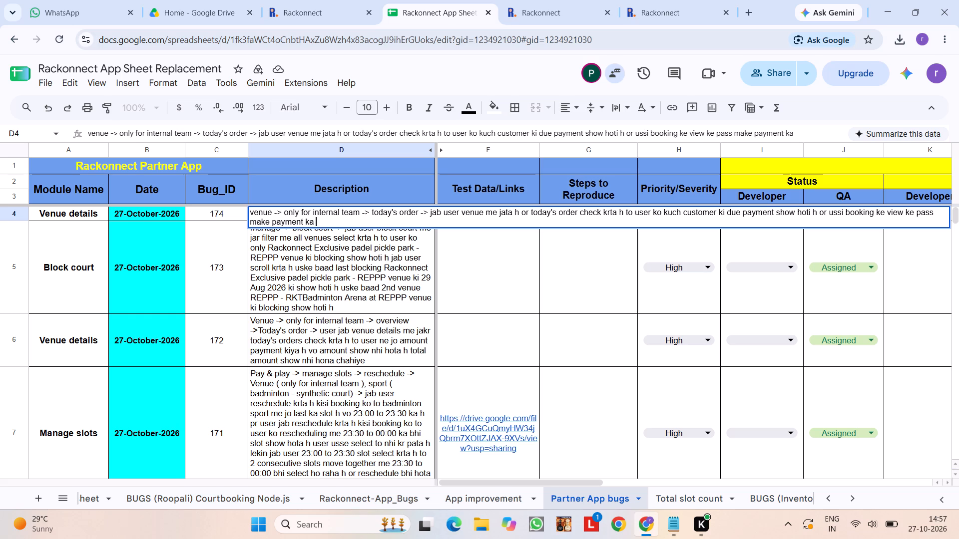
pyautogui.write('button shoe')
pyautogui.press('space')
pyautogui.press('BackSpace')
pyautogui.press('BackSpace')
pyautogui.write('w')
pyautogui.press('space')
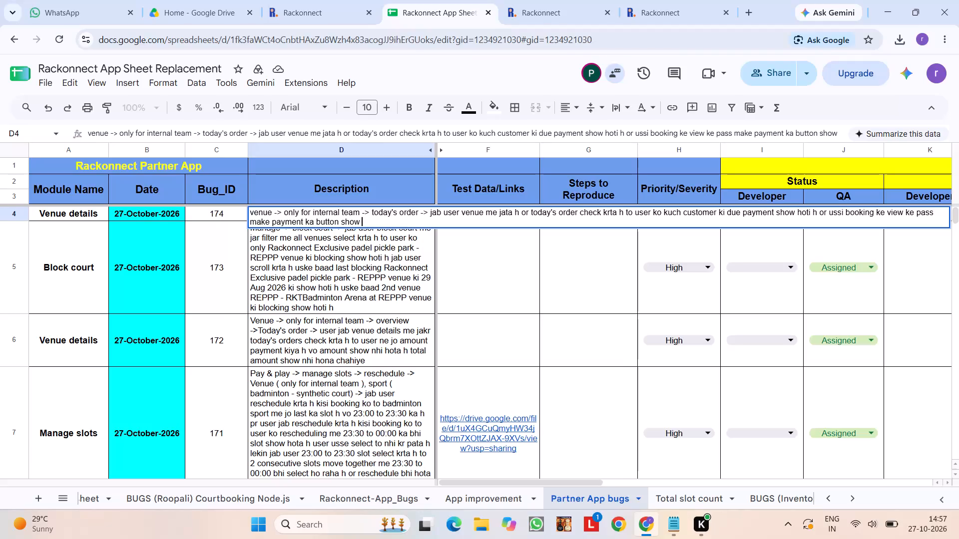
pyautogui.write('hota h')
pyautogui.press('space')
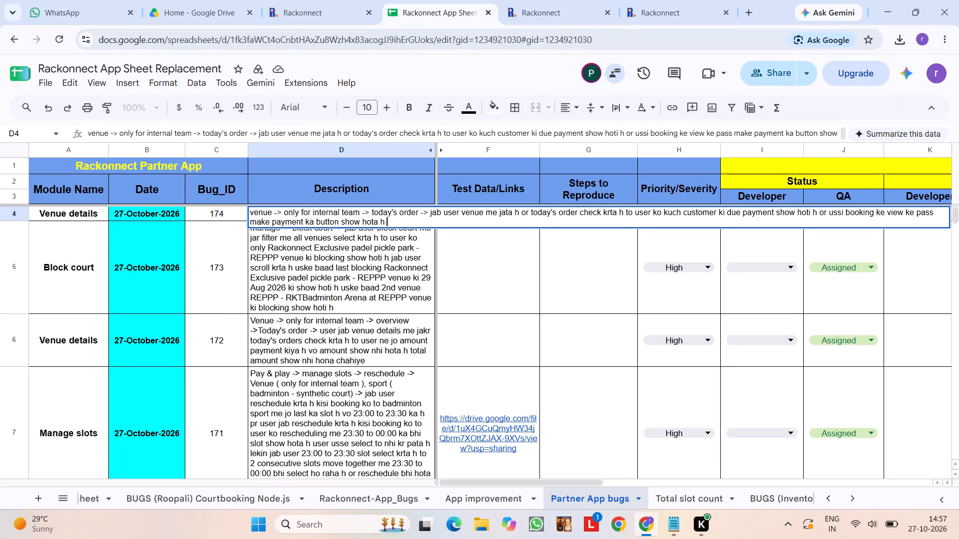
# Continue the description of bug 174 with "user jab usse click krta h to user ko".
pyautogui.write('user jab user')
pyautogui.press('BackSpace')
pyautogui.press('BackSpace')
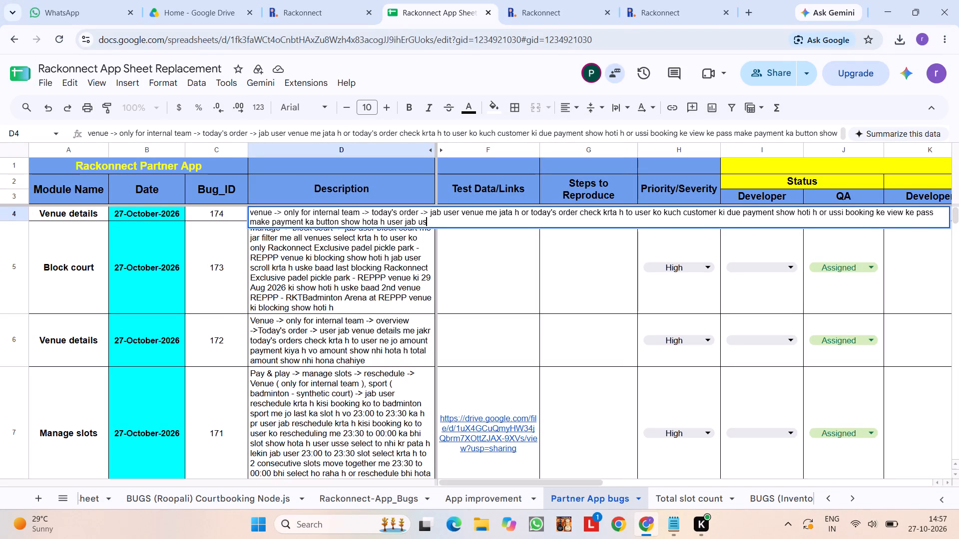
pyautogui.write('se click rta h')
pyautogui.press('BackSpace')
pyautogui.press('BackSpace')
pyautogui.press('BackSpace')
pyautogui.press('BackSpace')
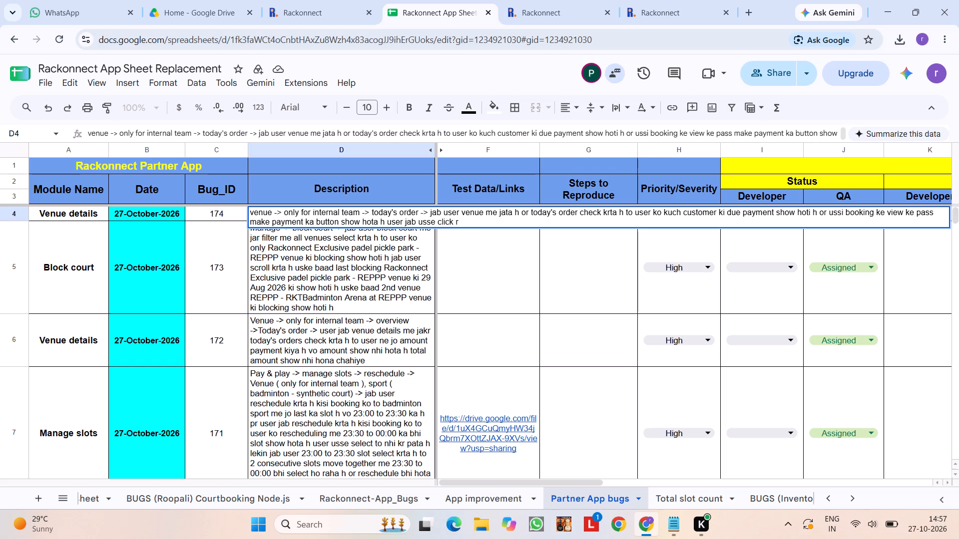
pyautogui.press('BackSpace')
pyautogui.write('krta h to user ko')
pyautogui.press('space')
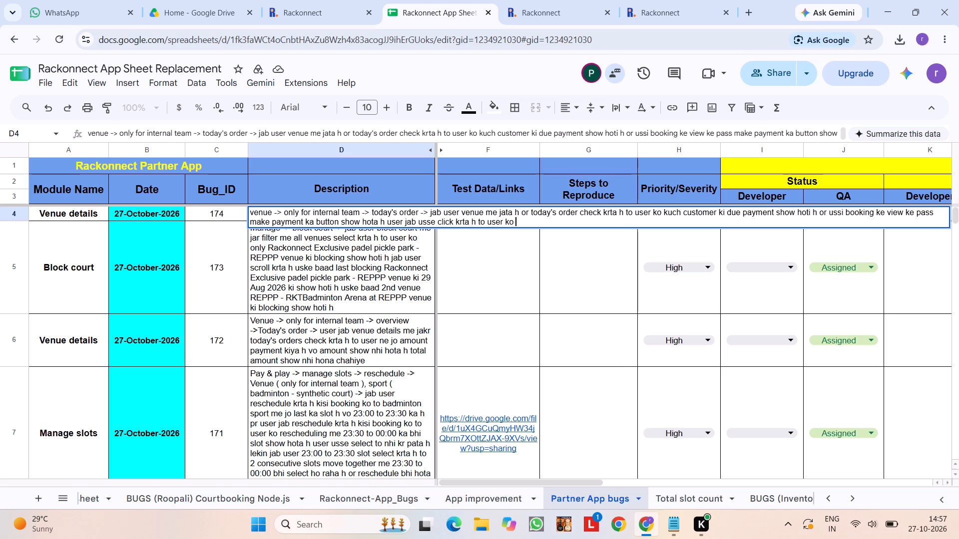
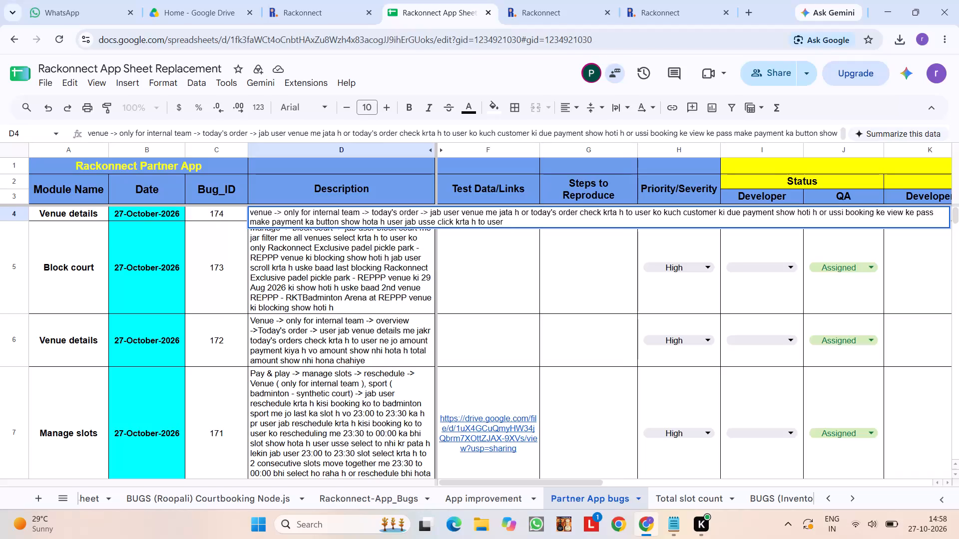
# Continue the description of bug 174 with "to due payment paid ho jati h bina".
pyautogui.write('to pay')
pyautogui.press('BackSpace')
pyautogui.press('BackSpace')
pyautogui.press('BackSpace')
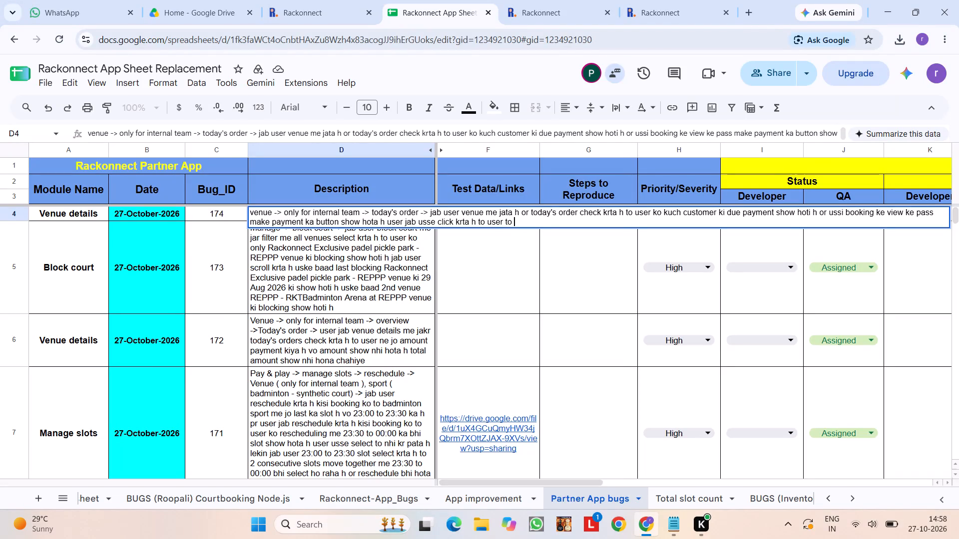
pyautogui.write('due')
pyautogui.press('space')
pyautogui.write('payment paid ho jati h bina ki')
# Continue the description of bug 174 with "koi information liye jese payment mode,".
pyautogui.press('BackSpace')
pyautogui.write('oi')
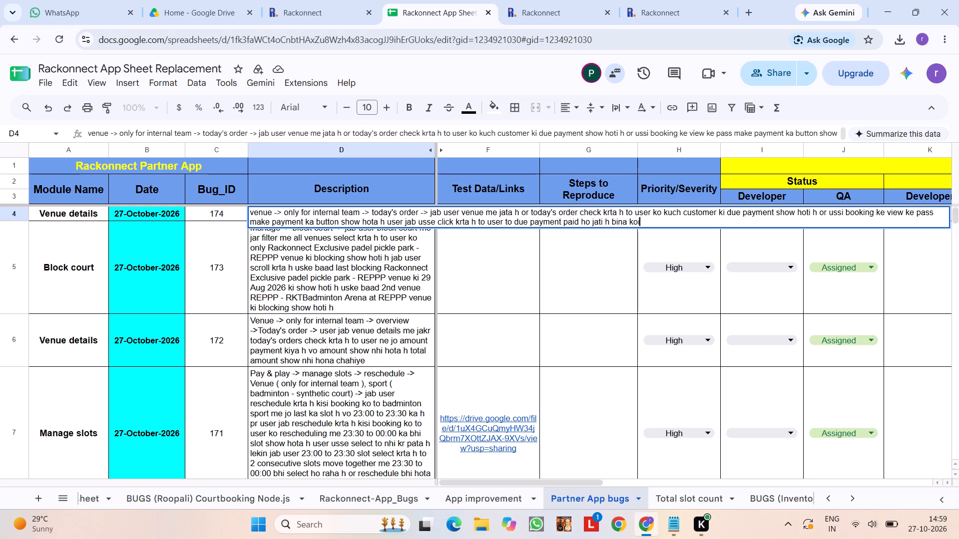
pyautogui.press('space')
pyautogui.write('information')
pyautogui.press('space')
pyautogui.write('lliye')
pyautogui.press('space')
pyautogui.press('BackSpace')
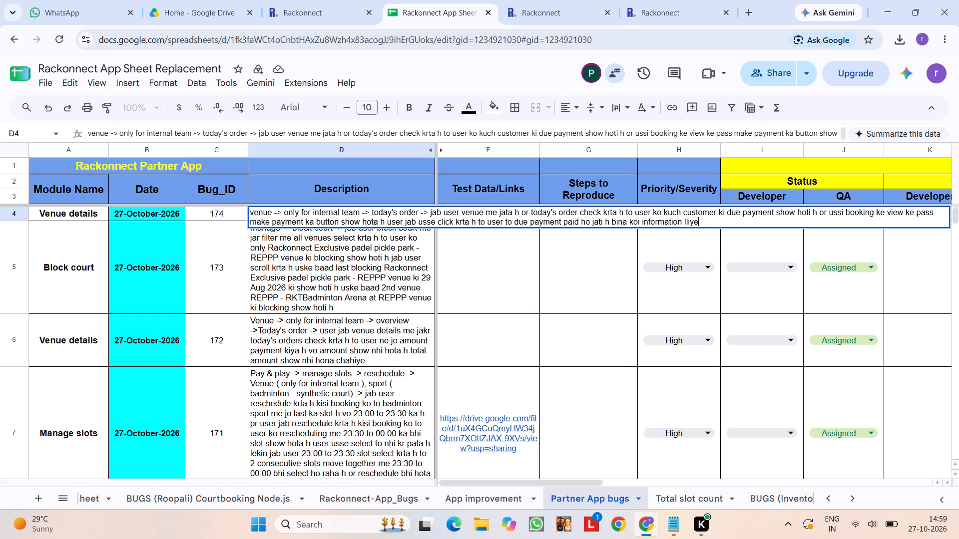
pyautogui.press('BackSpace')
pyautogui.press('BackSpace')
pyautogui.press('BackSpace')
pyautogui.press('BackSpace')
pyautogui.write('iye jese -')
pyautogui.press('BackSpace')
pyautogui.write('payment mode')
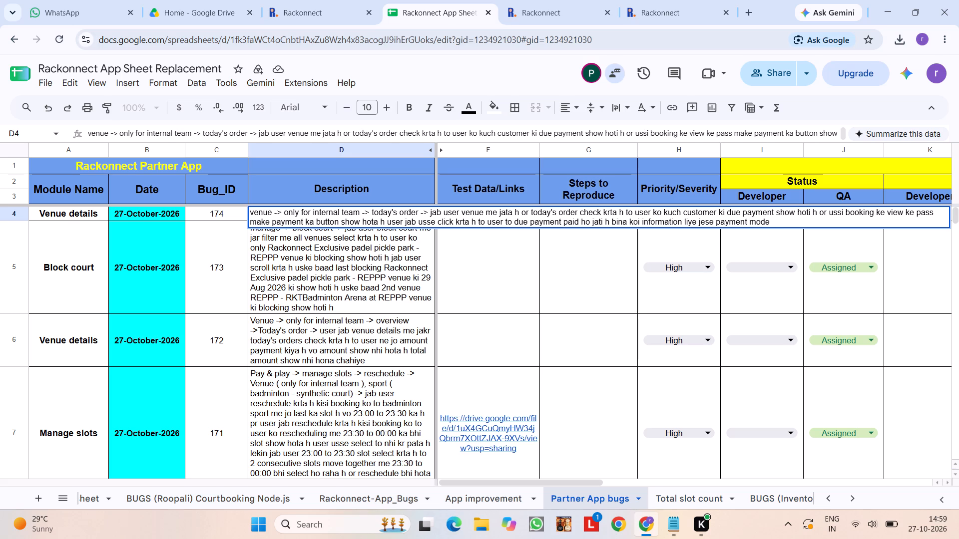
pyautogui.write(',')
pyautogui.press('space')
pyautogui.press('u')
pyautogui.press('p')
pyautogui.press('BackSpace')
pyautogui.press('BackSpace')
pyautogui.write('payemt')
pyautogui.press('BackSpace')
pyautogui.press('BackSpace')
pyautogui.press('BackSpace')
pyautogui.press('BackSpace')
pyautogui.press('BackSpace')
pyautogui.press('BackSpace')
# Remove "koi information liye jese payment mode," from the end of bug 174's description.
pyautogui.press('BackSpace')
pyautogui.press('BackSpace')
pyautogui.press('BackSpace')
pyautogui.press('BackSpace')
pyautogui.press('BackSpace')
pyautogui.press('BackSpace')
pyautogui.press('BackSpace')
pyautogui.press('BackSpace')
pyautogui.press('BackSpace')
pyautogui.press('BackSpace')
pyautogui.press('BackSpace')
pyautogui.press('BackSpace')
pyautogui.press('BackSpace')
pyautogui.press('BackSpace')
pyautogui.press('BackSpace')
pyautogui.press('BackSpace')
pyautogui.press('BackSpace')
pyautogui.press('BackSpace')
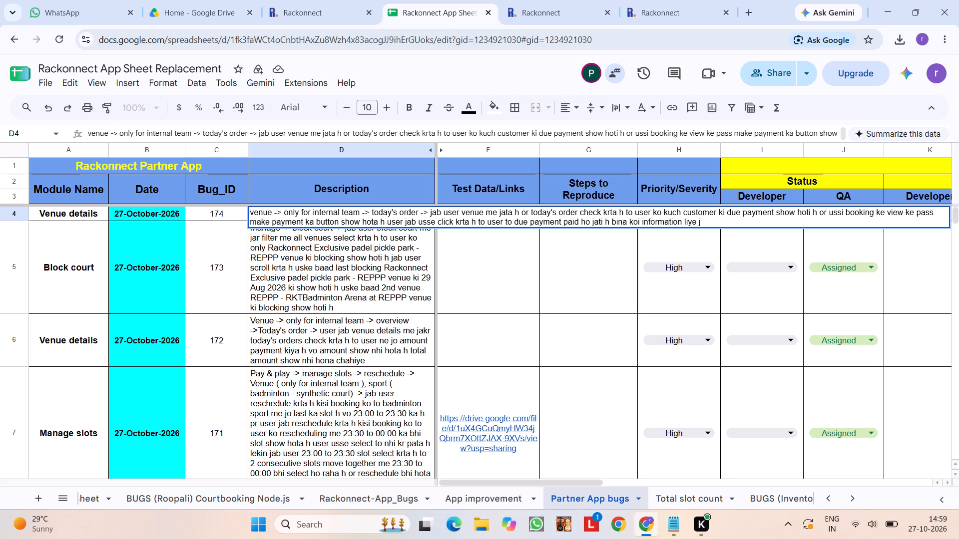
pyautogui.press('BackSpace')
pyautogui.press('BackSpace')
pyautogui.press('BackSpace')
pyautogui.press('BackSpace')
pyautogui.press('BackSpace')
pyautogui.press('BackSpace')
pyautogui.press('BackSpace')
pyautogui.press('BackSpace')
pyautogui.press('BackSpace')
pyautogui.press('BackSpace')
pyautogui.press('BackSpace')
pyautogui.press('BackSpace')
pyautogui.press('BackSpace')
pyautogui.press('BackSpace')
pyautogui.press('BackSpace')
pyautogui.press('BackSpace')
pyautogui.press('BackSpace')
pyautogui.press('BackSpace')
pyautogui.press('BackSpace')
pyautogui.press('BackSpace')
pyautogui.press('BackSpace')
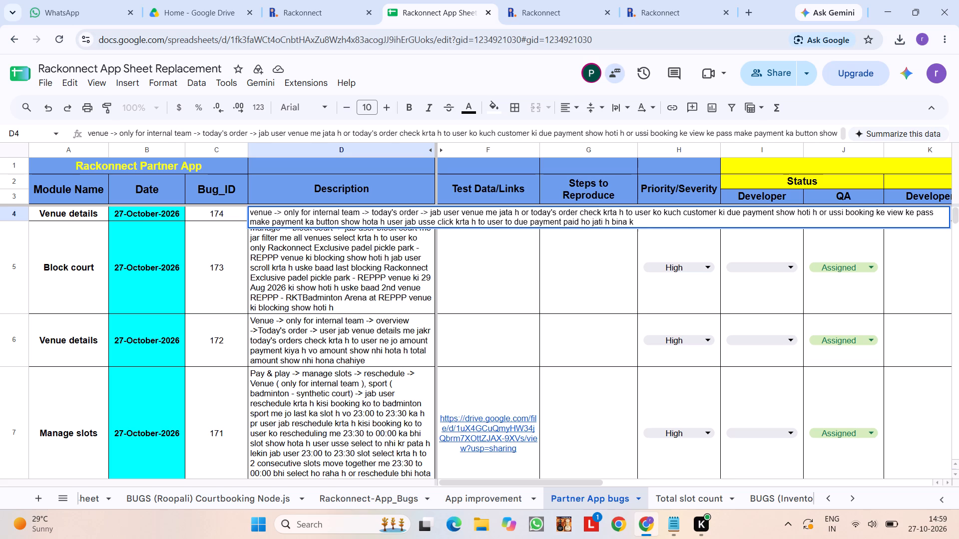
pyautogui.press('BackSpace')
# Finish the description of bug 174 with "payment kiye".
pyautogui.write('payment')
pyautogui.press('space')
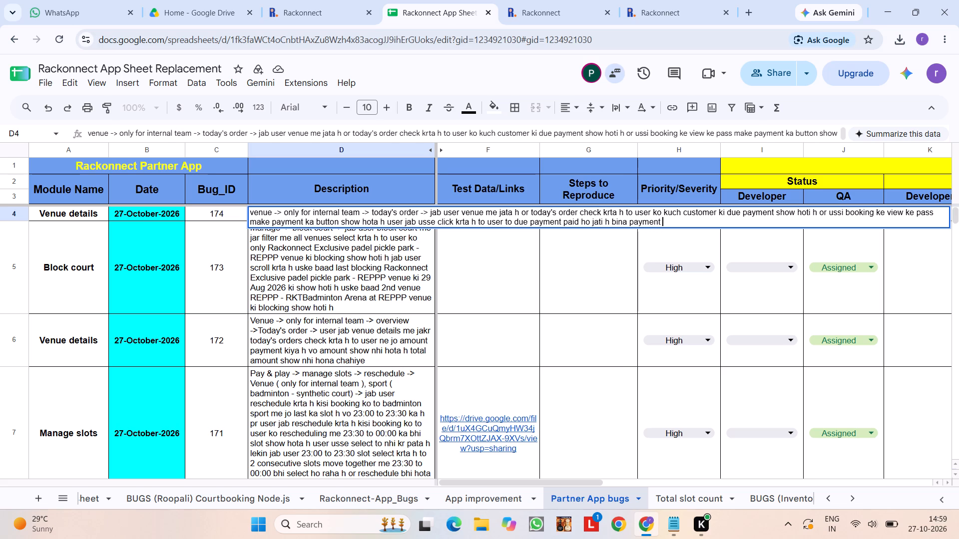
pyautogui.write('kiye')
pyautogui.press('space')
pyautogui.press('Return')
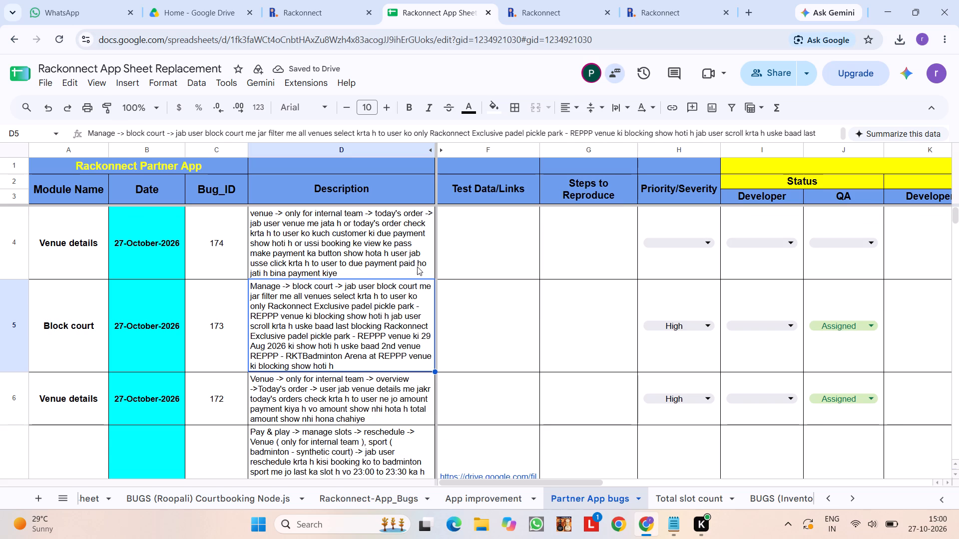
# Set bug 174's Priority/Severity to High and its QA status to Assigned.
pyautogui.click(677, 243)
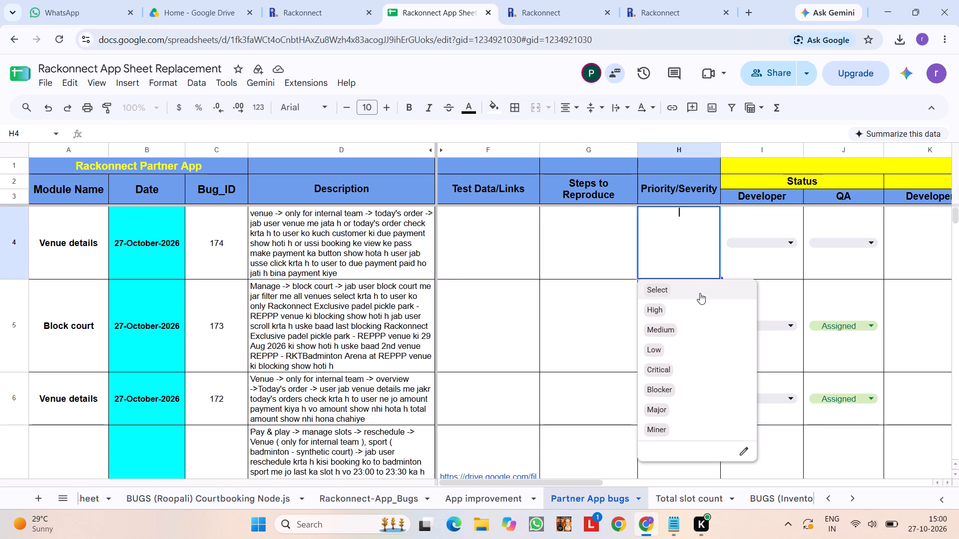
pyautogui.click(697, 306)
pyautogui.click(857, 244)
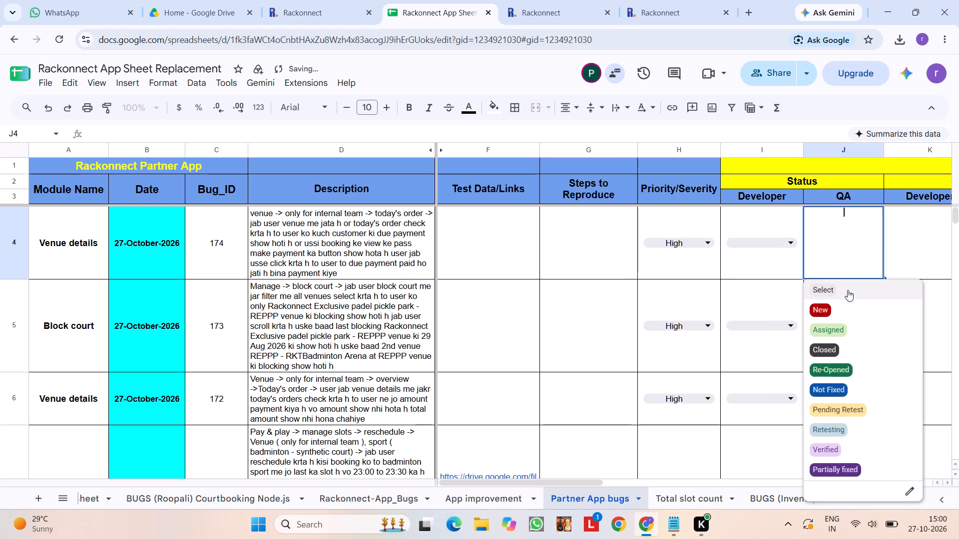
pyautogui.click(844, 311)
pyautogui.moveTo(835, 246); pyautogui.dragTo(830, 328)
pyautogui.click(830, 328)
# Set the Dev/Live value of bug 174 to Dev.
pyautogui.hscroll(-4, 830, 328)
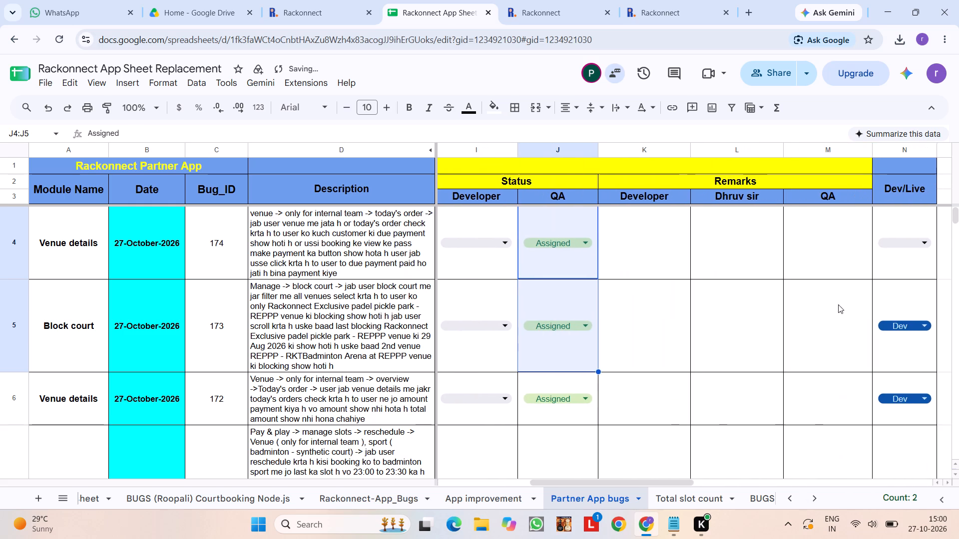
pyautogui.click(912, 245)
pyautogui.click(899, 295)
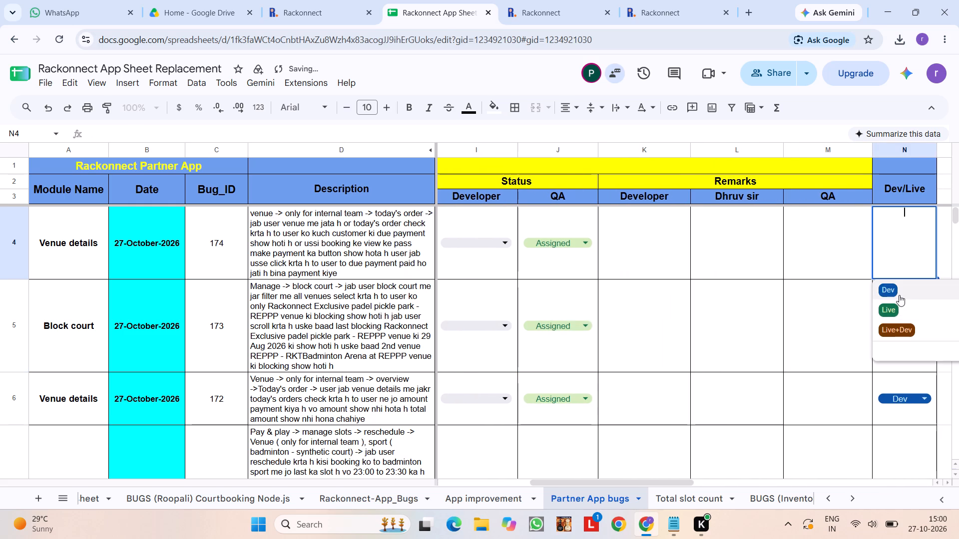
# Insert one blank row directly above the row of bug 174.
pyautogui.hscroll(8, 899, 295)
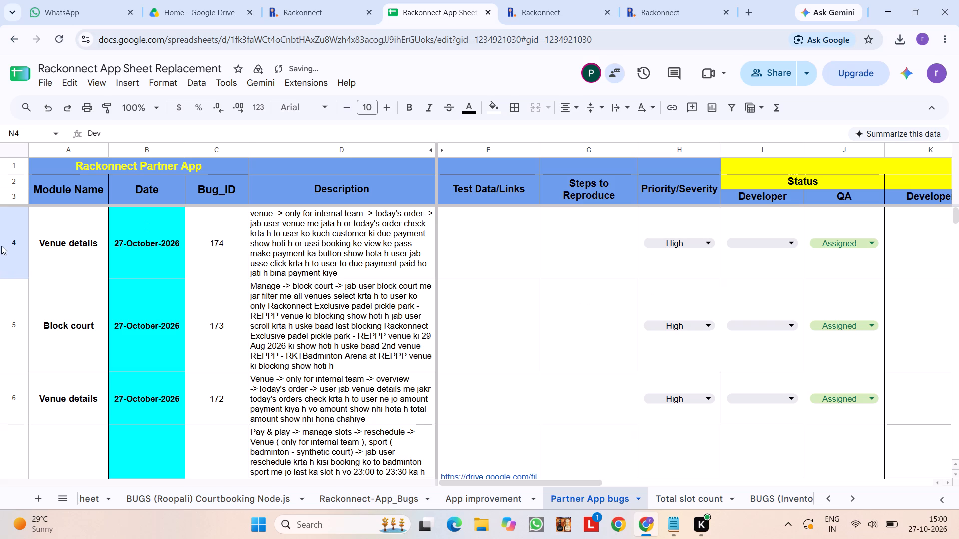
pyautogui.click(1, 246)
pyautogui.rightClick(1, 246)
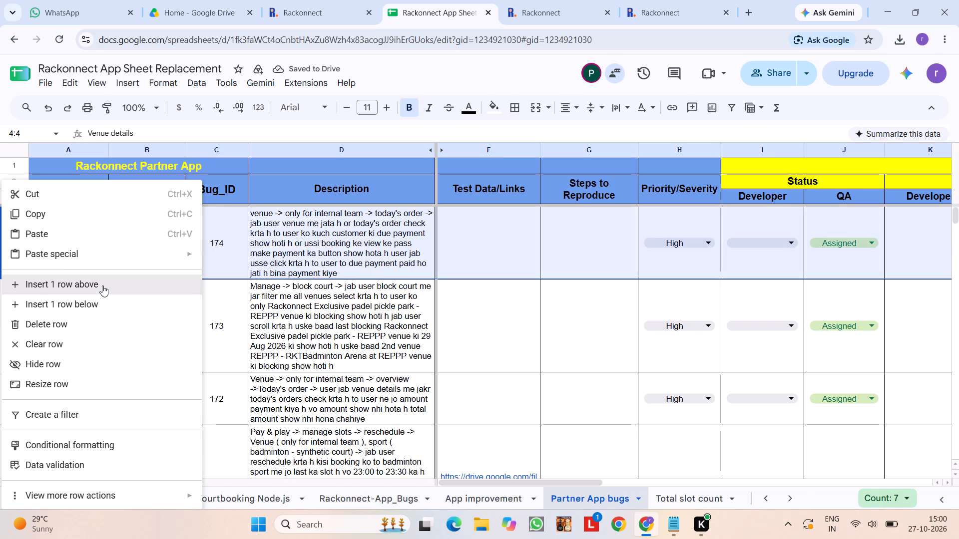
pyautogui.click(102, 285)
pyautogui.scroll(3, 417, 233)
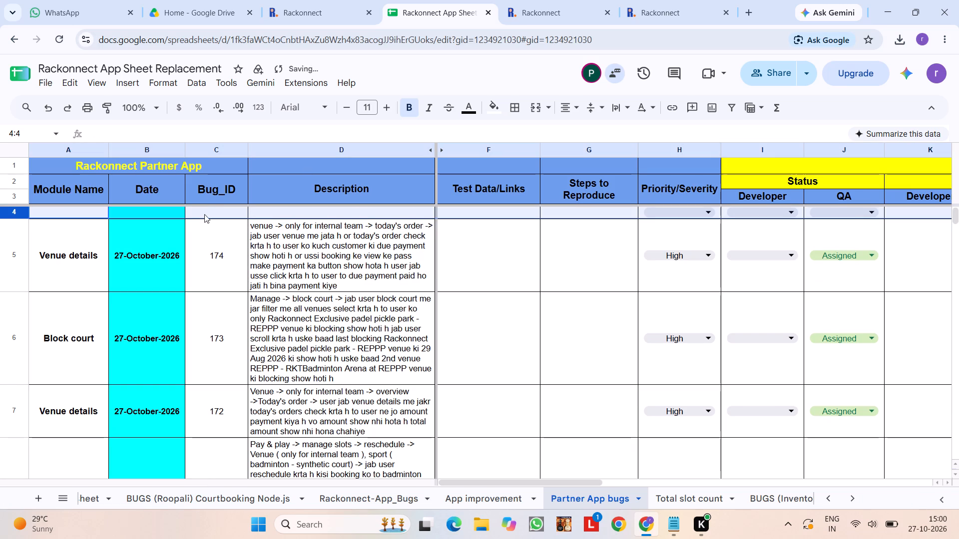
# Insert two more blank rows above the empty row at the top of the bug list.
pyautogui.click(21, 281)
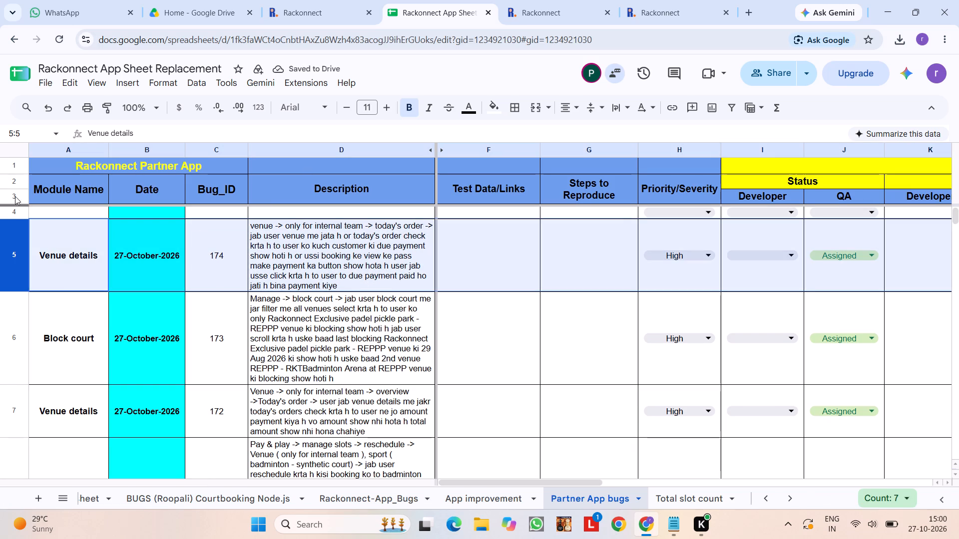
pyautogui.moveTo(11, 213); pyautogui.dragTo(11, 244)
pyautogui.rightClick(11, 244)
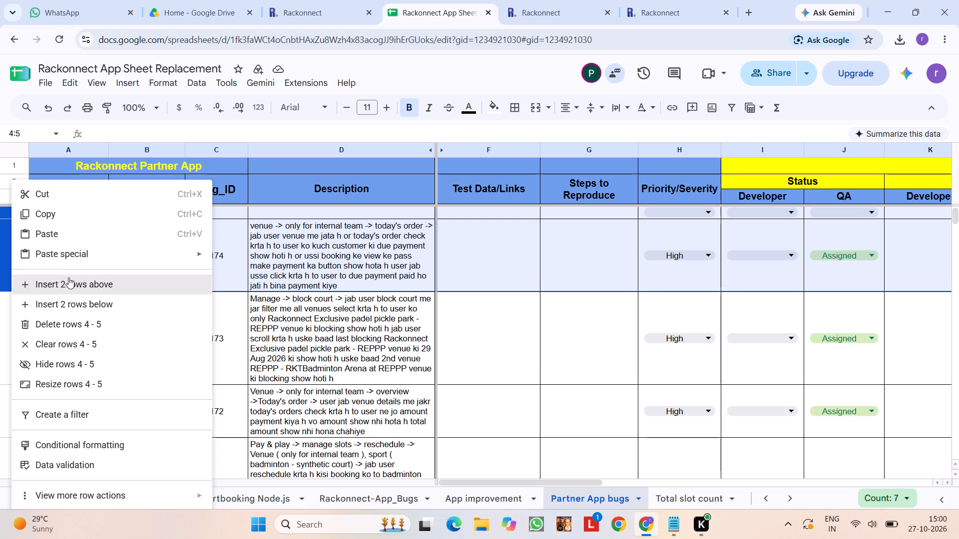
pyautogui.click(67, 278)
# Select the Module Name cell in the blank row directly above bug 174.
pyautogui.click(55, 235)
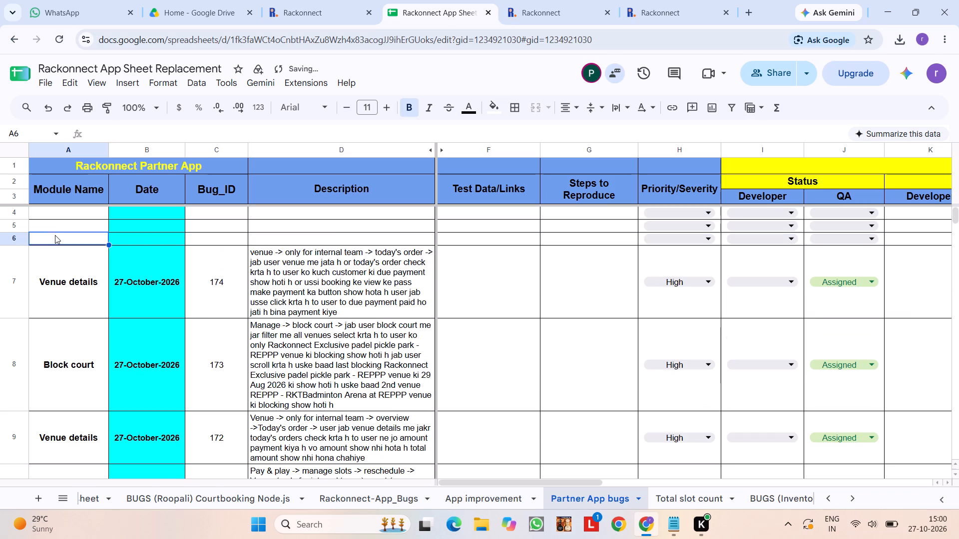
pyautogui.scroll(2, 523, 274)
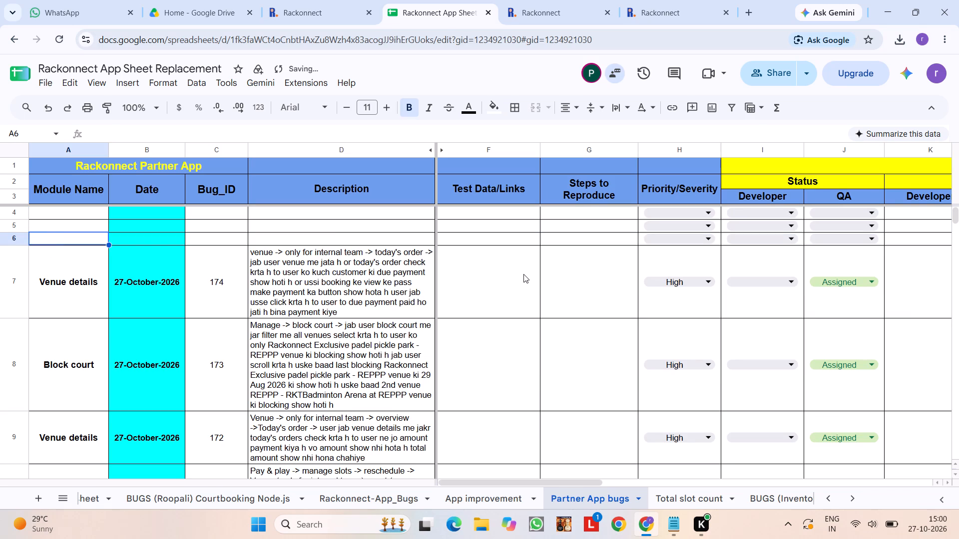
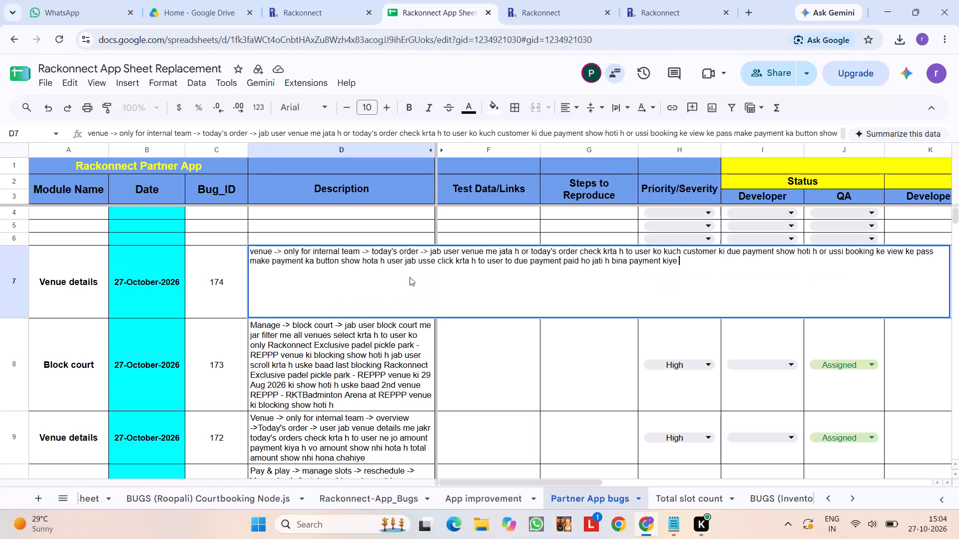
# Append "or us booking ki fir transaction history show nhi hoti h" to the end of bug 174's description.
pyautogui.write('or us')
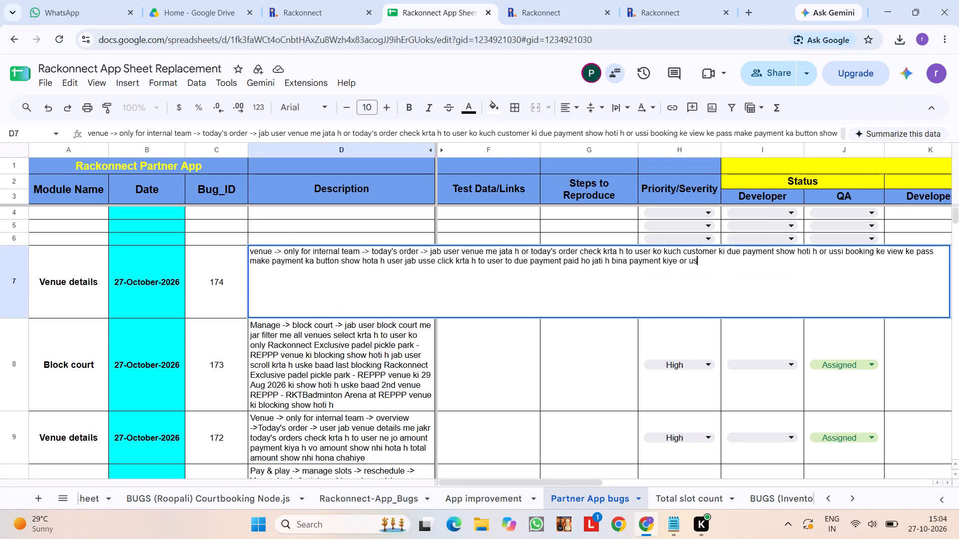
pyautogui.press('space')
pyautogui.write('bookign')
pyautogui.press('space')
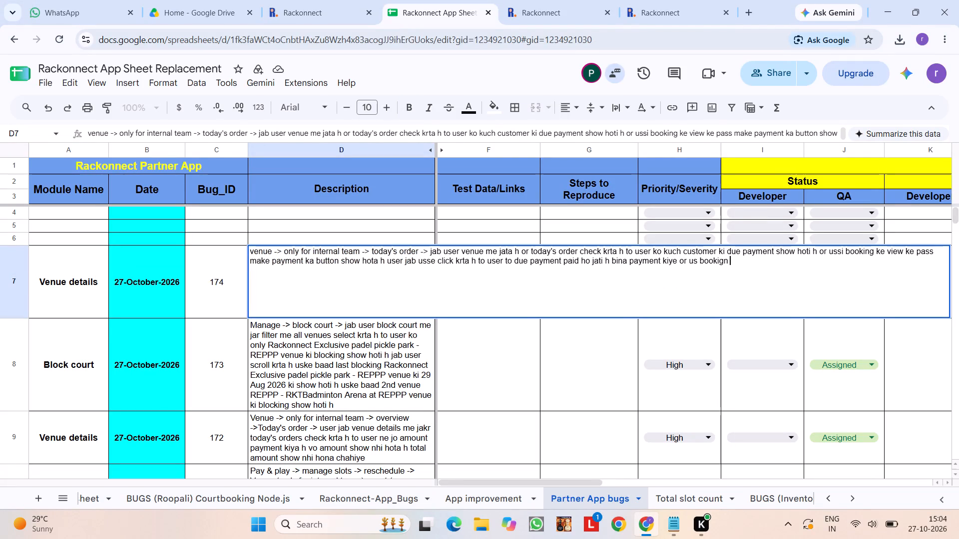
pyautogui.press('BackSpace')
pyautogui.press('BackSpace')
pyautogui.press('BackSpace')
pyautogui.write('ng ki fi')
pyautogui.press('BackSpace')
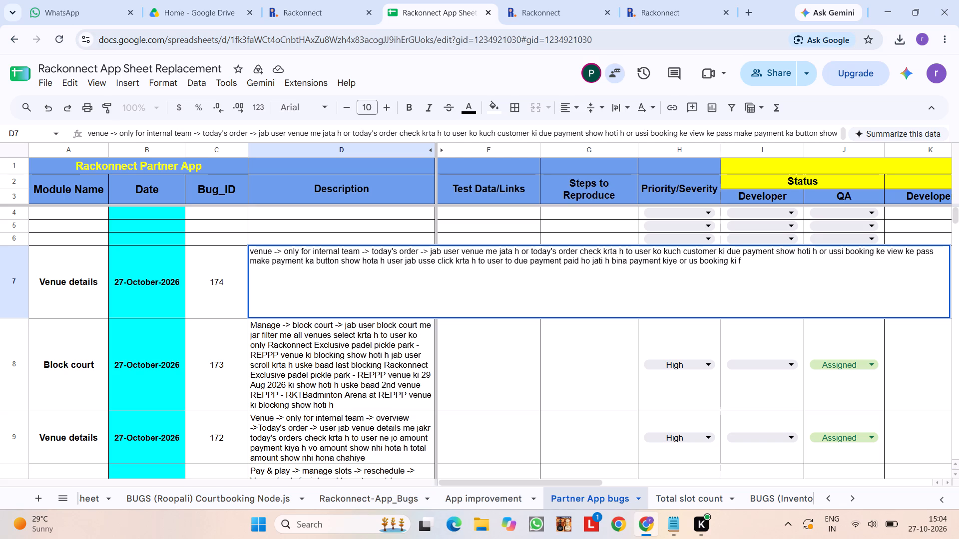
pyautogui.press('BackSpace')
pyautogui.write('fir transacton')
pyautogui.press('space')
pyautogui.press('BackSpace')
pyautogui.press('BackSpace')
pyautogui.press('BackSpace')
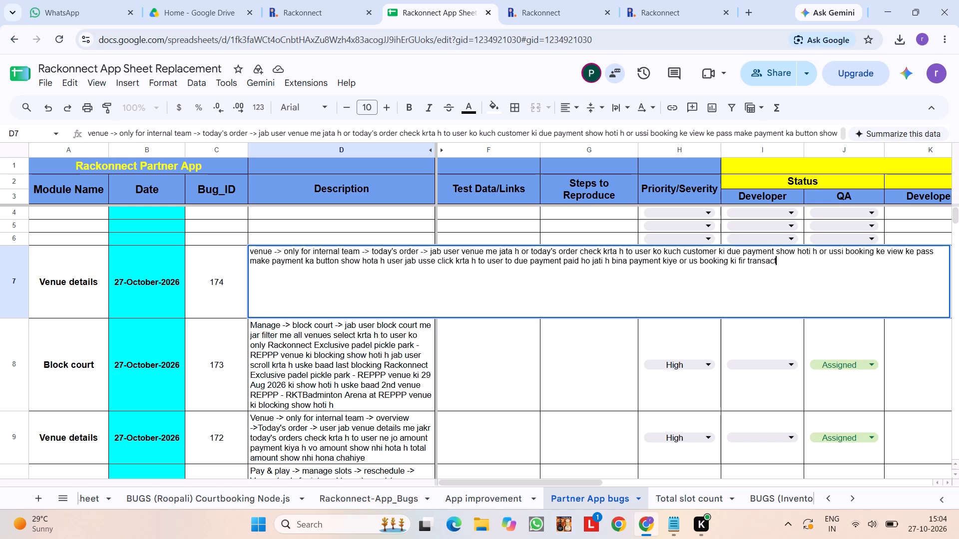
pyautogui.write('ion')
pyautogui.press('space')
pyautogui.write('history')
pyautogui.press('space')
pyautogui.write('show nhi hoti h')
pyautogui.press('BackSpace')
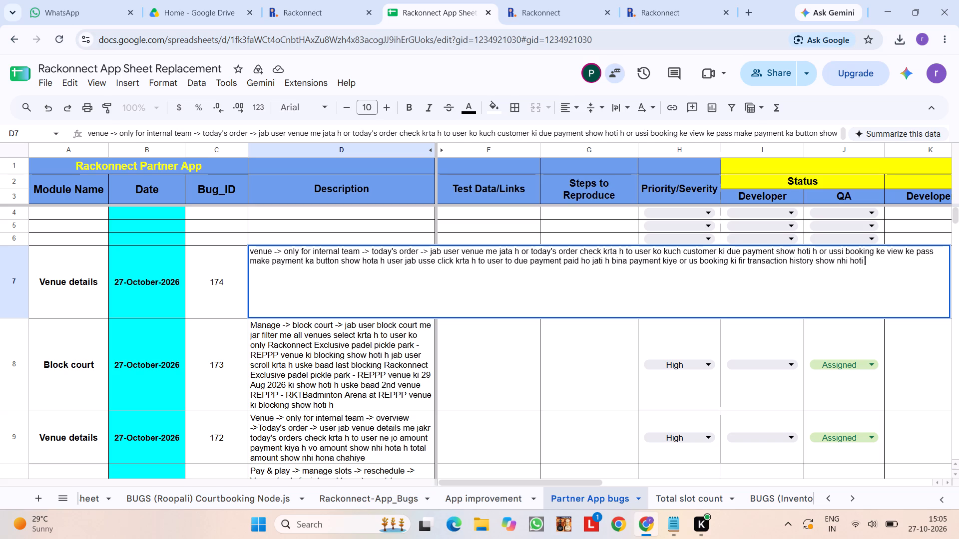
pyautogui.press('BackSpace')
pyautogui.press('space')
pyautogui.press('h')
pyautogui.press('Return')
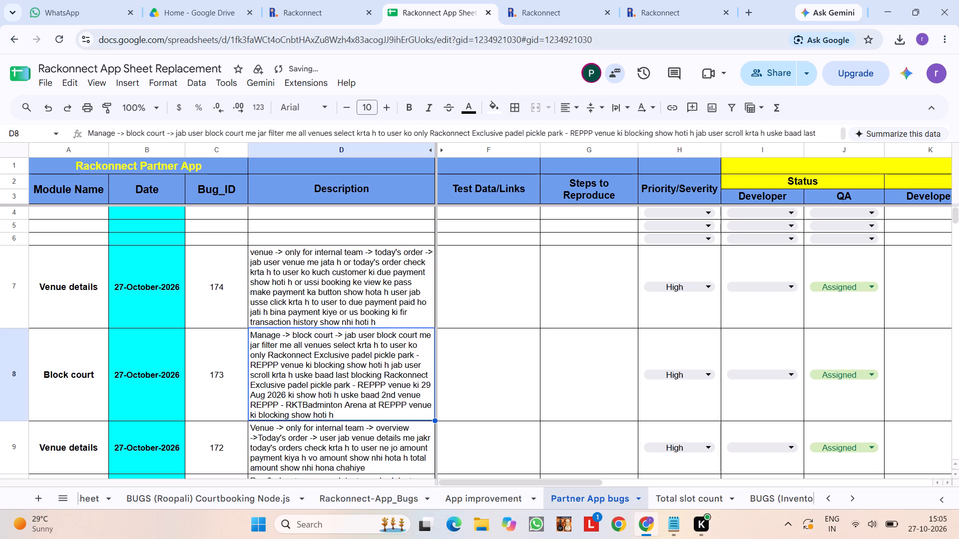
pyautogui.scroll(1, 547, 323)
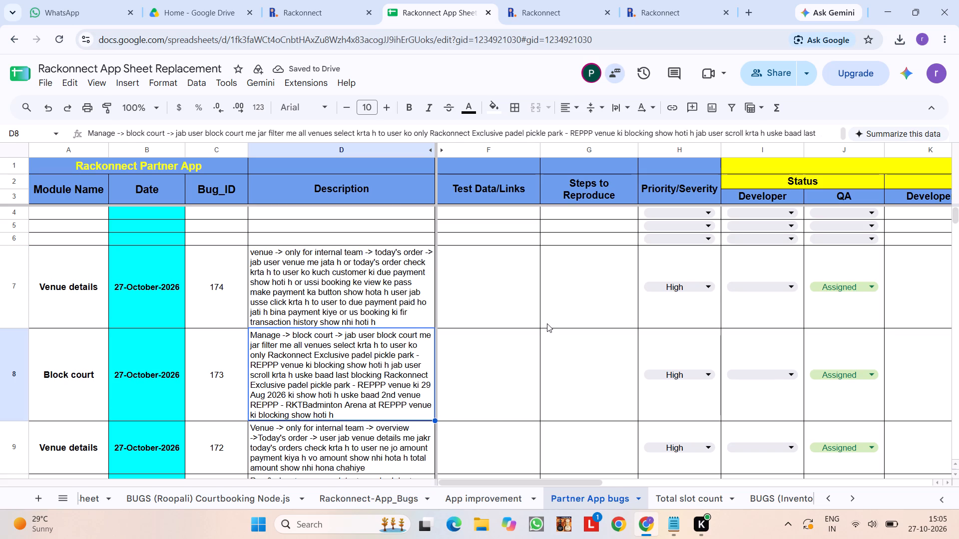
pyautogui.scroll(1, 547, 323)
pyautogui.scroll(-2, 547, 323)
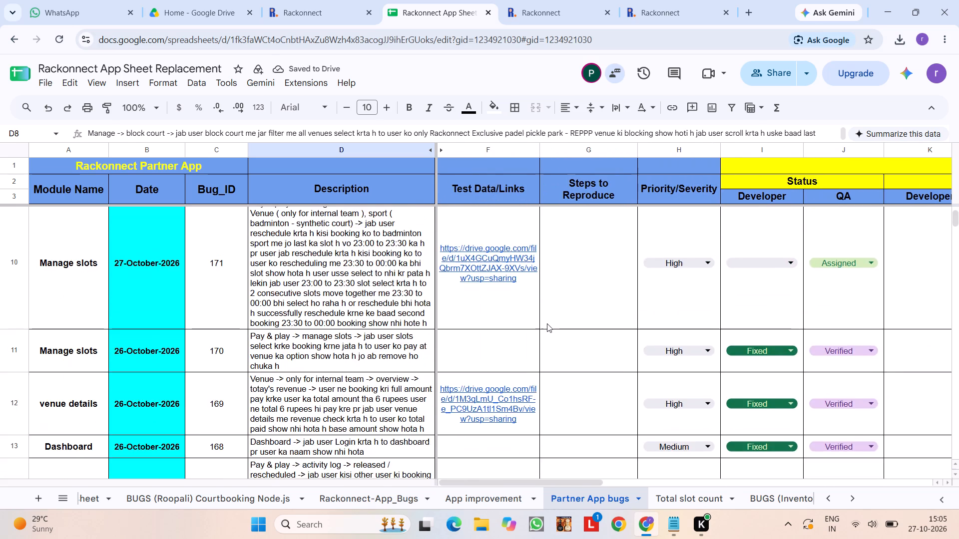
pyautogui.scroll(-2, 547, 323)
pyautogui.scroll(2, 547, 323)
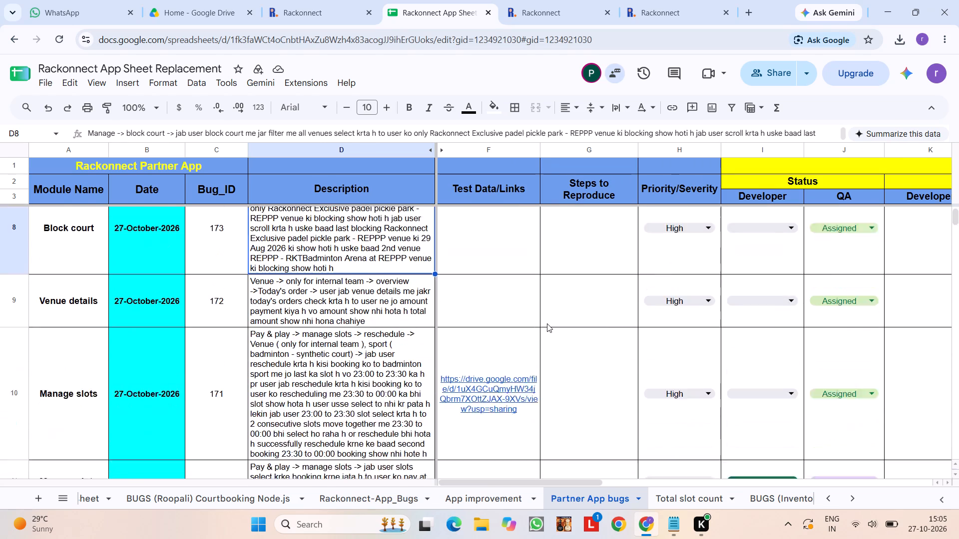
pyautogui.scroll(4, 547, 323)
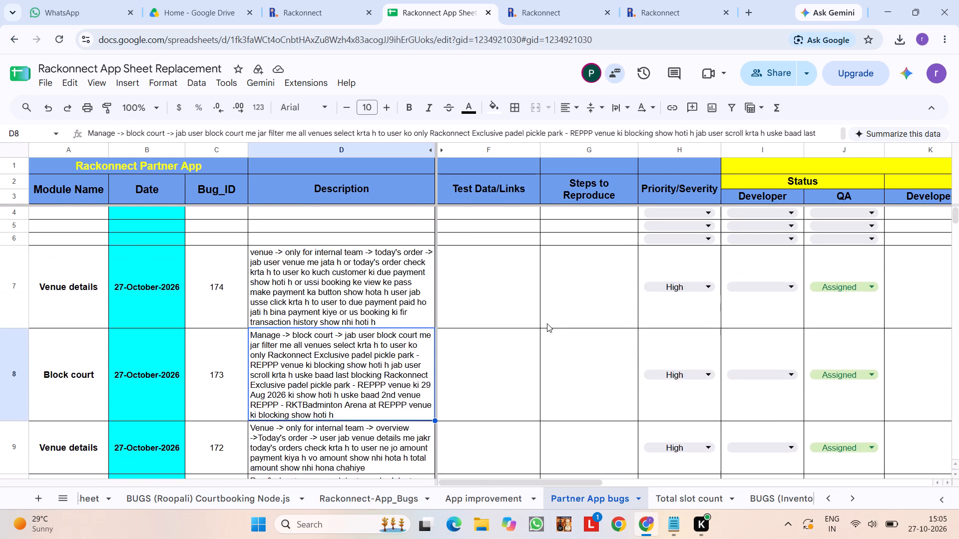
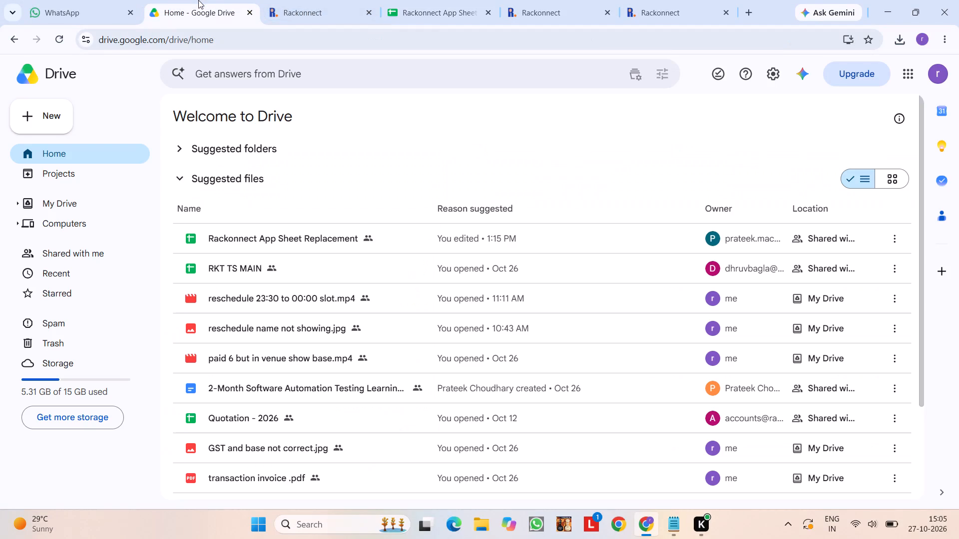
# Refresh Drive, share "make payment in the venue details.mp4" with anyone with the link, and copy its link.
pyautogui.press('F5')
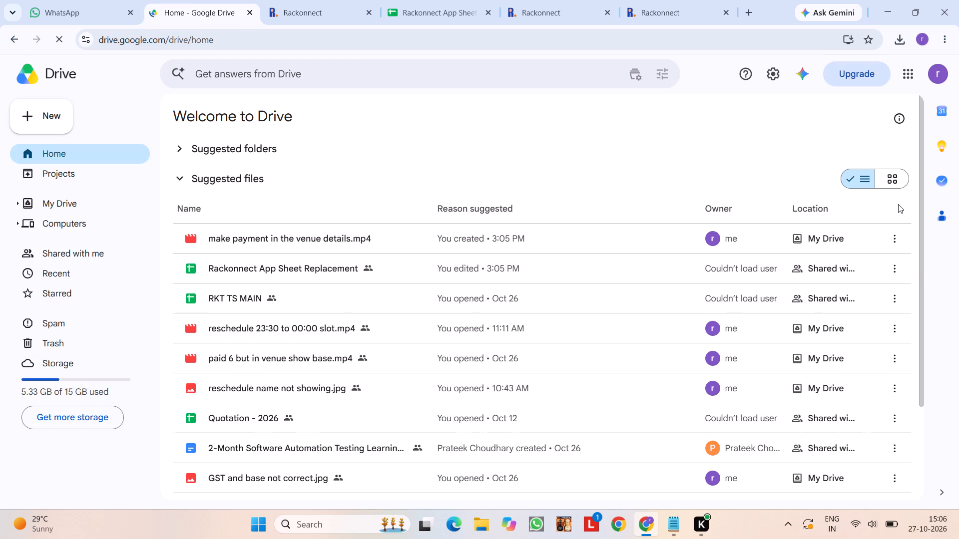
pyautogui.click(894, 237)
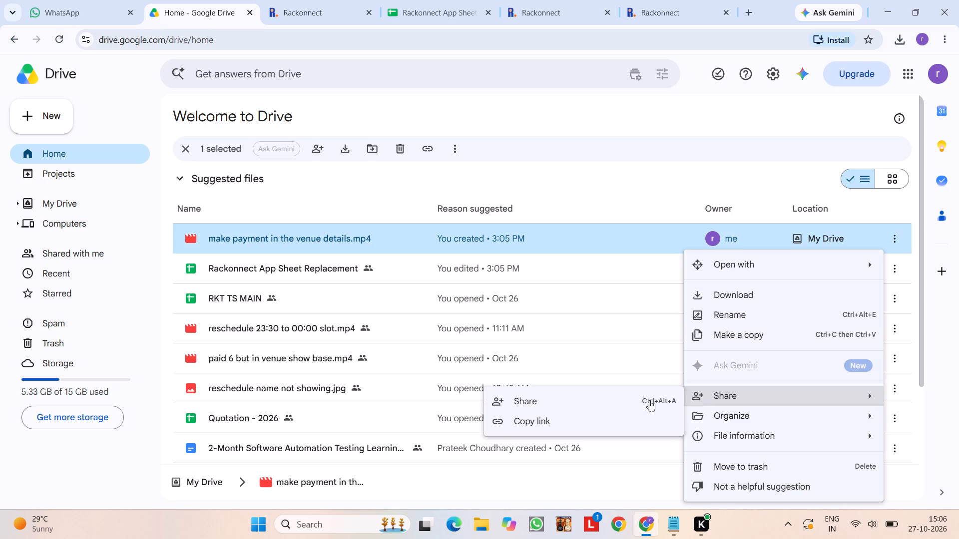
pyautogui.click(635, 399)
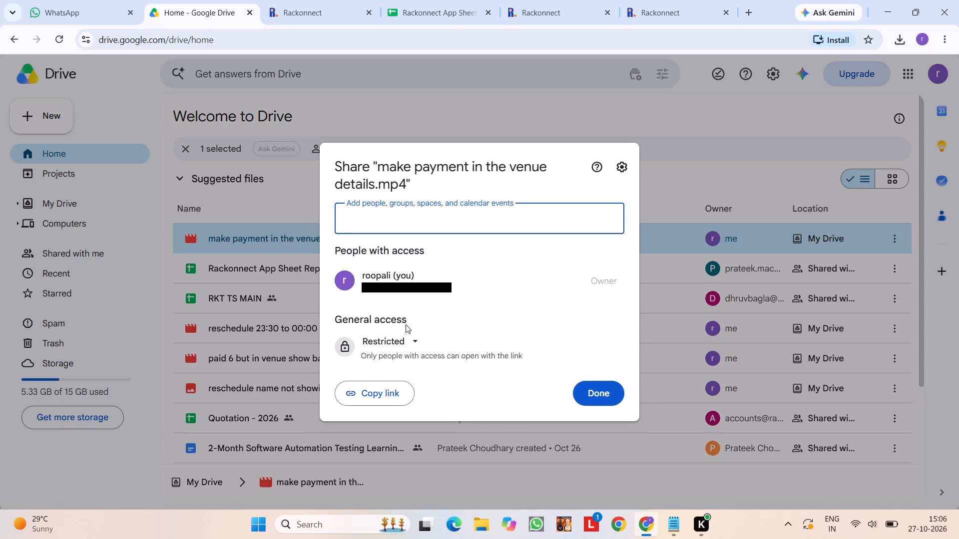
pyautogui.click(392, 338)
pyautogui.click(412, 400)
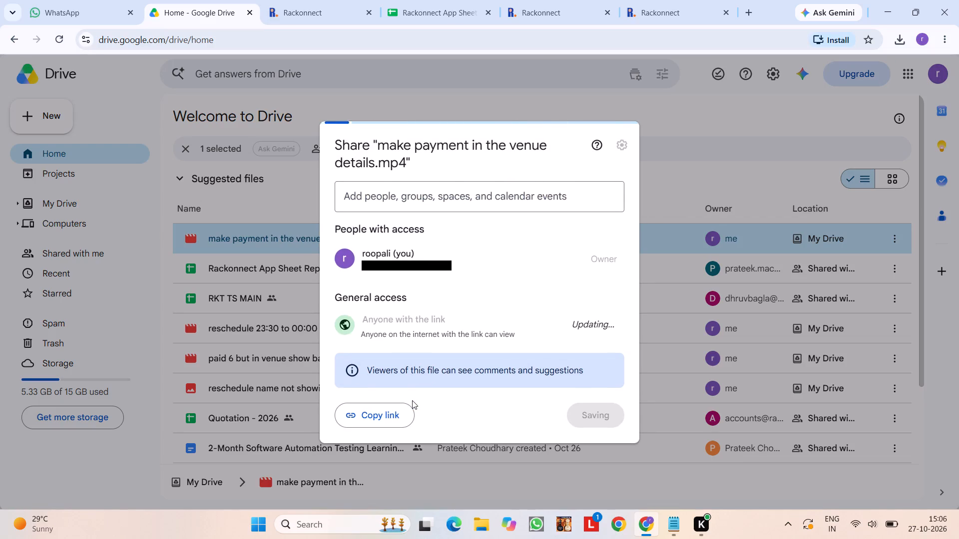
pyautogui.click(386, 402)
pyautogui.click(385, 411)
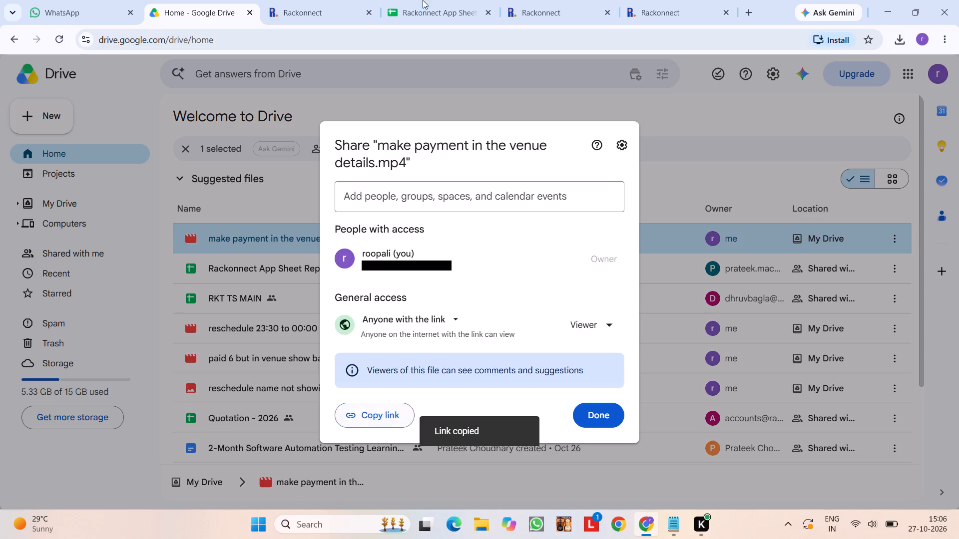
# Paste the copied video link into bug 174's Test Data/Links cell on the Partner App bugs sheet.
pyautogui.click(425, 0)
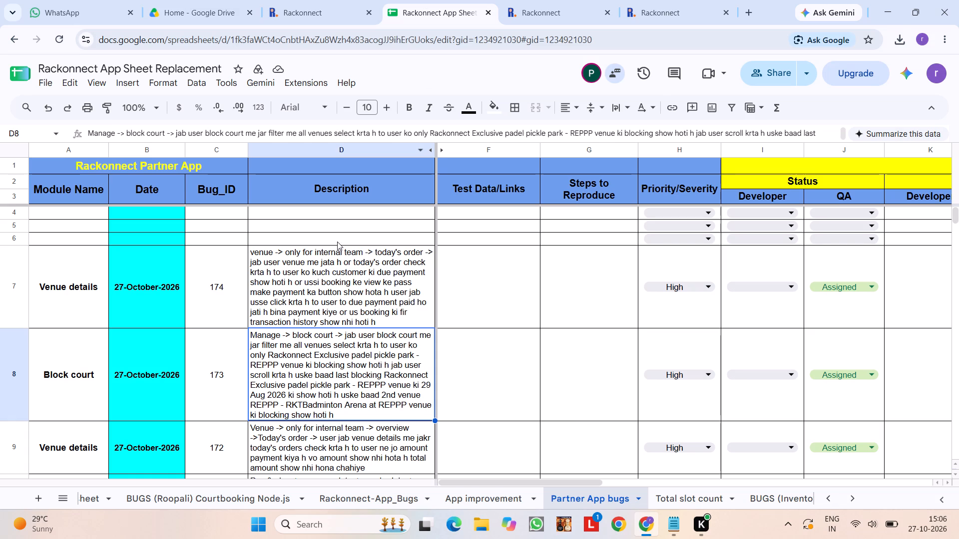
pyautogui.click(507, 301)
pyautogui.hotkey('ctrl', 'v')
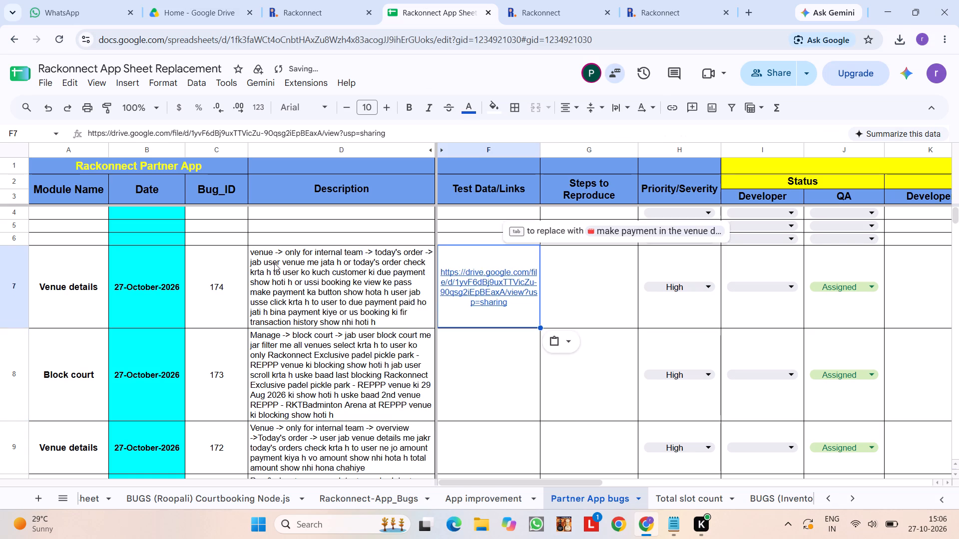
pyautogui.scroll(1, 329, 300)
pyautogui.hscroll(4, 329, 300)
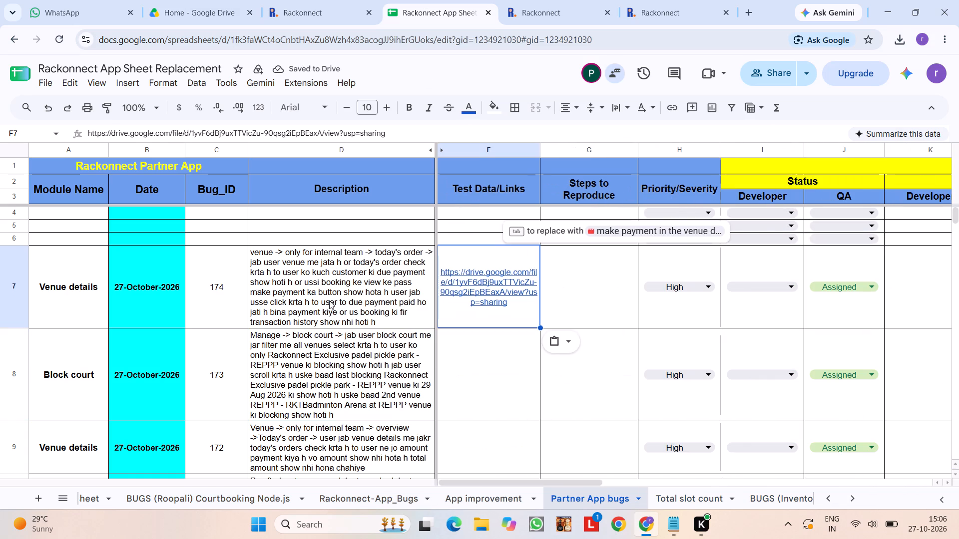
pyautogui.click(328, 300)
pyautogui.click(82, 240)
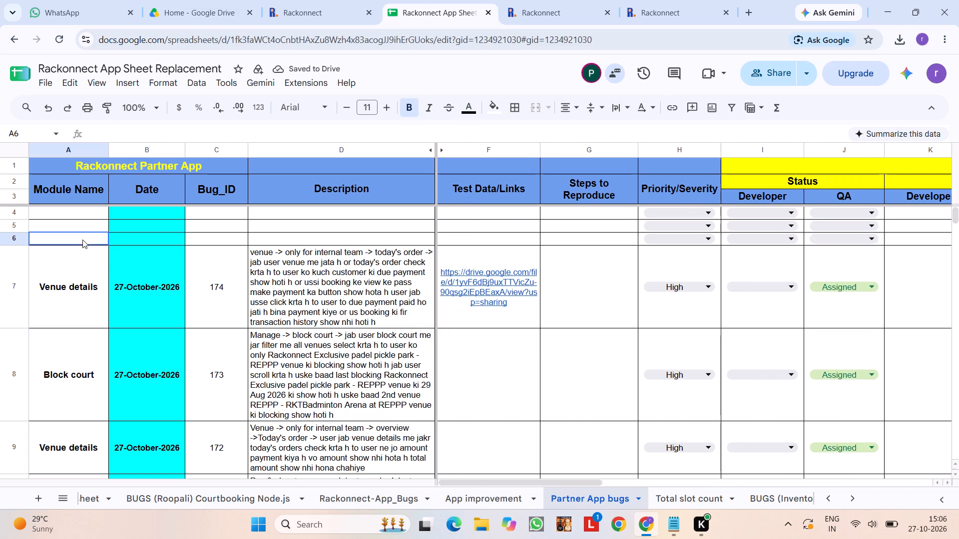
# Switch to the Rackonnect staging site's Block Courts page.
pyautogui.click(544, 0)
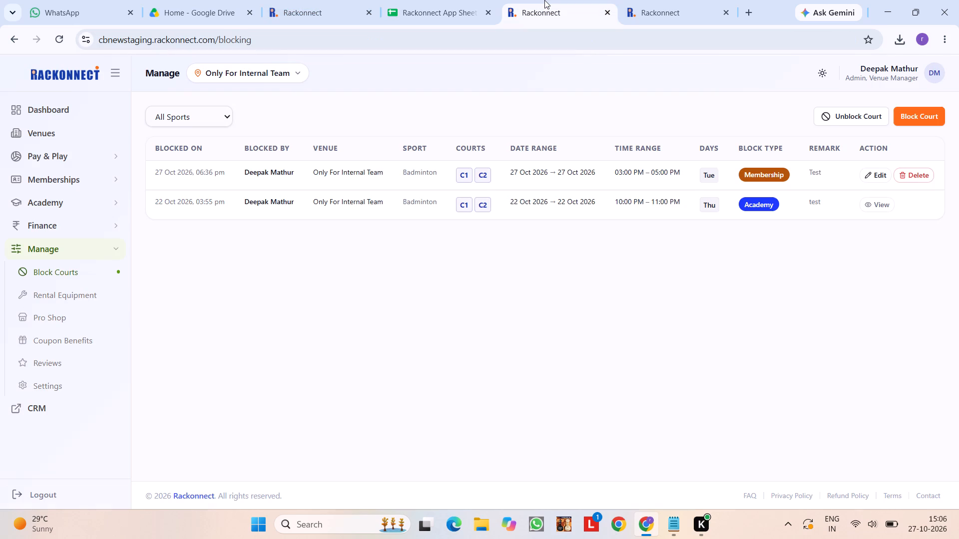
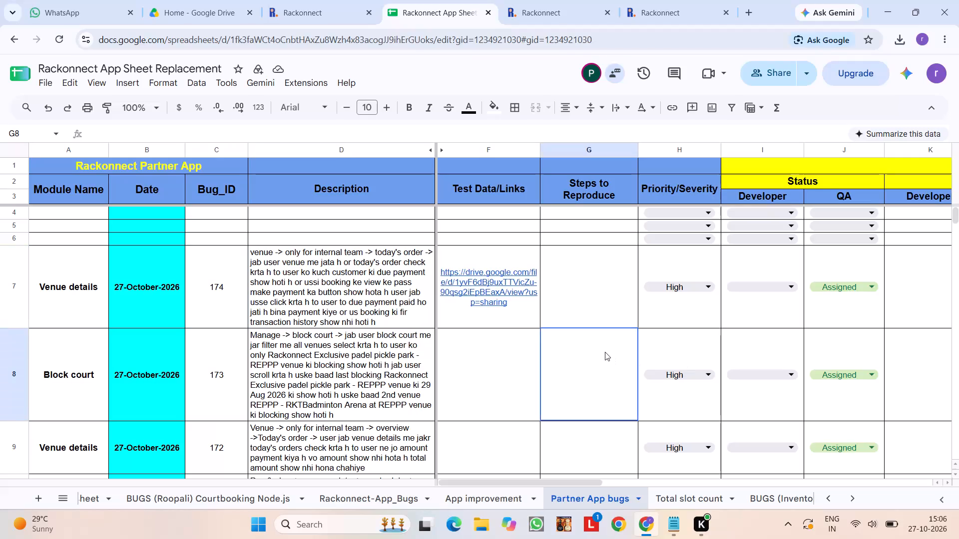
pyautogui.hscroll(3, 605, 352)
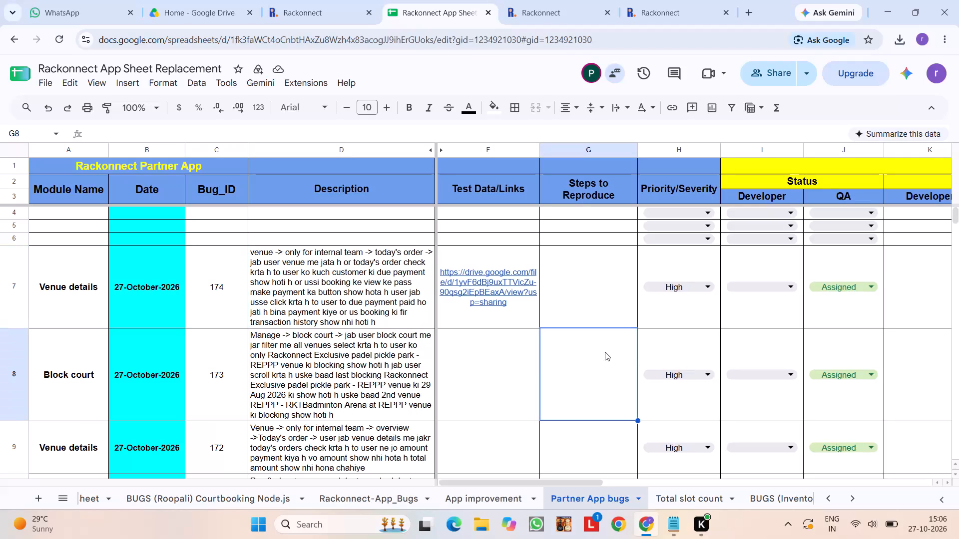
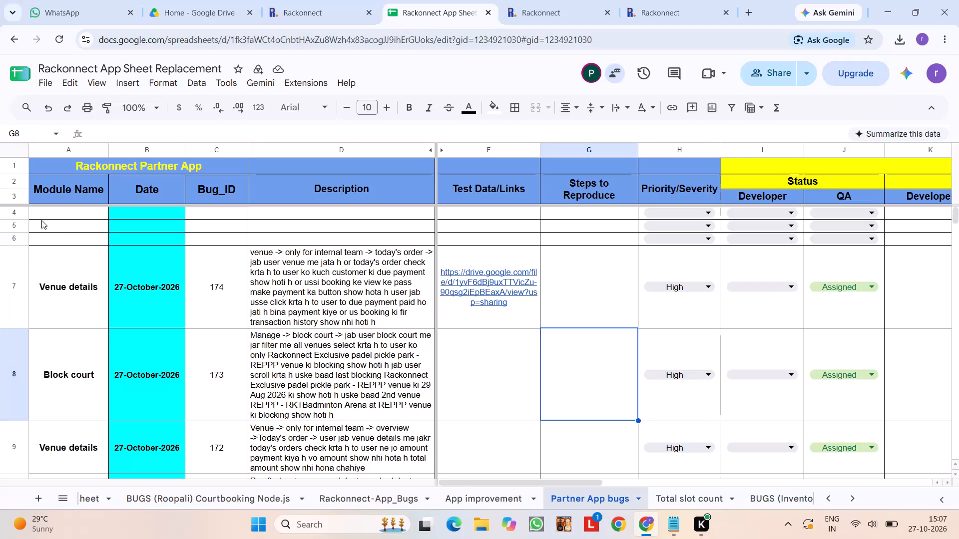
# Delete the empty rows 4 and 5 above the newest bug entries in the Partner App bugs sheet.
pyautogui.moveTo(19, 210); pyautogui.dragTo(18, 224)
pyautogui.rightClick(18, 224)
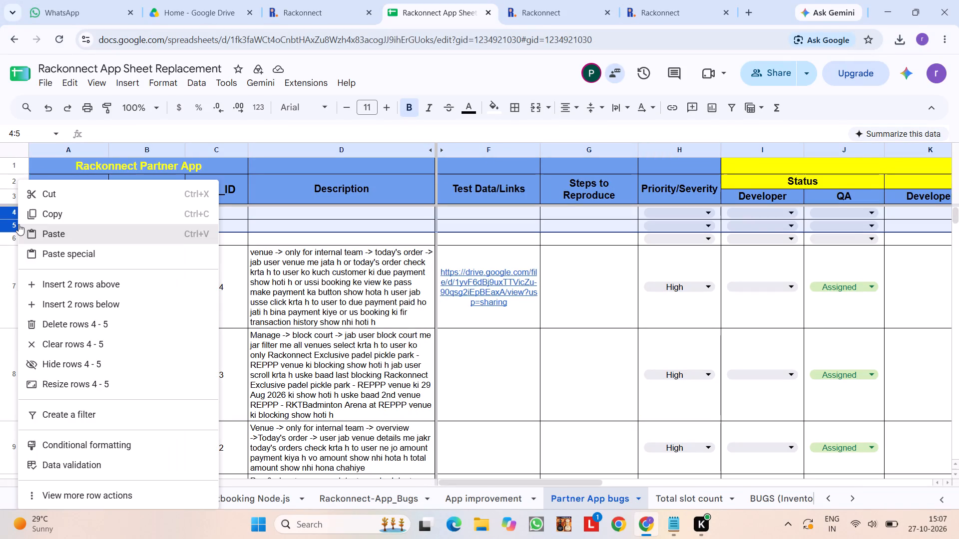
pyautogui.click(94, 325)
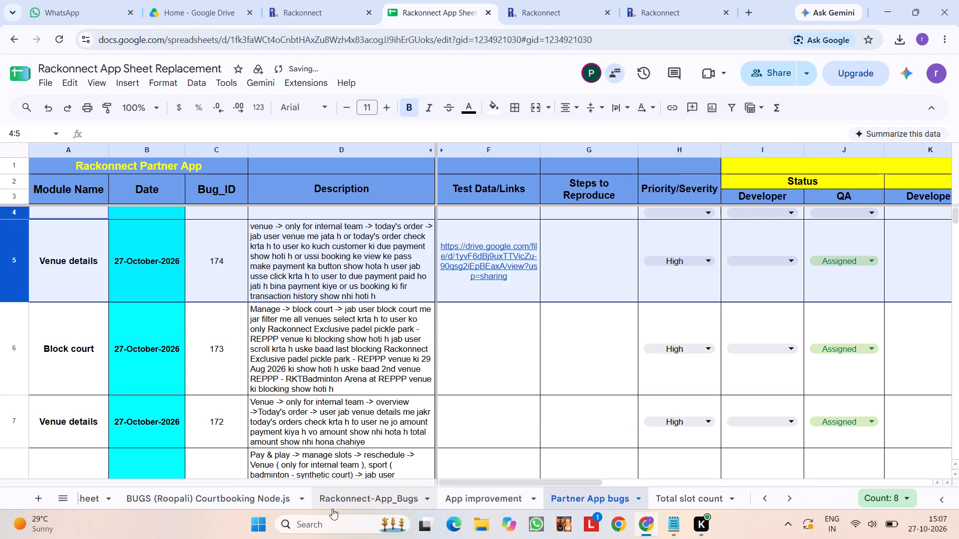
# Look at the App improvement sheet and the logged entries in the Rackonnect-App_Bugs sheet.
pyautogui.click(457, 494)
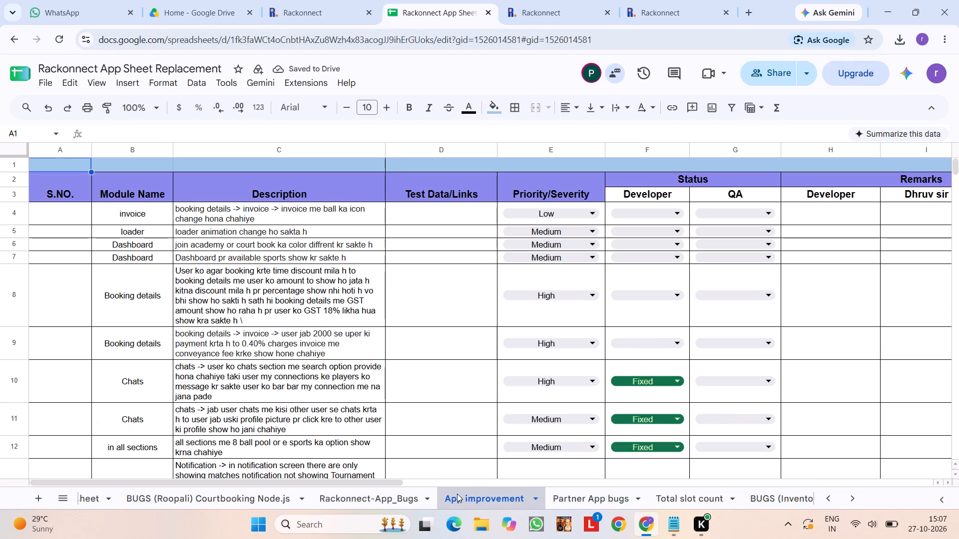
pyautogui.click(373, 499)
pyautogui.hscroll(3, 373, 452)
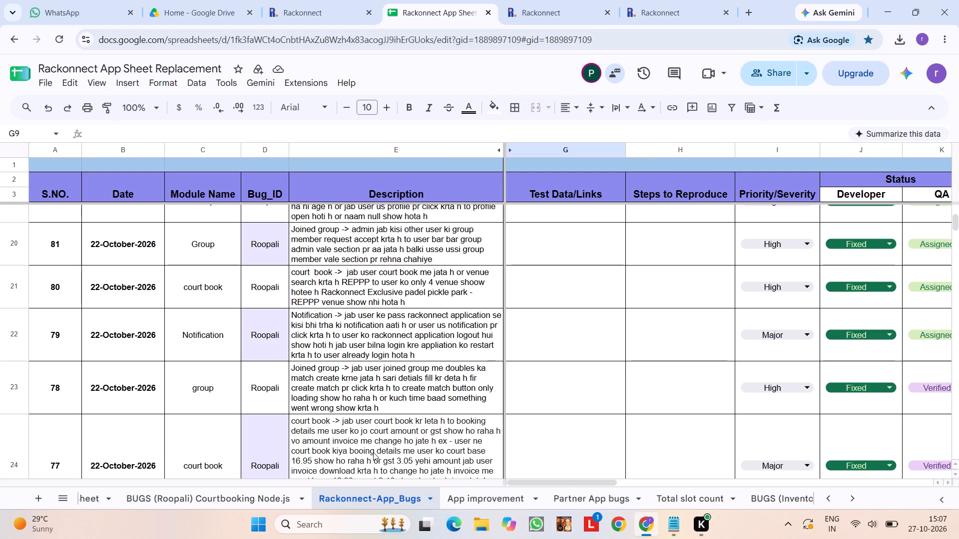
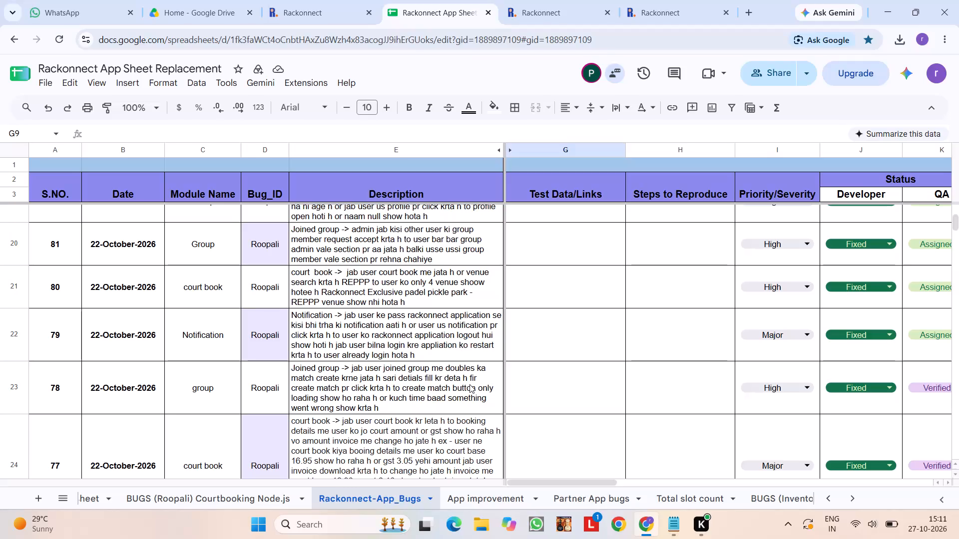
# Select the description of bug 78 in the Rackonnect-App_Bugs sheet, about creating a doubles match in a joined group.
pyautogui.click(470, 384)
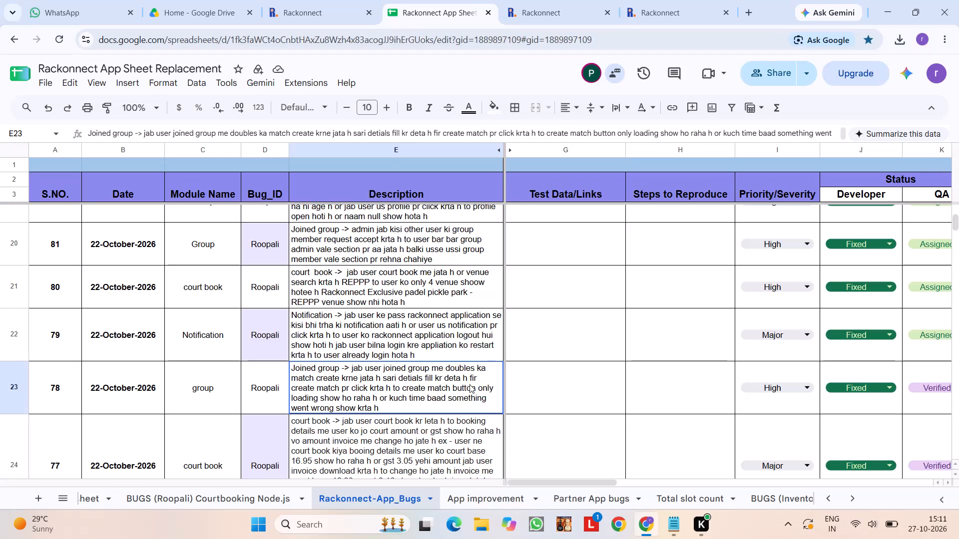
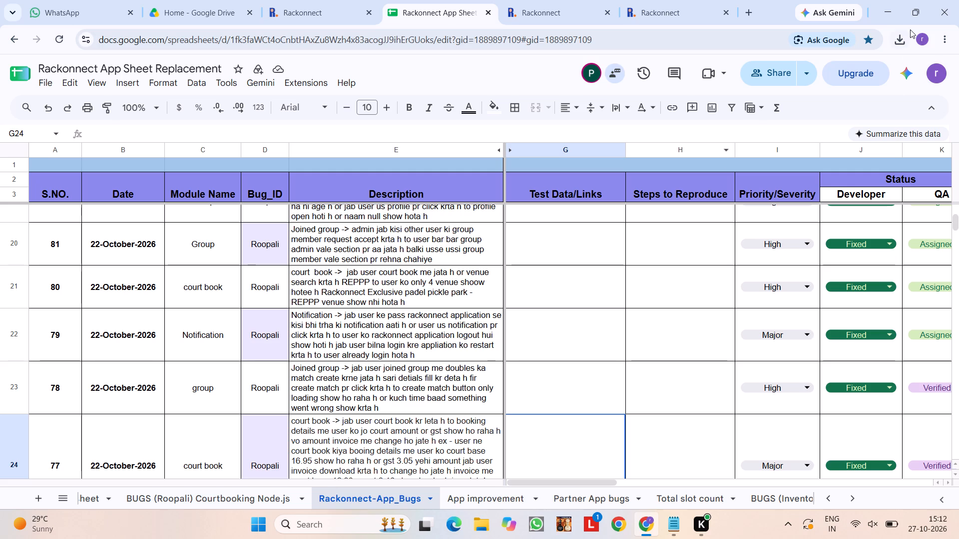
pyautogui.click(946, 43)
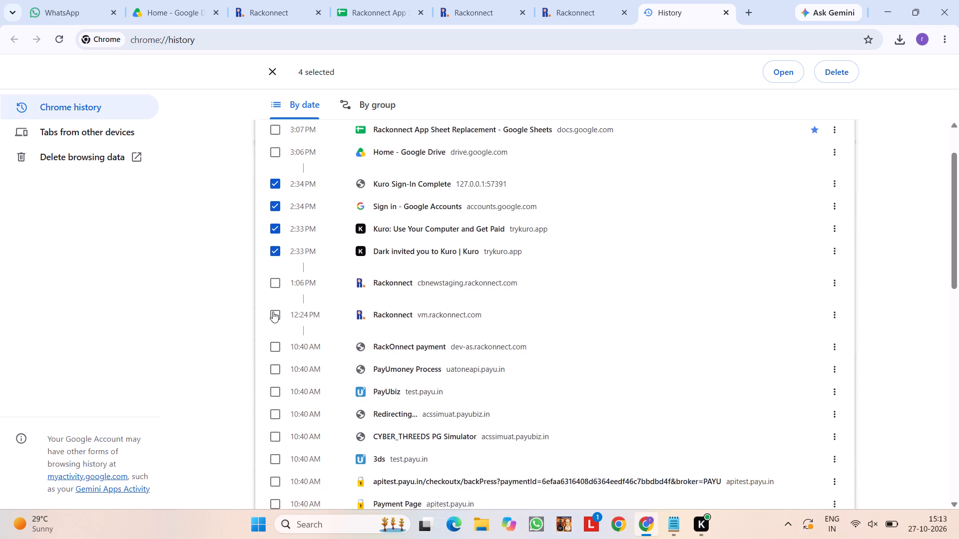
pyautogui.hscroll(3, 273, 311)
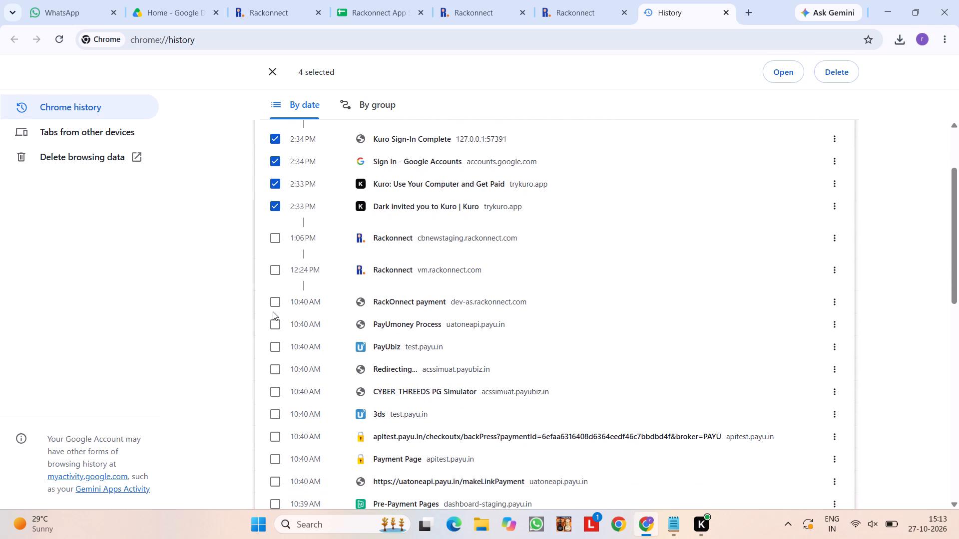
pyautogui.hscroll(2, 273, 311)
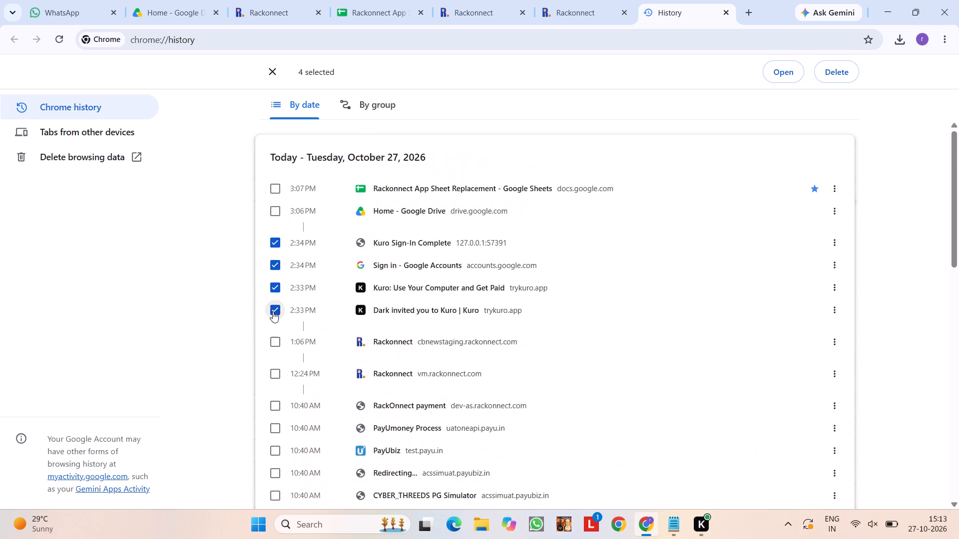
pyautogui.click(820, 77)
pyautogui.click(611, 302)
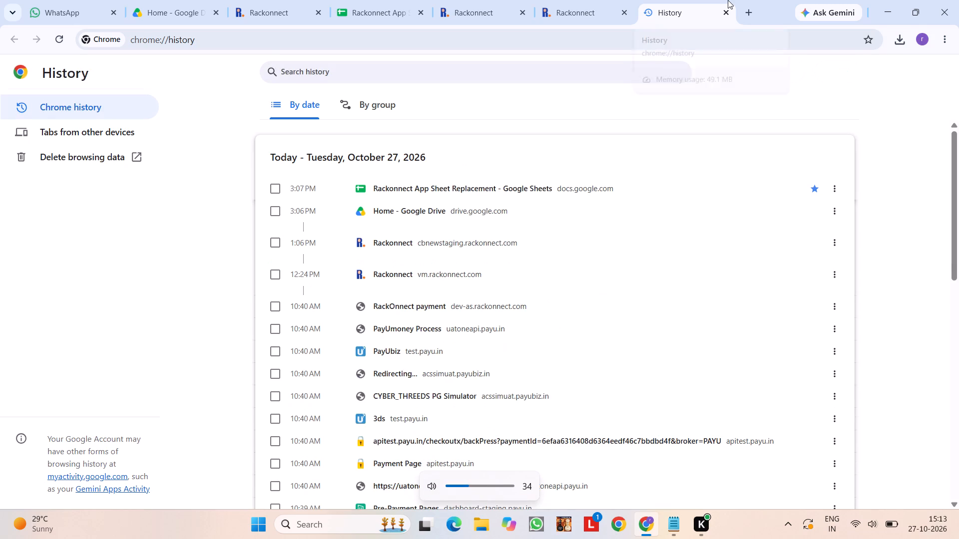
pyautogui.click(725, 14)
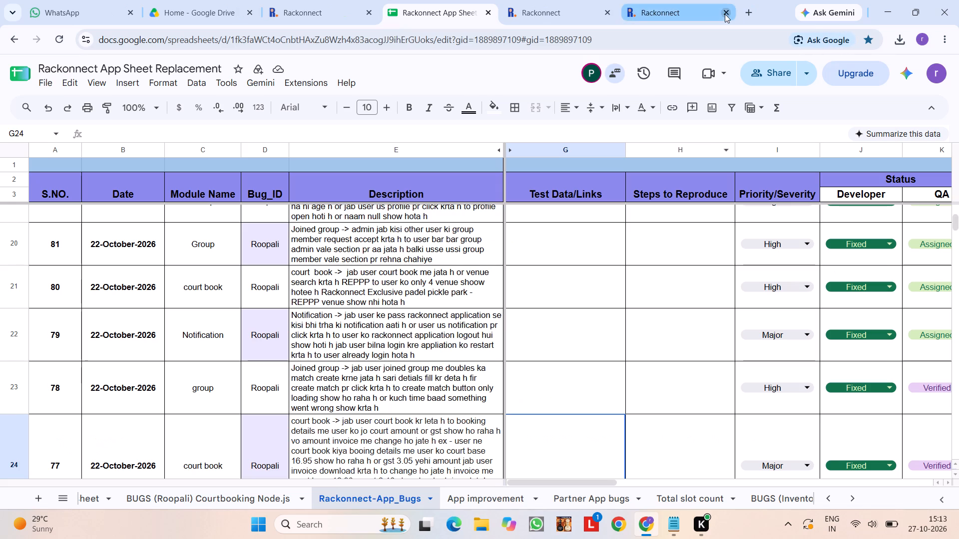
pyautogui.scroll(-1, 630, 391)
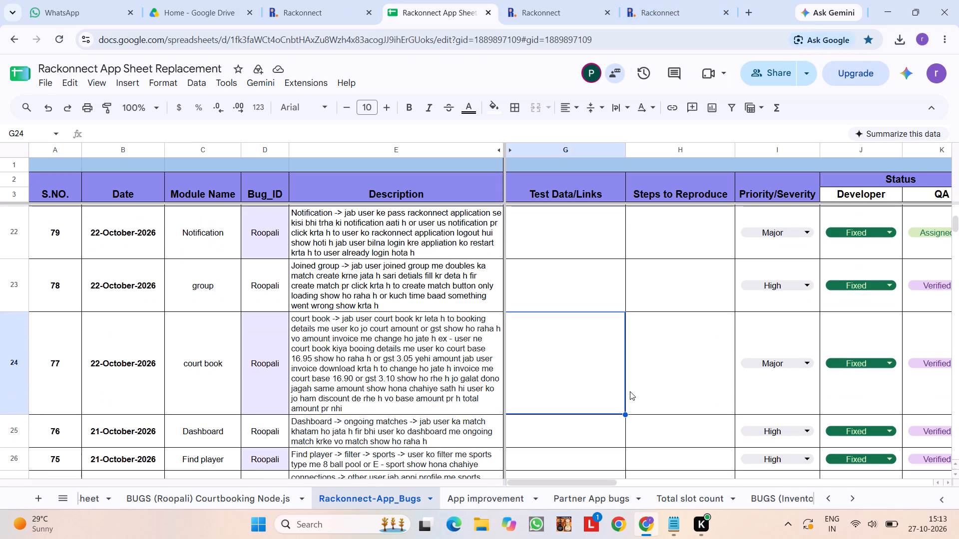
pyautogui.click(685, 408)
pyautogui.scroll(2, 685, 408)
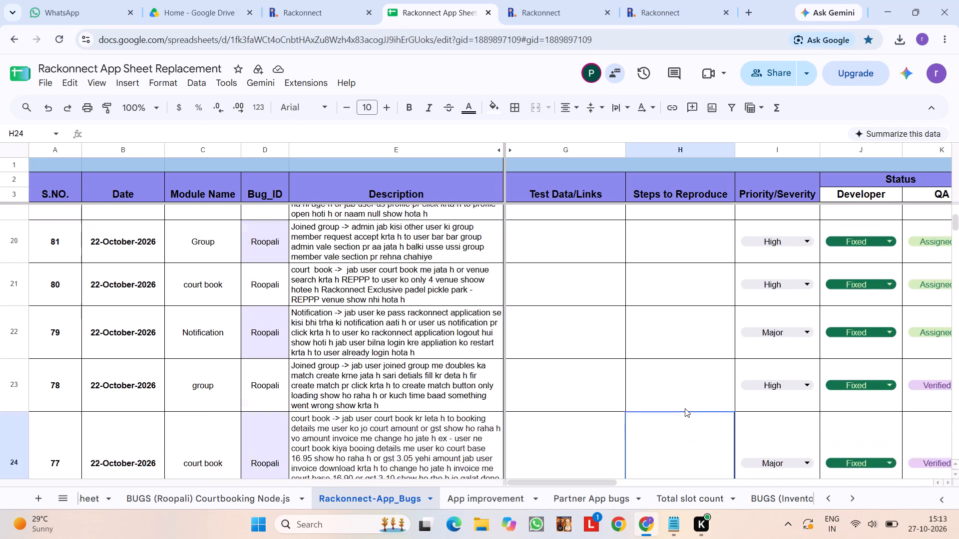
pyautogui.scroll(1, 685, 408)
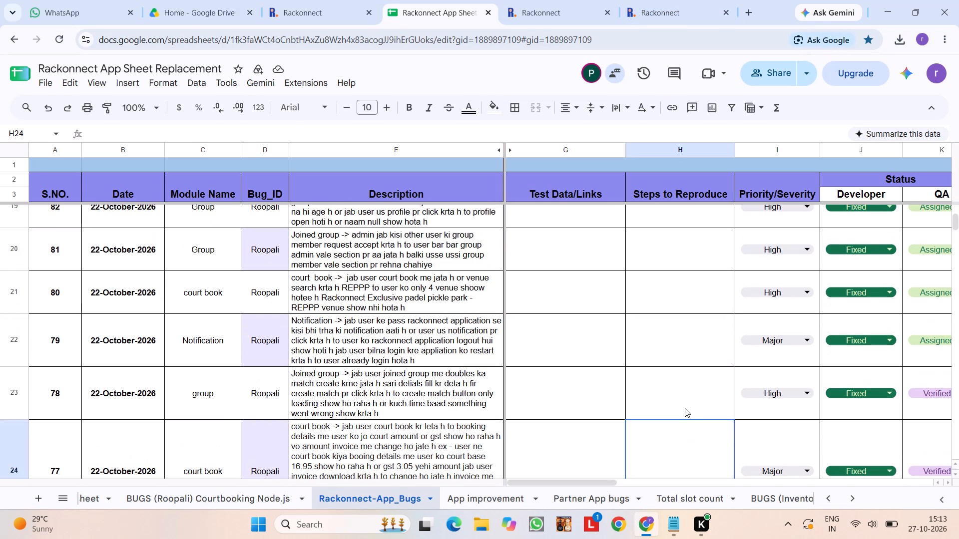
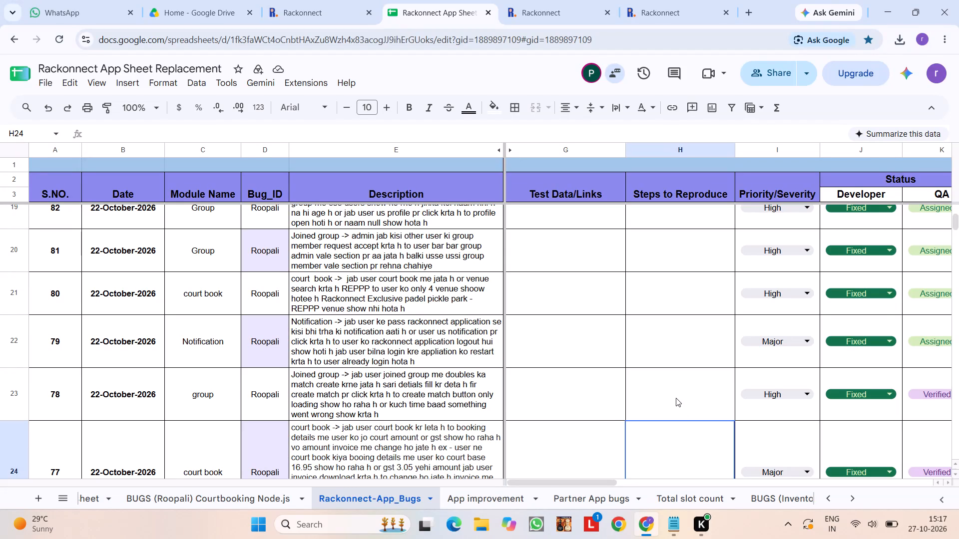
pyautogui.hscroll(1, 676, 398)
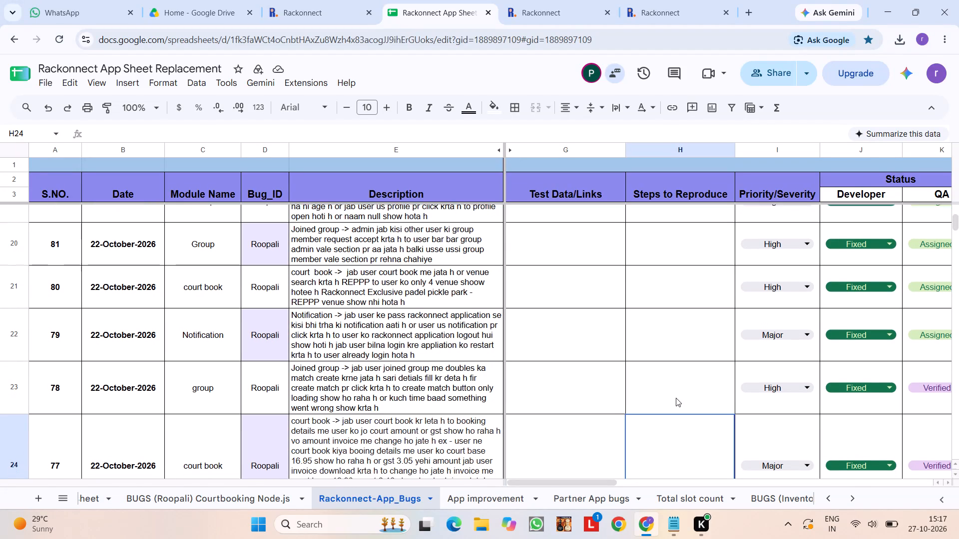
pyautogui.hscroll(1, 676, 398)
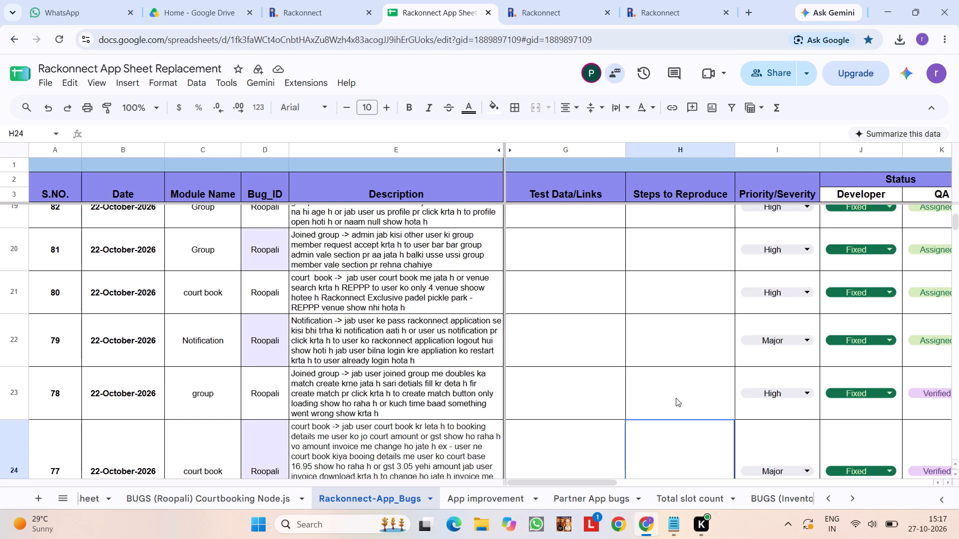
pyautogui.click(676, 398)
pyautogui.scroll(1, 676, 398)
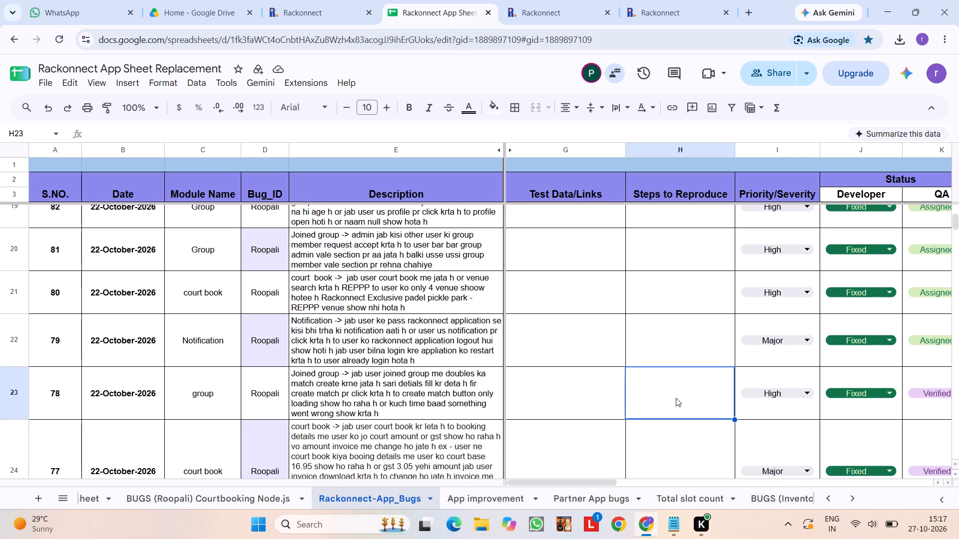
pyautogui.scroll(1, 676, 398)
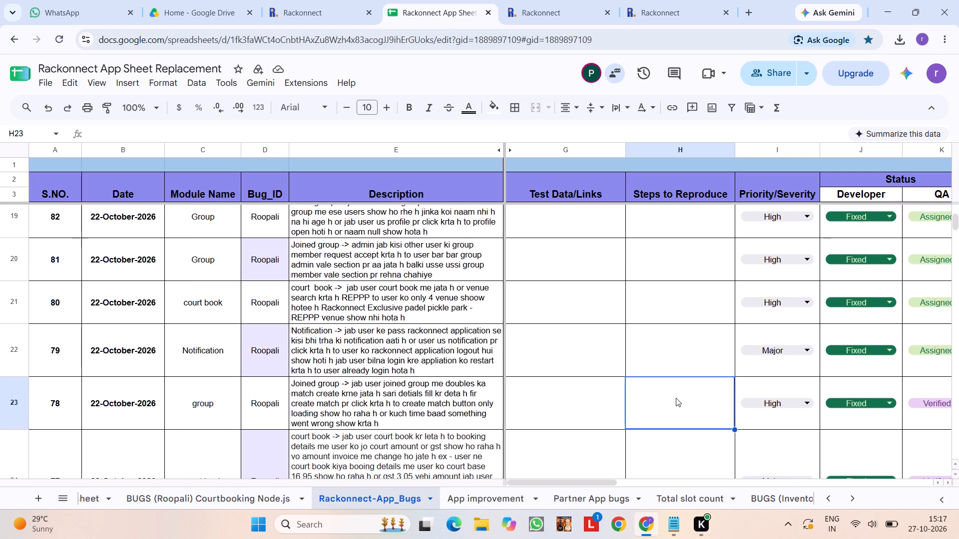
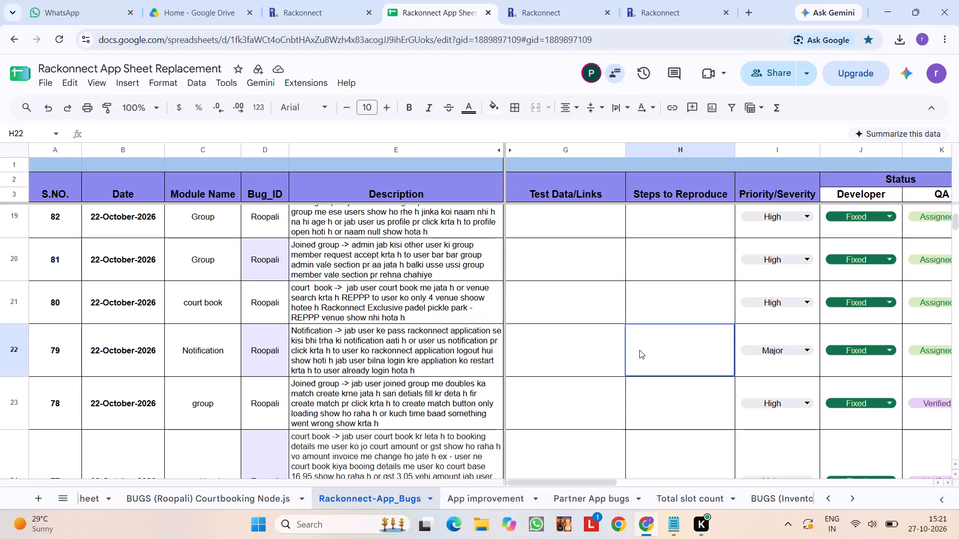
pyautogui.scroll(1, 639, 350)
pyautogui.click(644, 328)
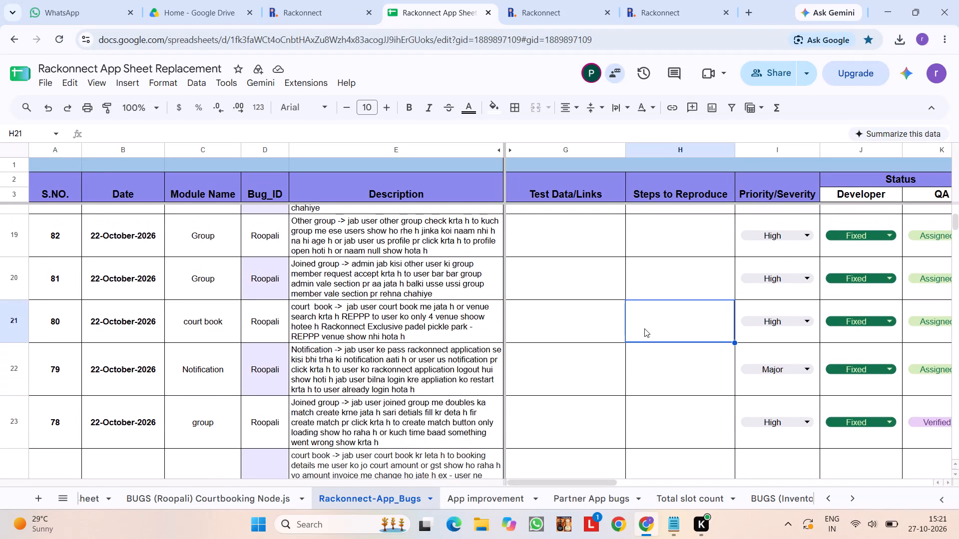
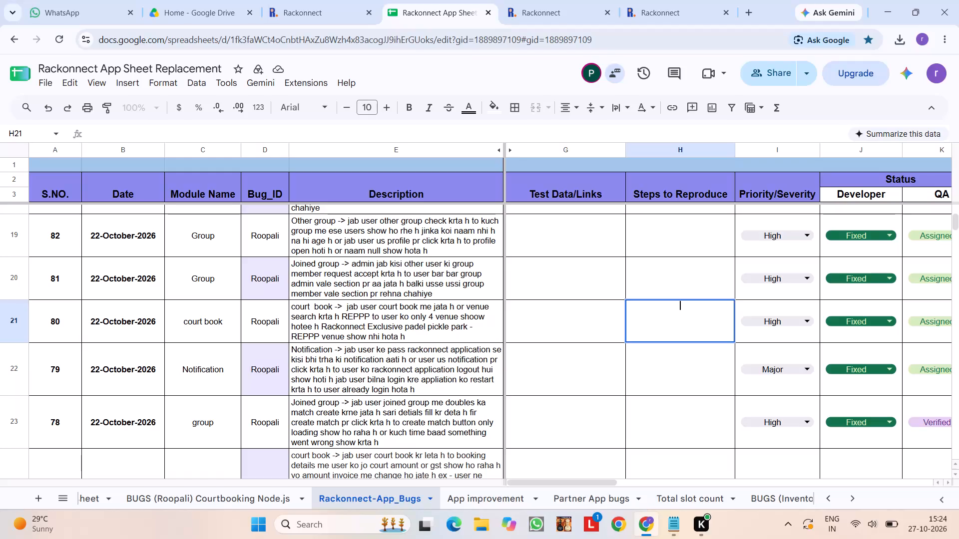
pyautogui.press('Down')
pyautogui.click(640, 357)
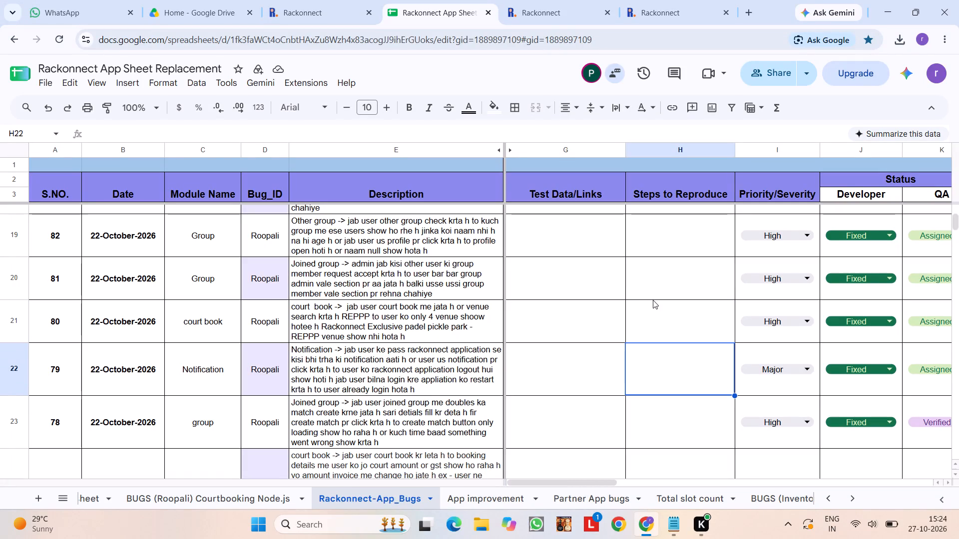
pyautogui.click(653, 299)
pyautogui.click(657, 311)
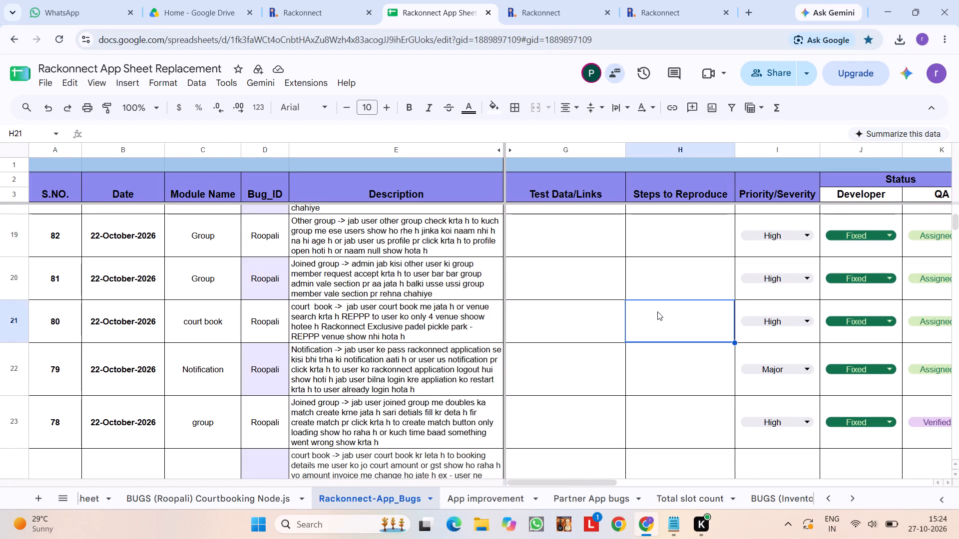
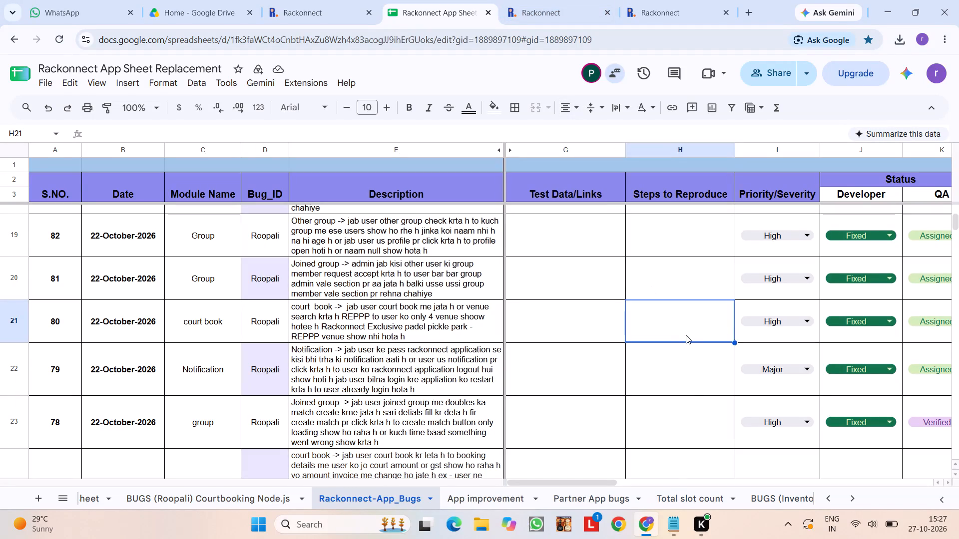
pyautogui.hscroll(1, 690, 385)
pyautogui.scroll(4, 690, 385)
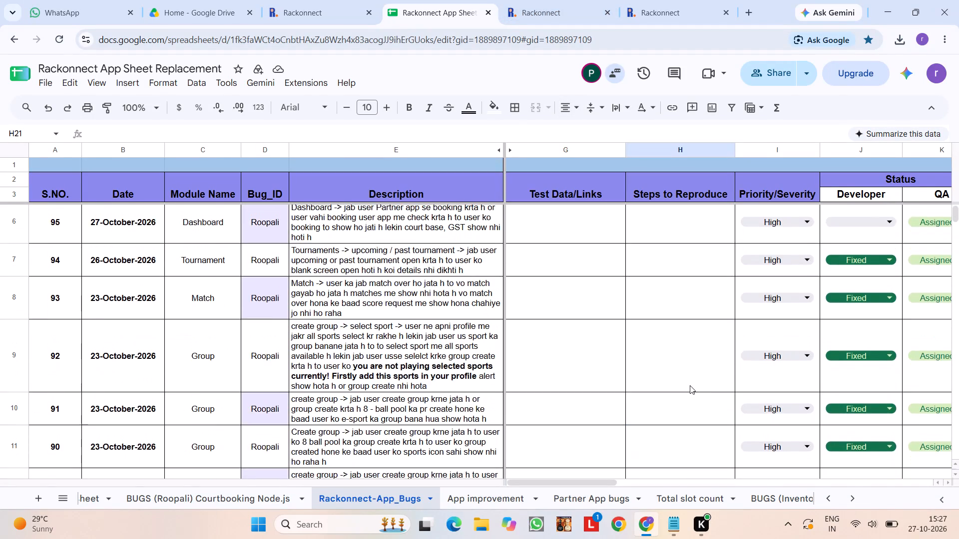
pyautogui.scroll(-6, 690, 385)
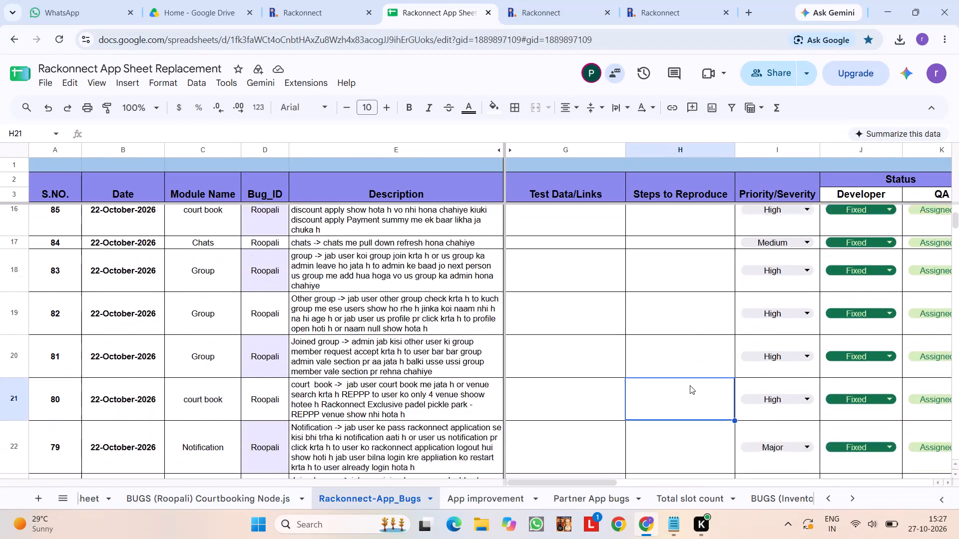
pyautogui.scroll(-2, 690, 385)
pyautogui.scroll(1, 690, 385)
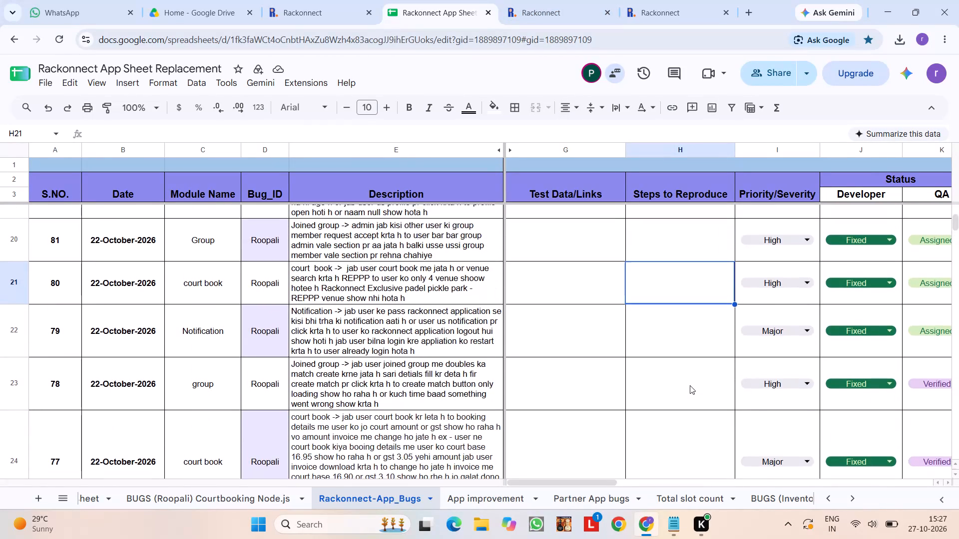
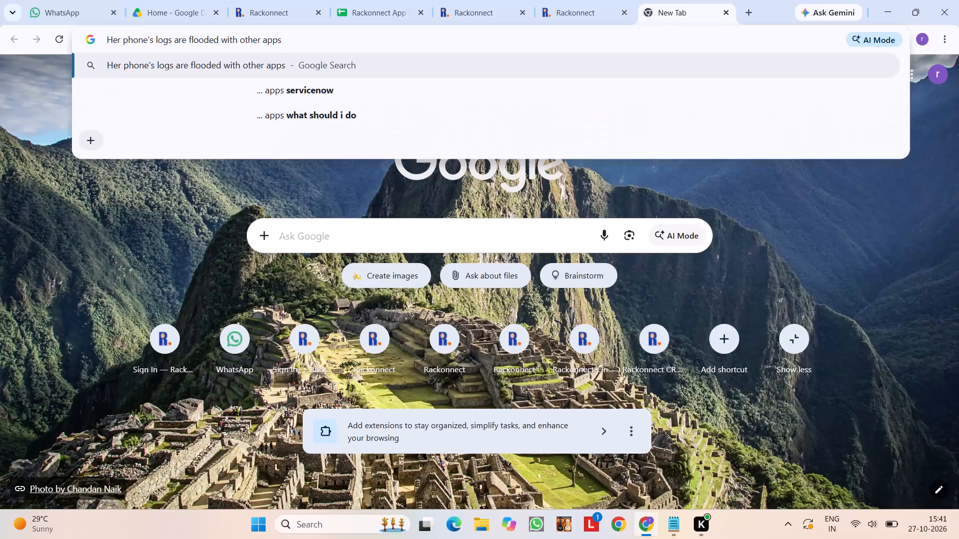
# Clear the pasted sentence from the address bar and remove the trykuro.app suggestion from the browsing history.
pyautogui.hotkey('ctrl', 'a')
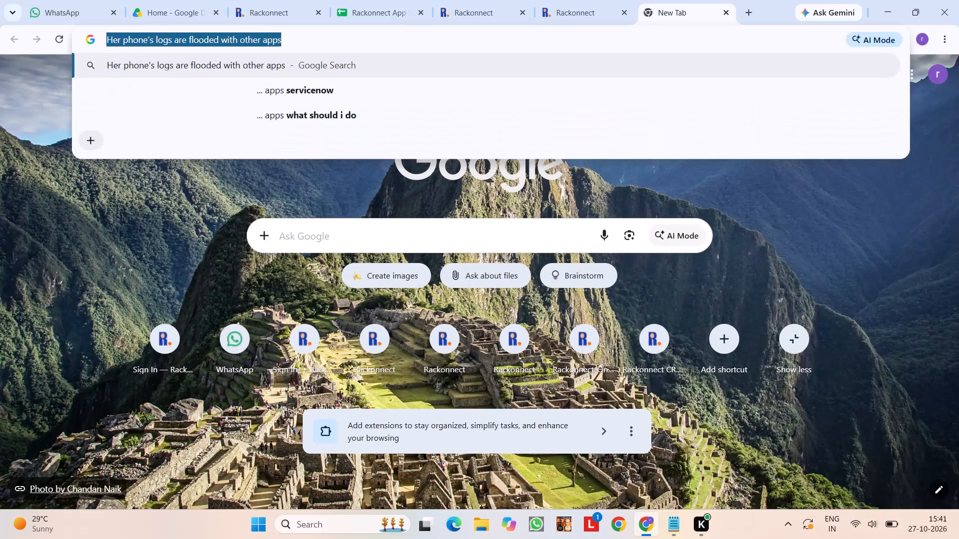
pyautogui.press('BackSpace')
pyautogui.click(721, 42)
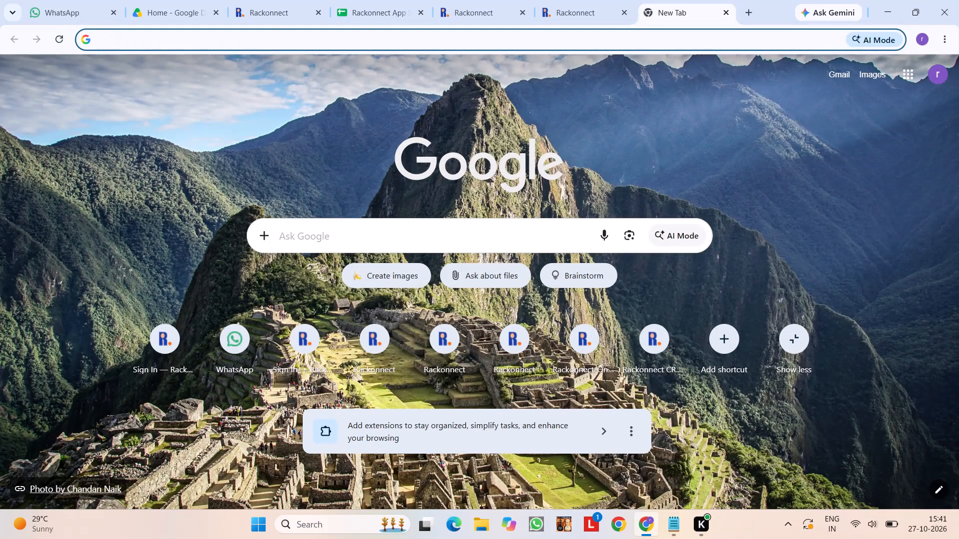
pyautogui.click(625, 0)
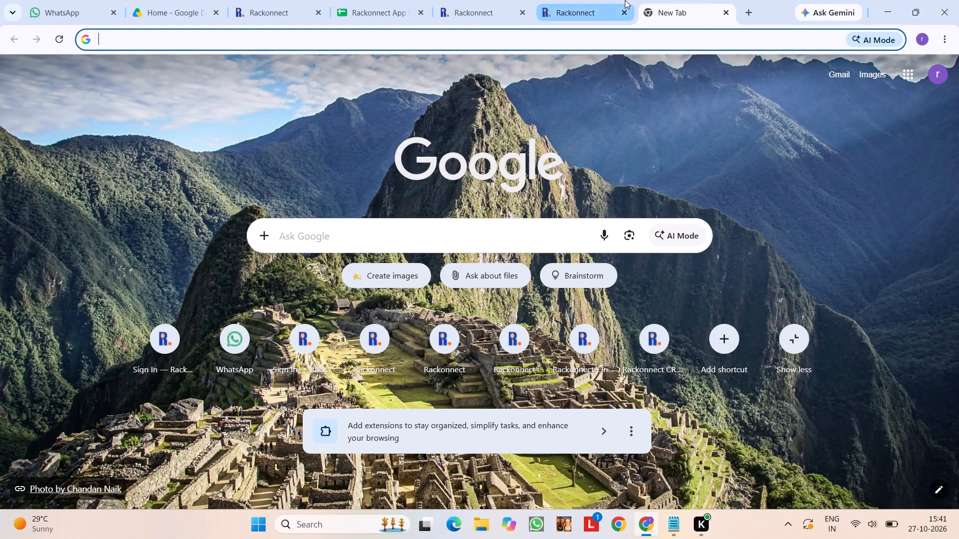
pyautogui.click(678, 0)
pyautogui.click(656, 42)
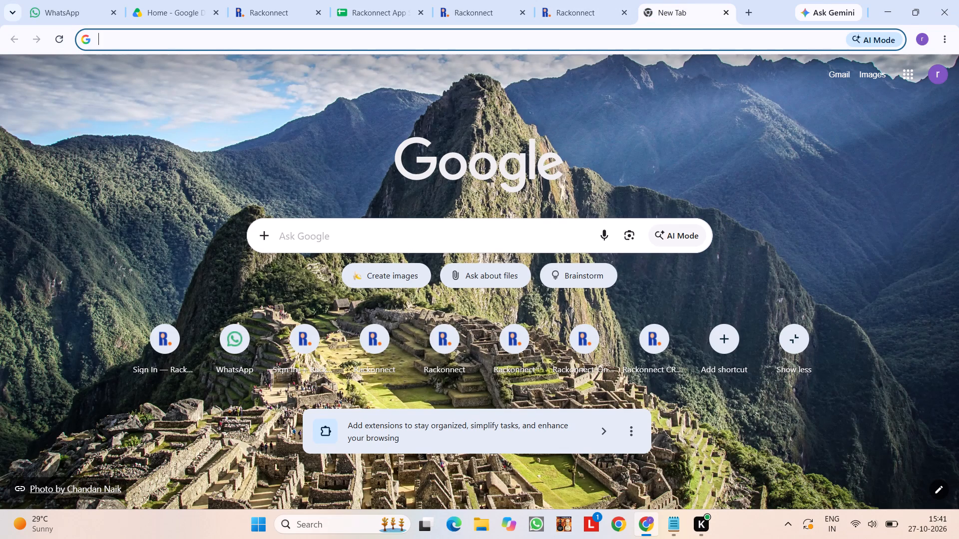
pyautogui.write('tr')
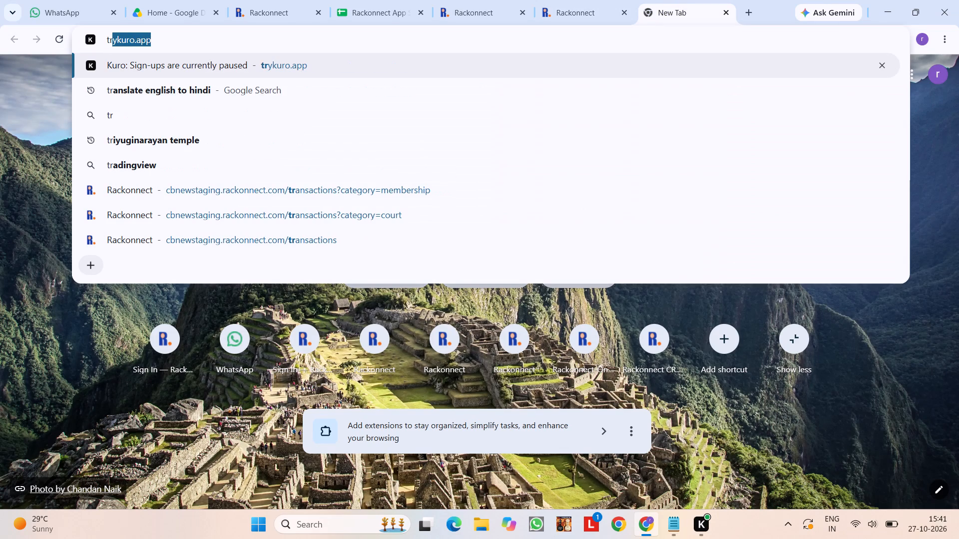
pyautogui.click(884, 66)
# Translate the copied sentence "Her phone's logs are flooded with other apps" from English to Hindi, and close the translation tab.
pyautogui.click(858, 66)
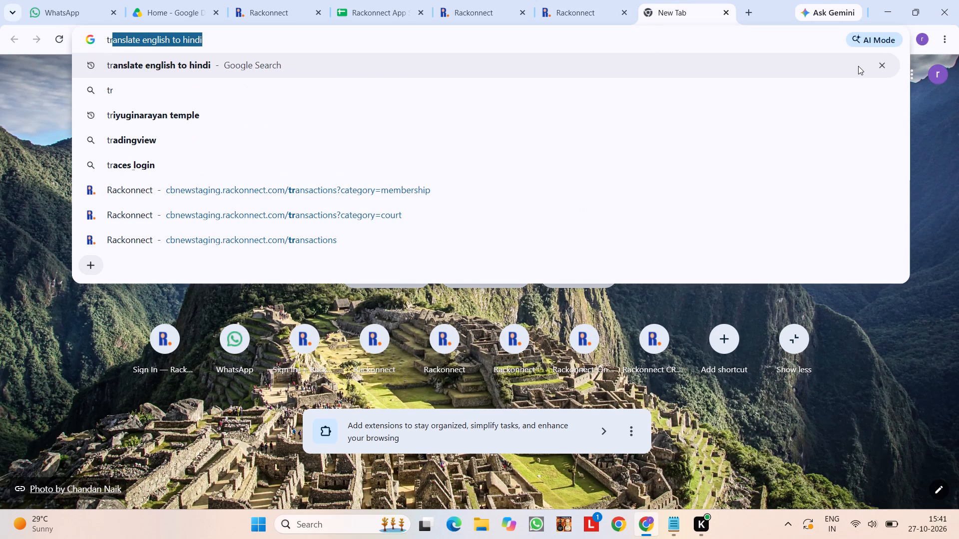
pyautogui.click(302, 208)
pyautogui.hotkey('ctrl', 'v')
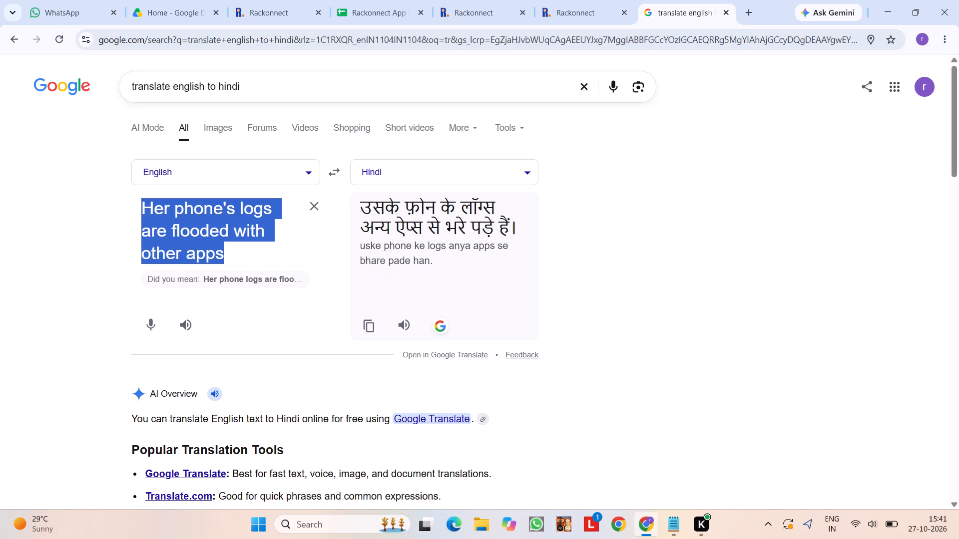
pyautogui.click(729, 11)
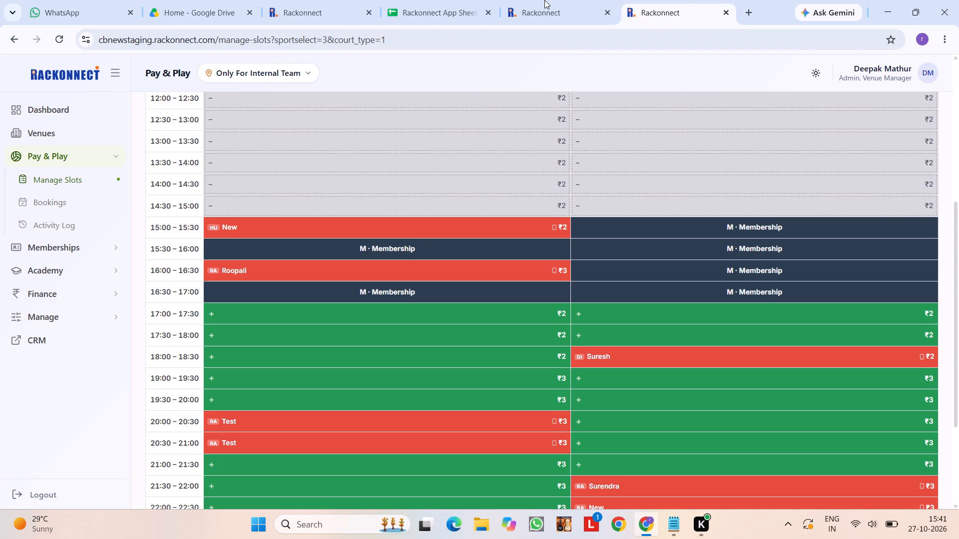
# Copy the text "27 Oct 2026 → 27" from the Membership block's date range in the Block Courts list.
pyautogui.click(544, 0)
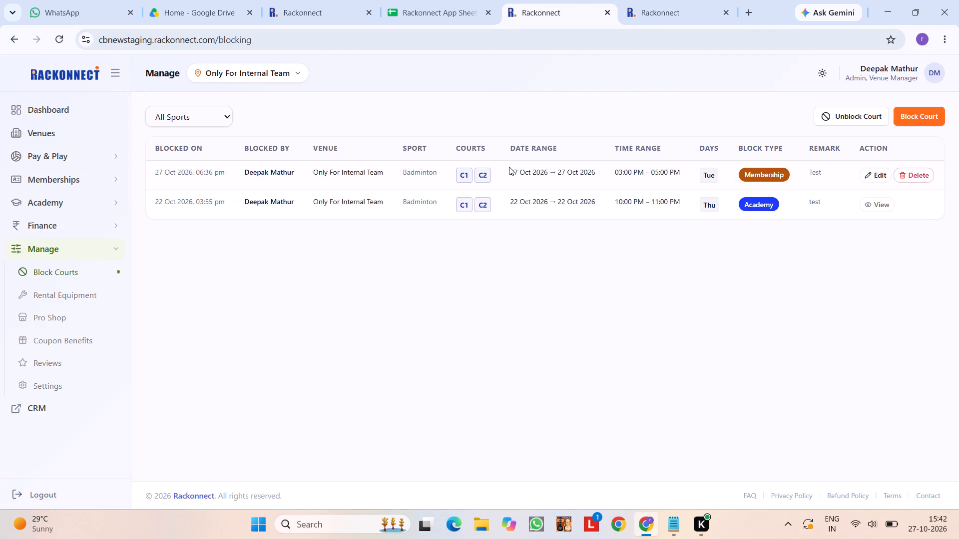
pyautogui.moveTo(509, 167); pyautogui.dragTo(563, 171)
pyautogui.hotkey('ctrl', 'c')
pyautogui.hotkey('ctrl', 'c')
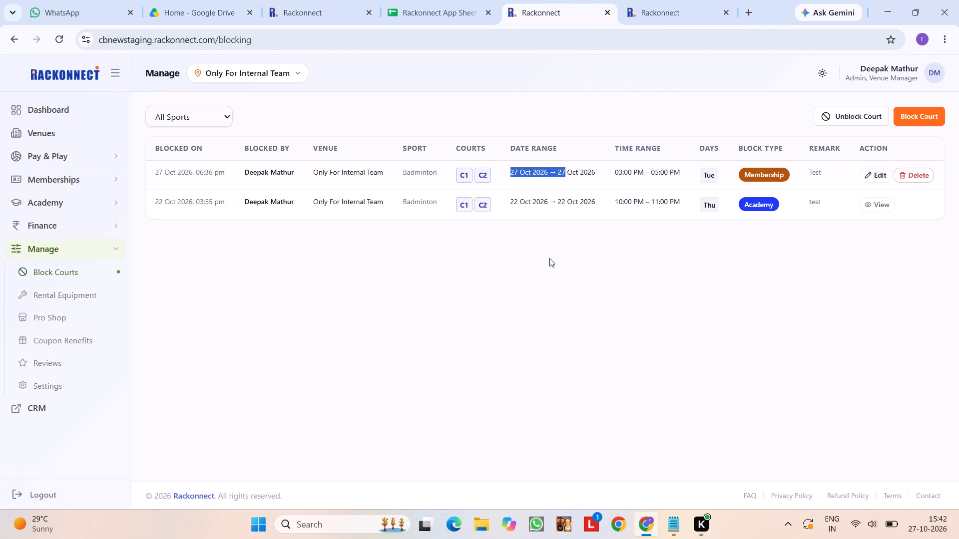
pyautogui.click(549, 259)
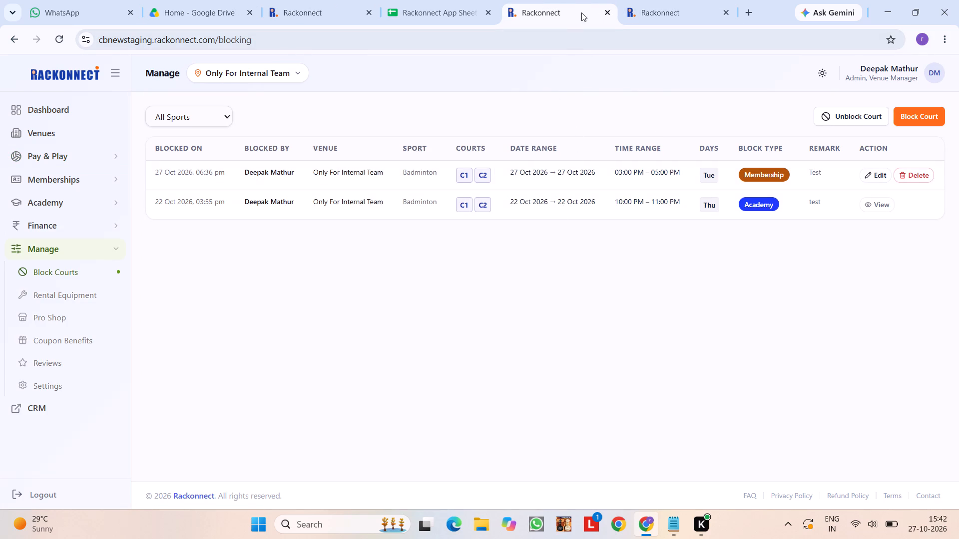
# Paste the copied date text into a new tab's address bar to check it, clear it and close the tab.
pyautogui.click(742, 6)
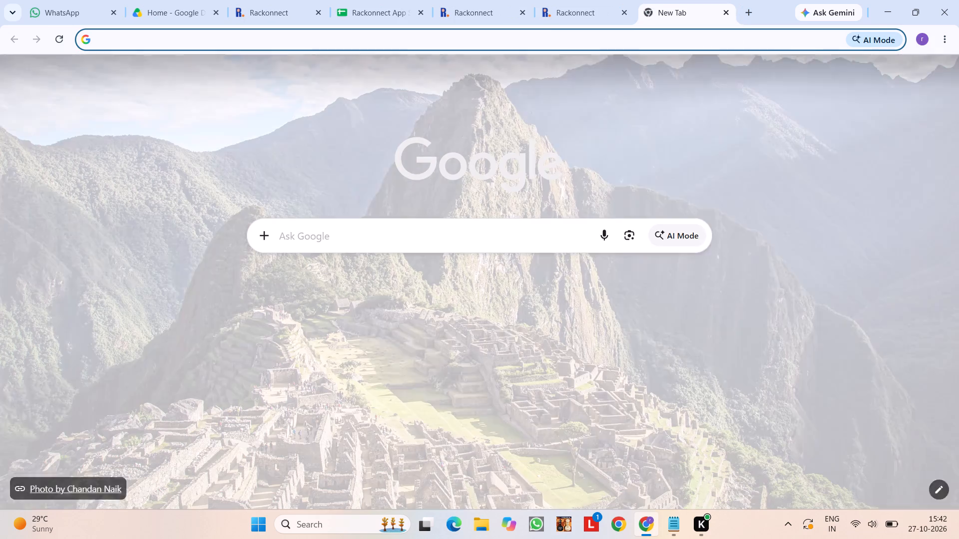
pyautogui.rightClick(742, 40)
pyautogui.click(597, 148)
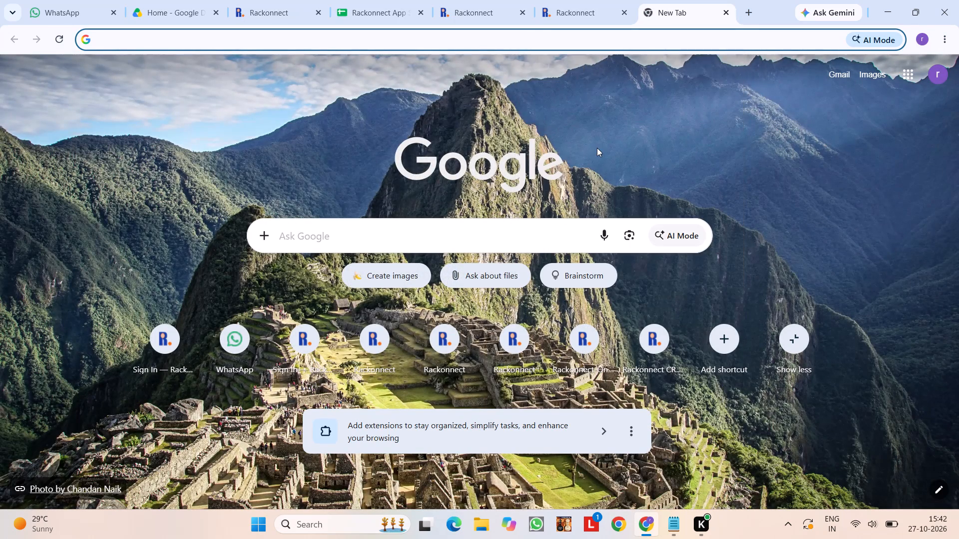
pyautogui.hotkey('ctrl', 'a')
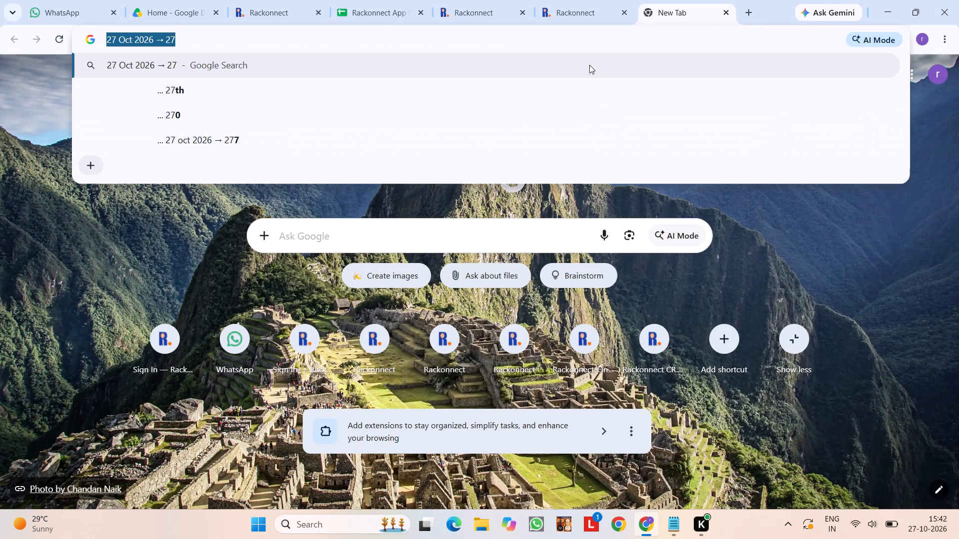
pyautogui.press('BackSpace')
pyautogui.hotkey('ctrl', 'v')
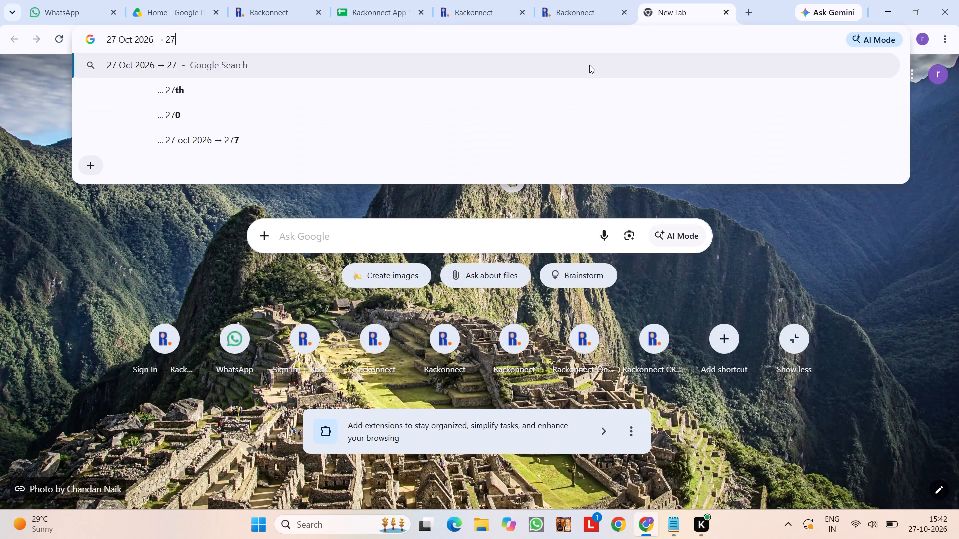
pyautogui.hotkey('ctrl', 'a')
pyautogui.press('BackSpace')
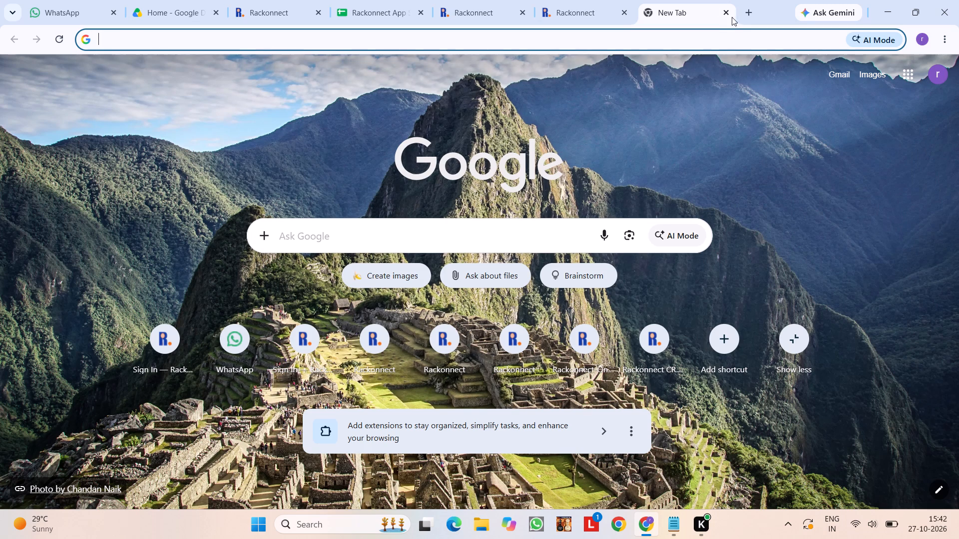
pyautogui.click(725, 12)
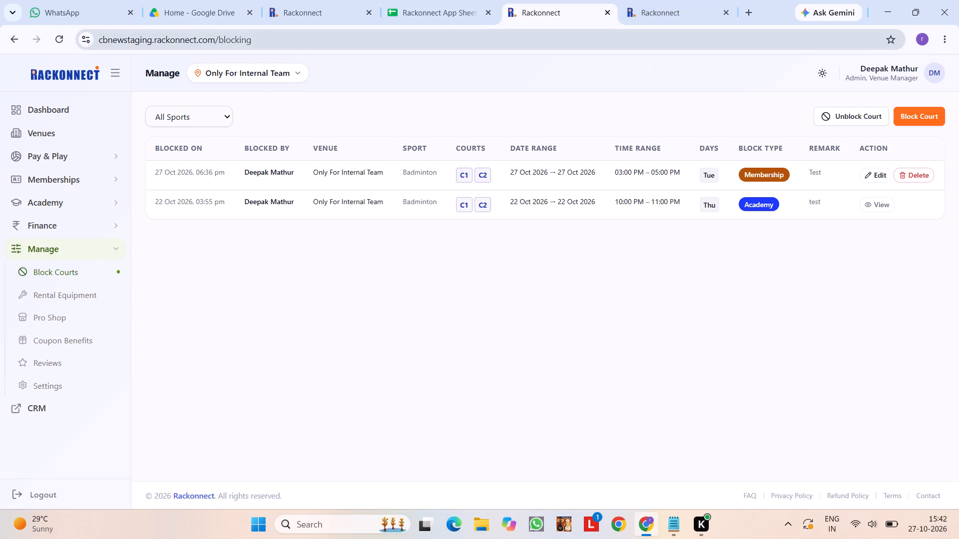
# Jump to the collaborator's place in the bug spreadsheet and examine the Partner App bugs entries with their developer and QA statuses.
pyautogui.click(270, 1)
pyautogui.click(405, 2)
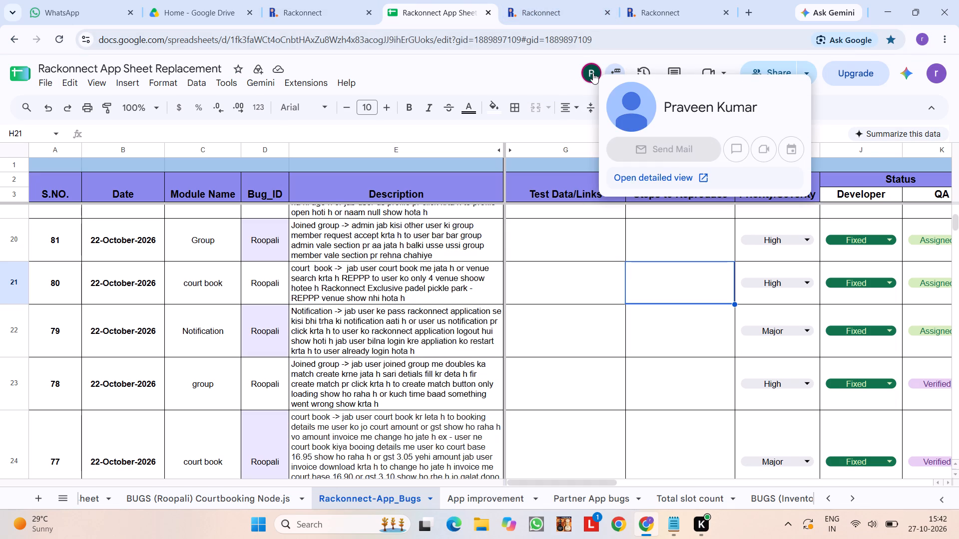
pyautogui.click(596, 75)
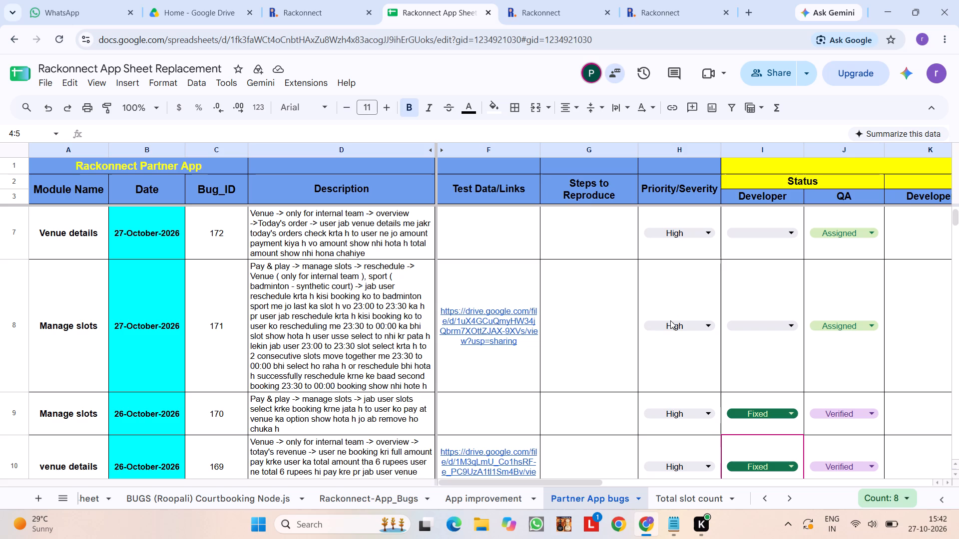
pyautogui.scroll(4, 585, 310)
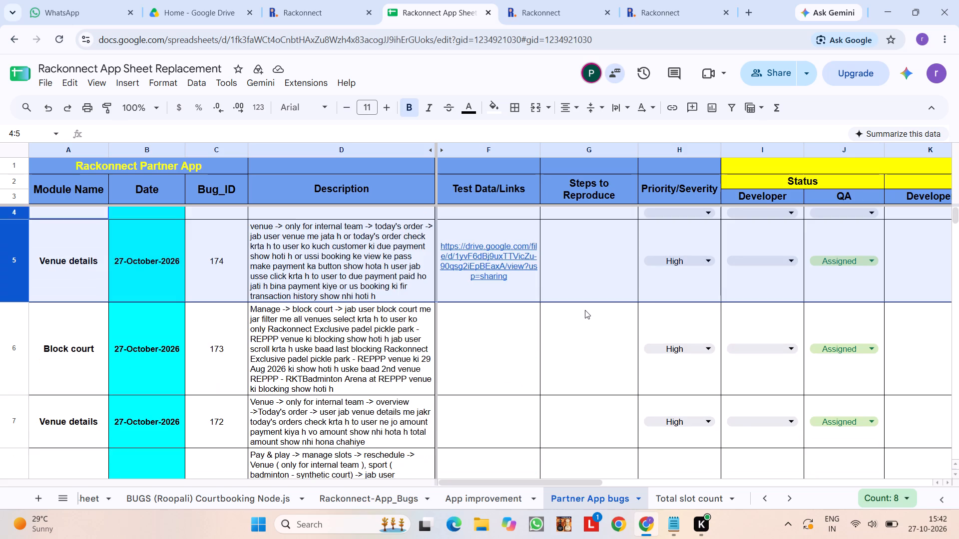
pyautogui.scroll(-2, 533, 295)
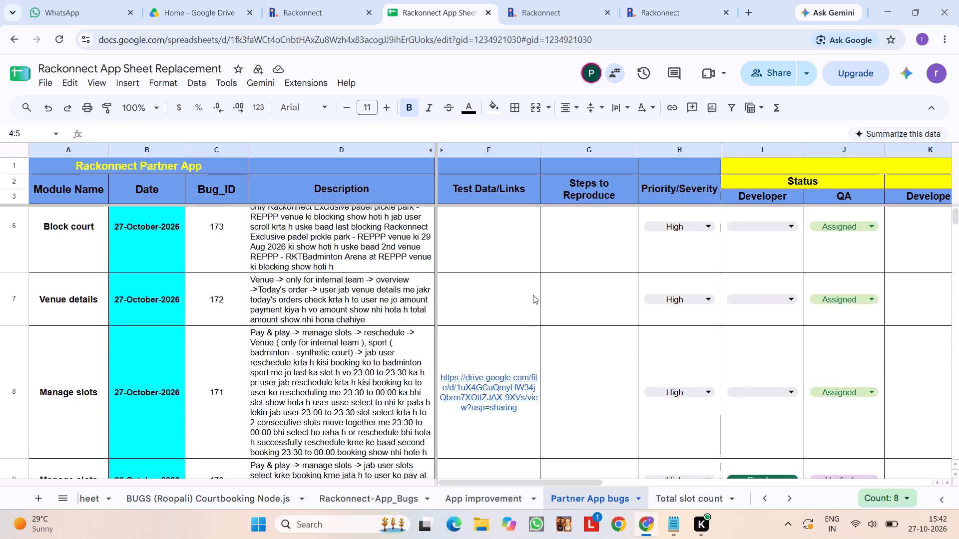
pyautogui.scroll(-4, 533, 295)
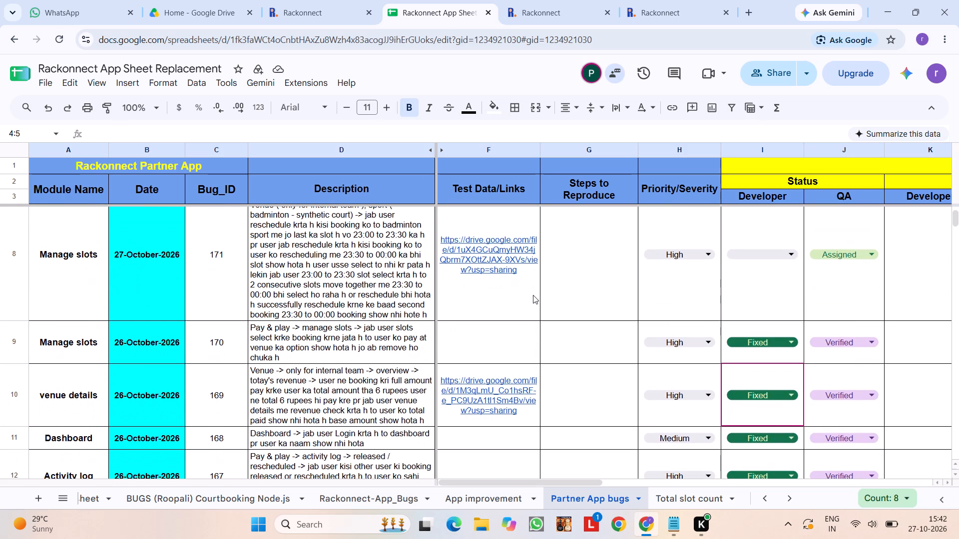
pyautogui.scroll(-2, 533, 295)
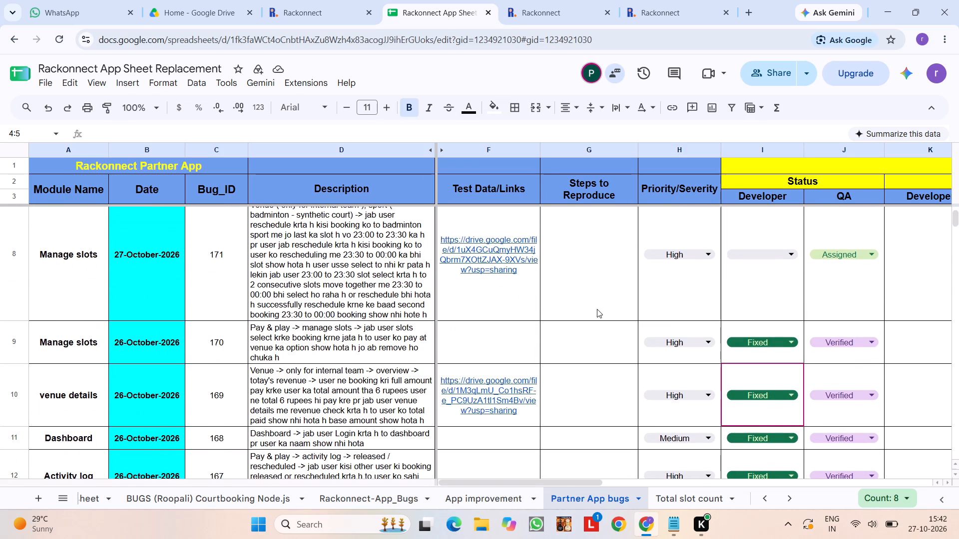
pyautogui.scroll(9, 597, 309)
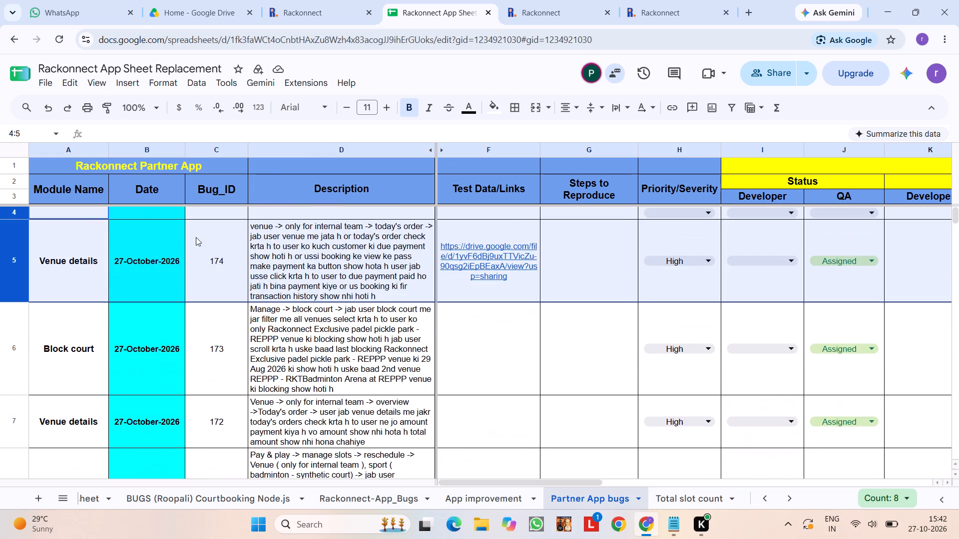
pyautogui.click(99, 214)
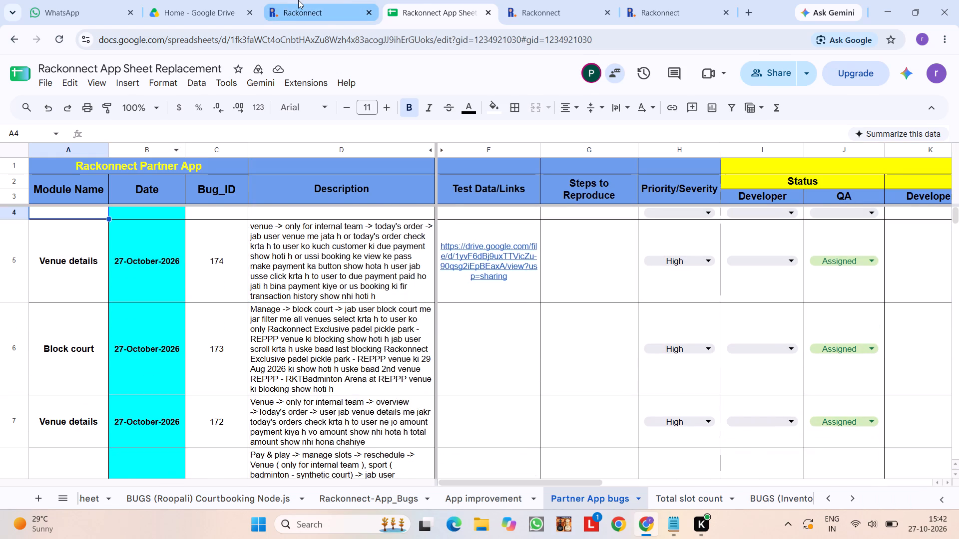
pyautogui.click(298, 0)
pyautogui.click(478, 0)
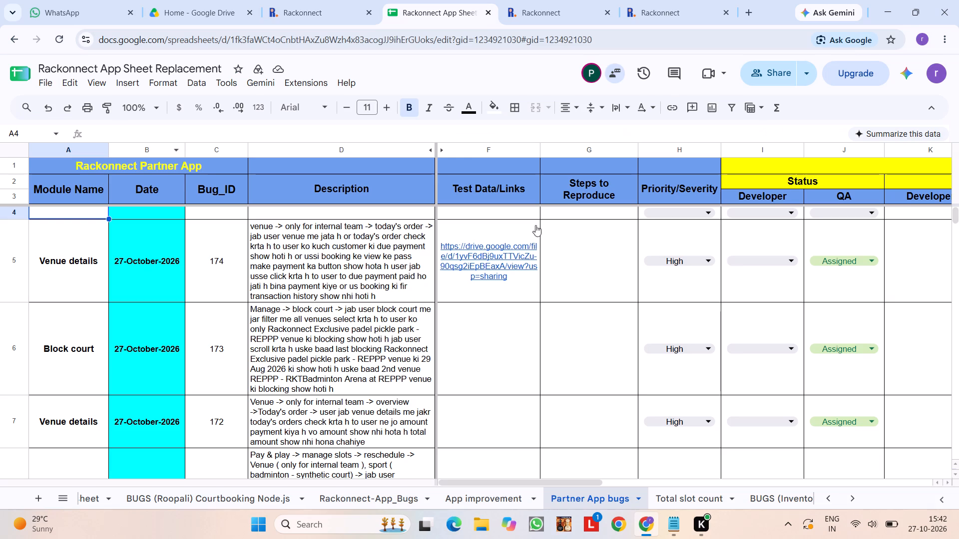
# Examine the 22-October-2026 bug entries and their statuses on the Rackonnect-App_Bugs sheet.
pyautogui.click(384, 507)
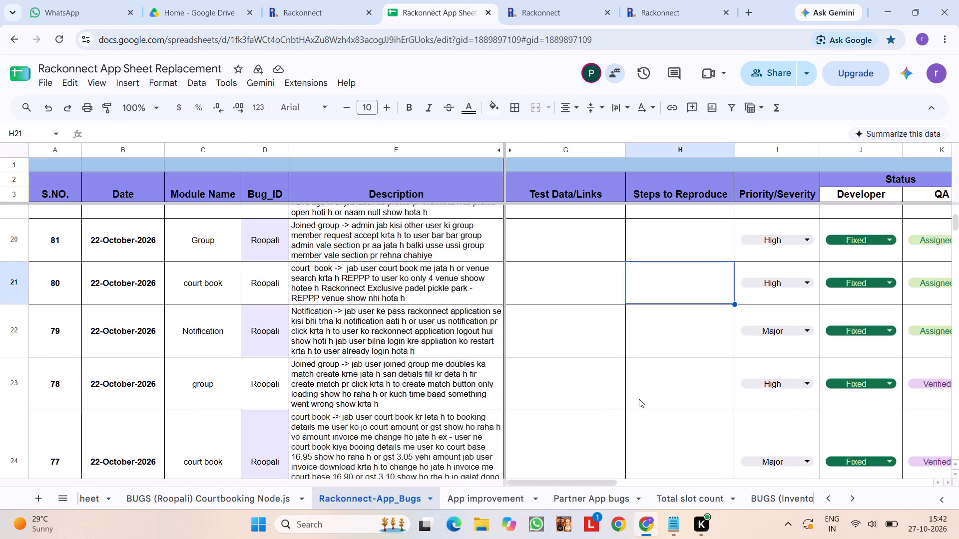
pyautogui.scroll(12, 639, 399)
pyautogui.scroll(-2, 639, 399)
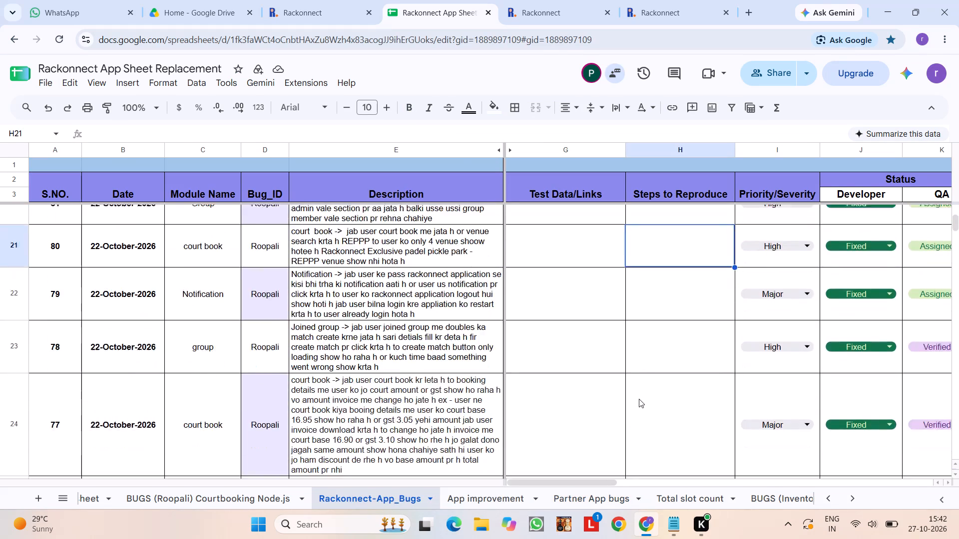
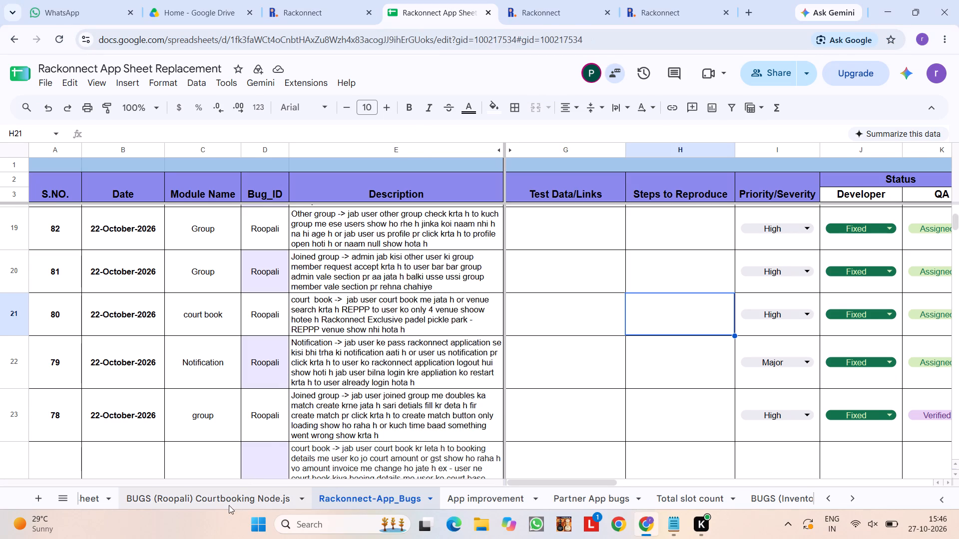
# Examine the bug entries from 27-October-2026 back to 9-October-2026 and their statuses on the Courtbooking Node.js bugs sheet.
pyautogui.hscroll(4, 229, 505)
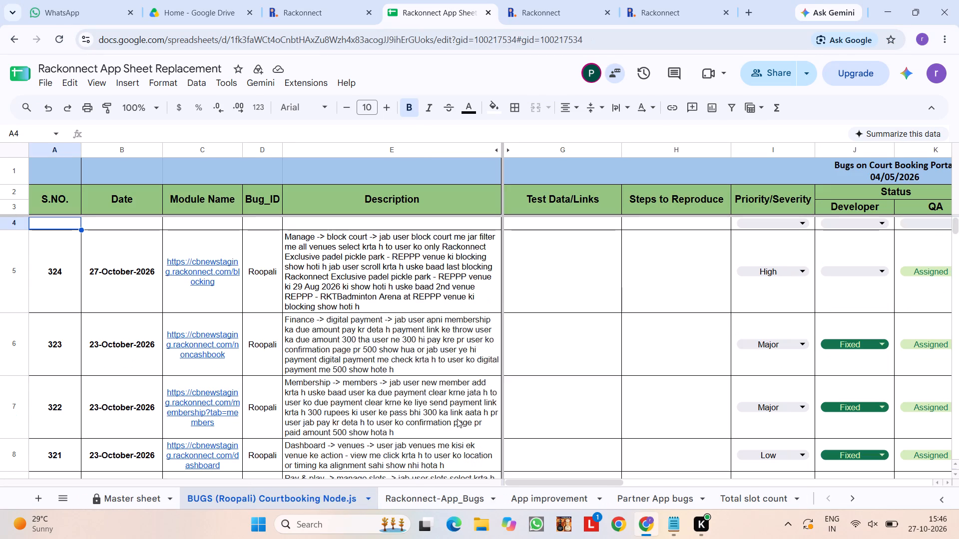
pyautogui.scroll(1, 645, 309)
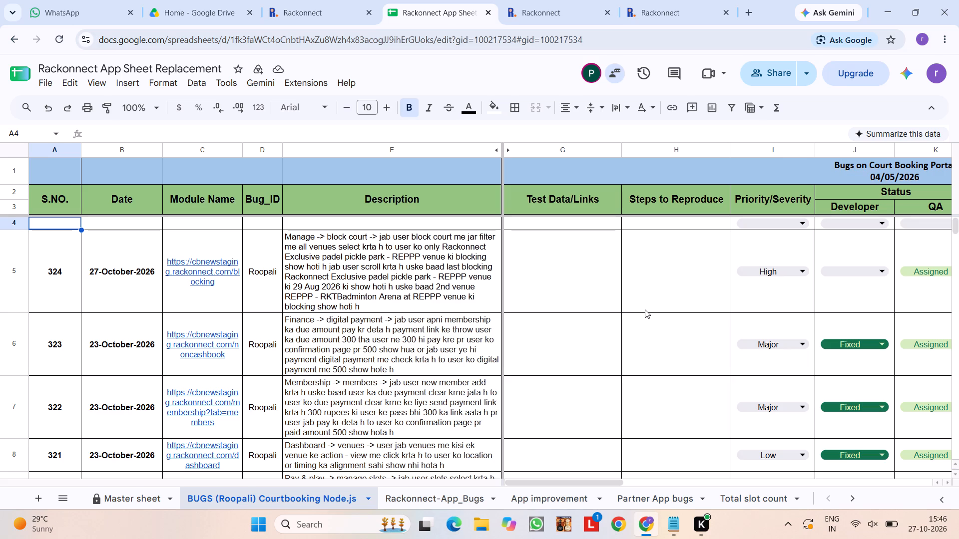
pyautogui.scroll(-8, 645, 309)
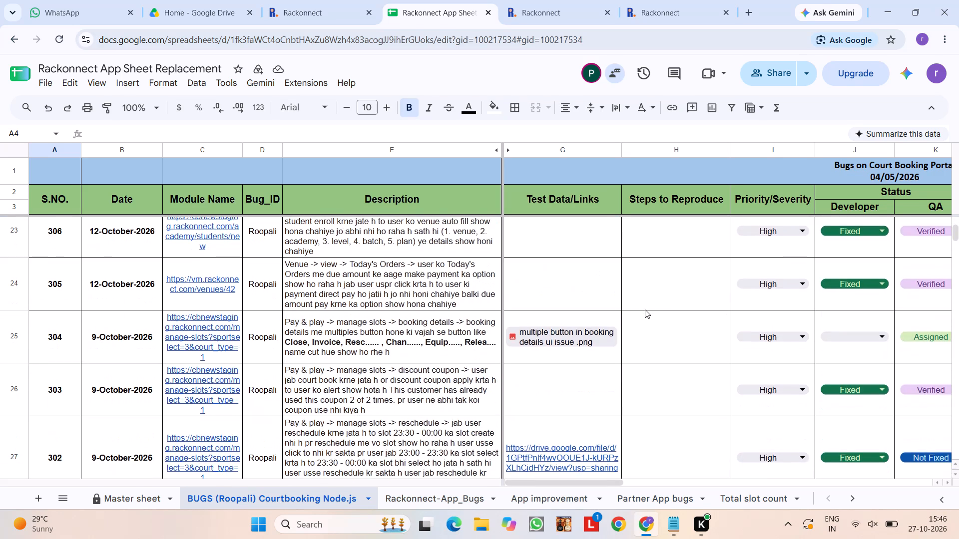
pyautogui.scroll(-3, 645, 309)
pyautogui.scroll(2, 645, 309)
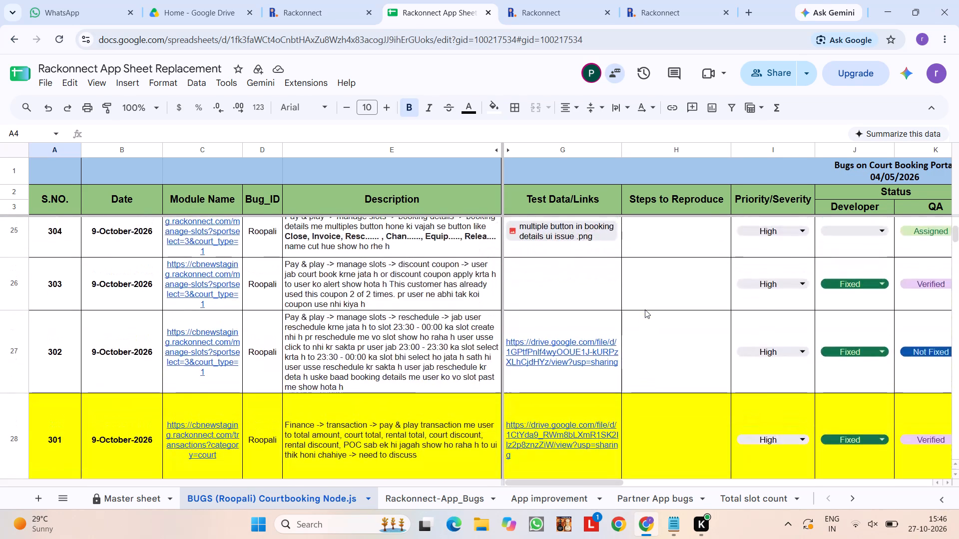
pyautogui.scroll(2, 645, 309)
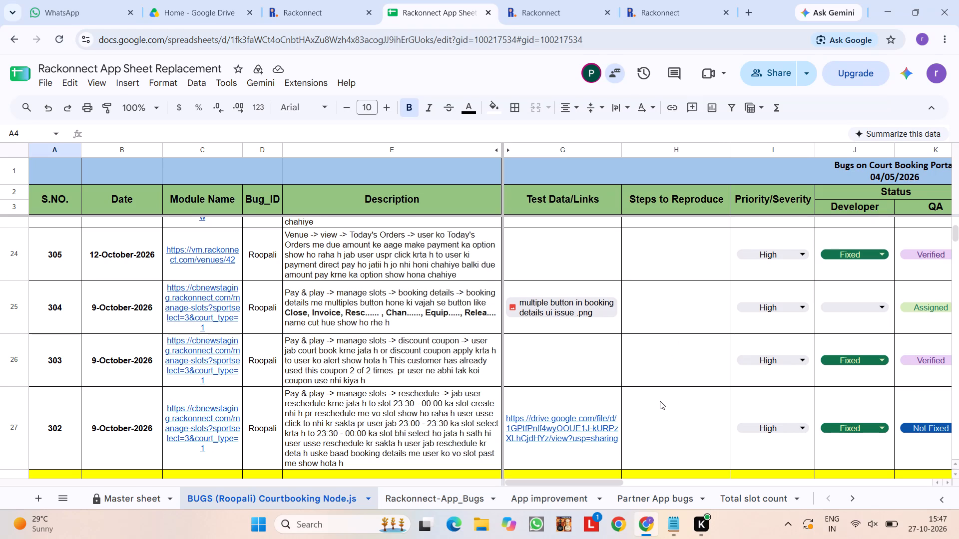
pyautogui.scroll(4, 660, 401)
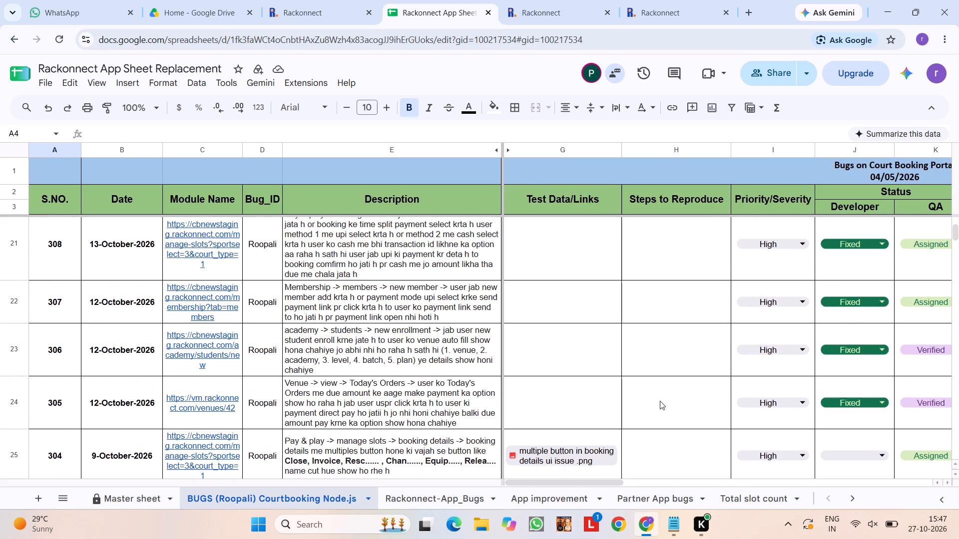
pyautogui.scroll(1, 660, 401)
# Review the Courtbooking Node.js bug entries again from the newest down to 12-October-2026, checking their developer and QA statuses.
pyautogui.click(662, 357)
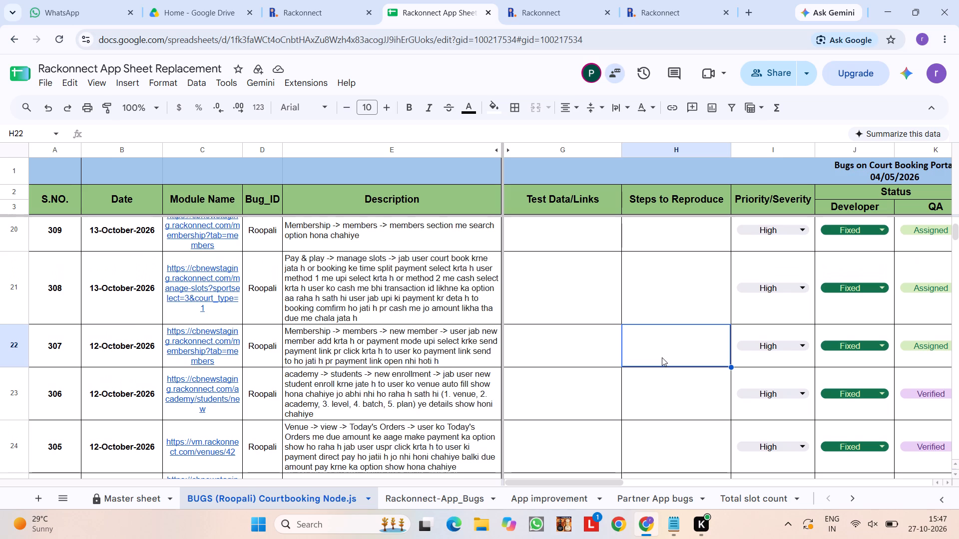
pyautogui.hscroll(1, 662, 357)
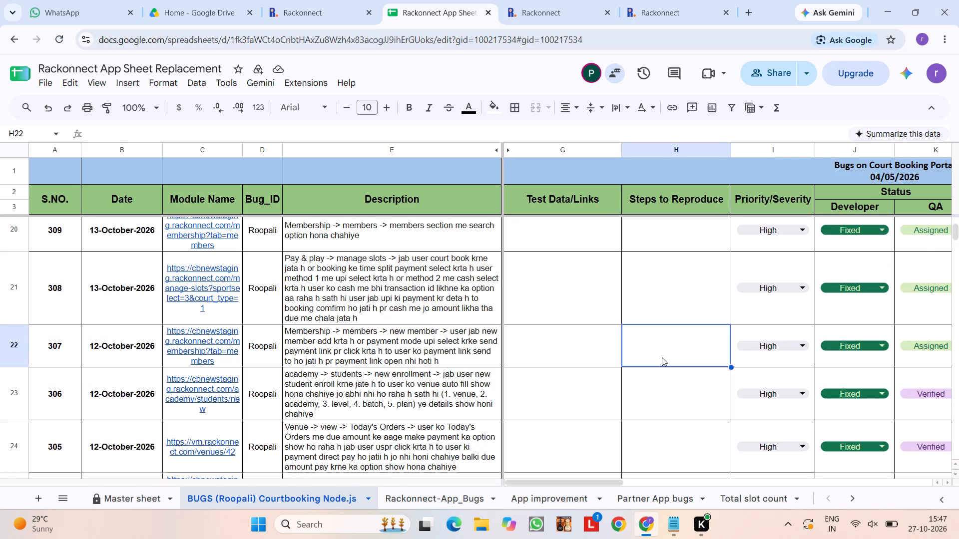
pyautogui.hscroll(2, 662, 357)
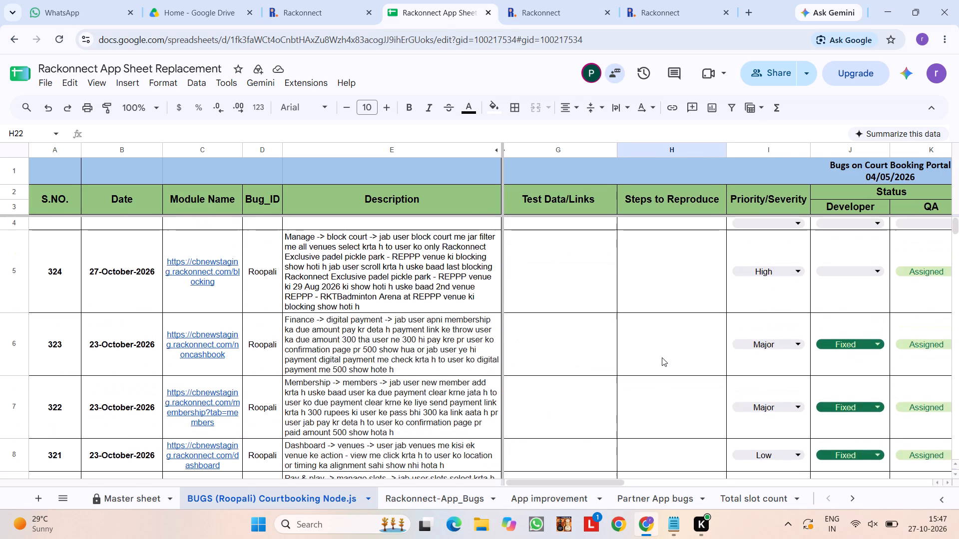
pyautogui.hscroll(1, 662, 357)
pyautogui.scroll(-2, 662, 357)
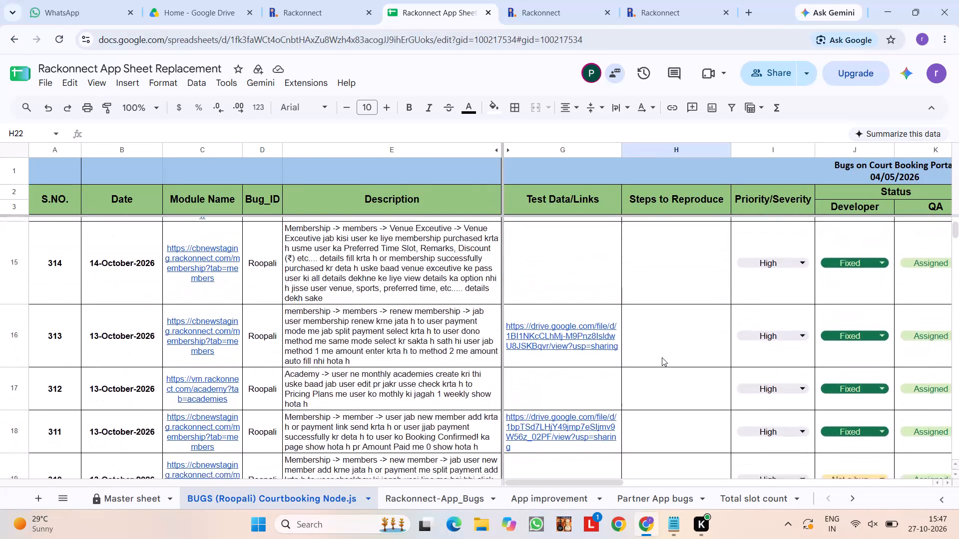
pyautogui.scroll(-4, 662, 357)
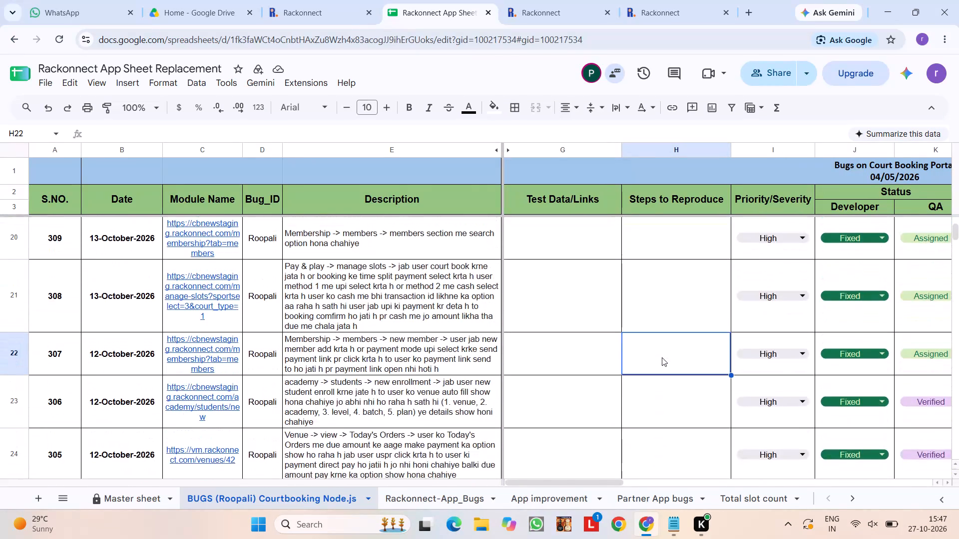
pyautogui.scroll(-1, 662, 357)
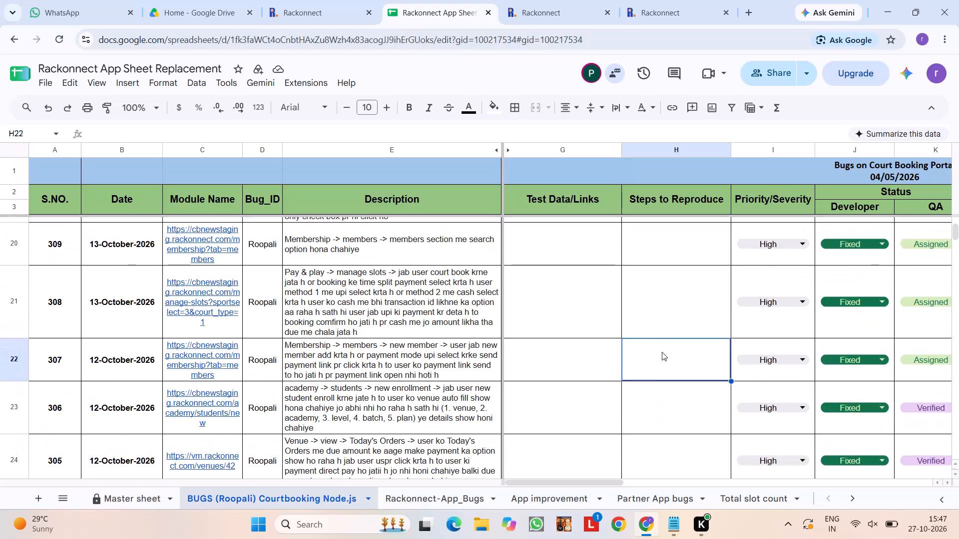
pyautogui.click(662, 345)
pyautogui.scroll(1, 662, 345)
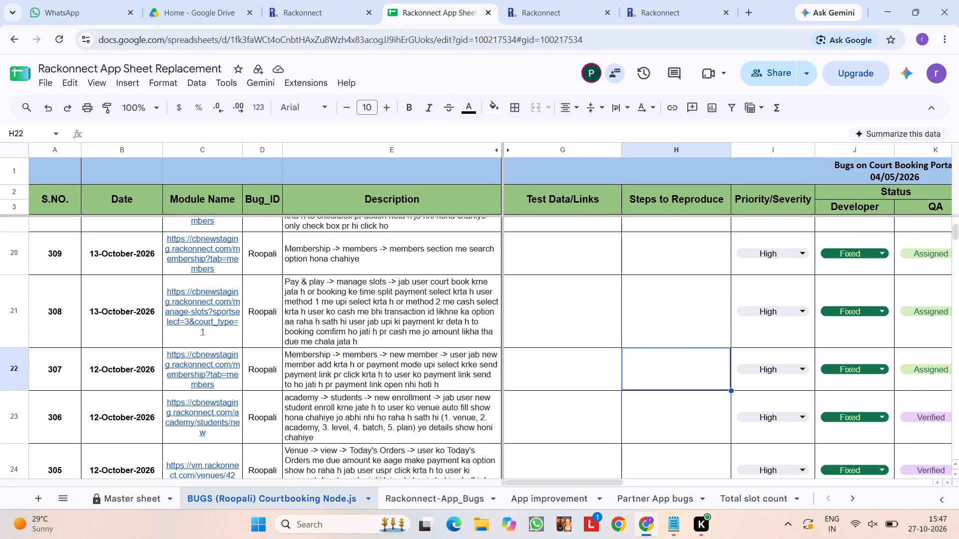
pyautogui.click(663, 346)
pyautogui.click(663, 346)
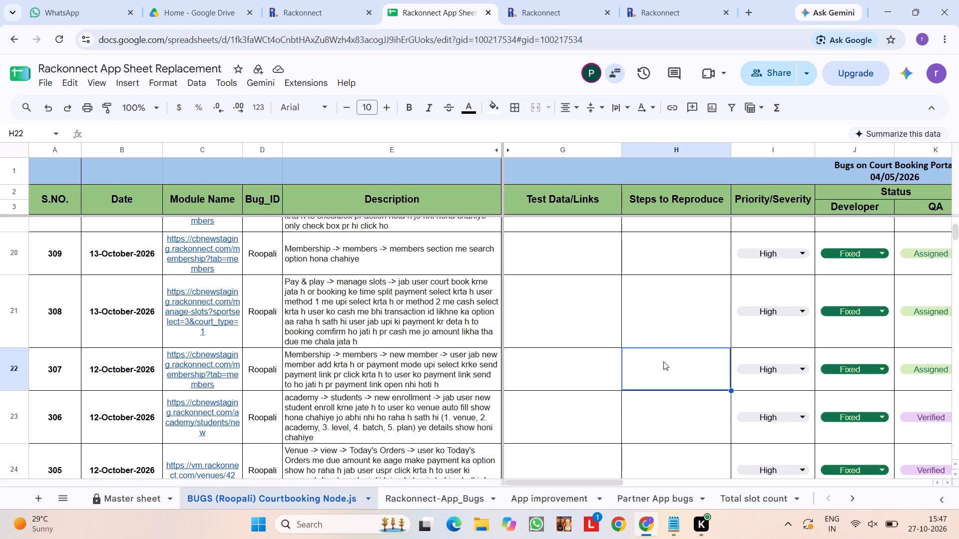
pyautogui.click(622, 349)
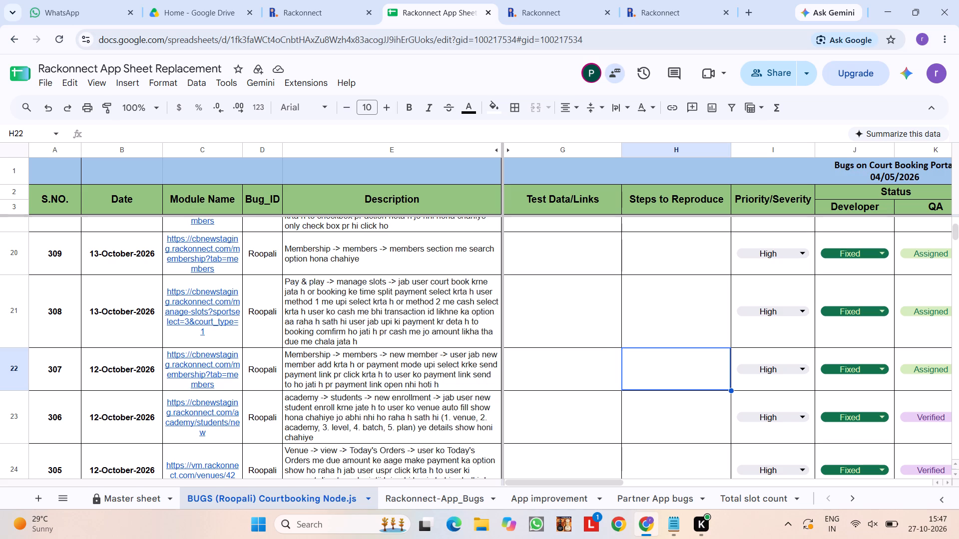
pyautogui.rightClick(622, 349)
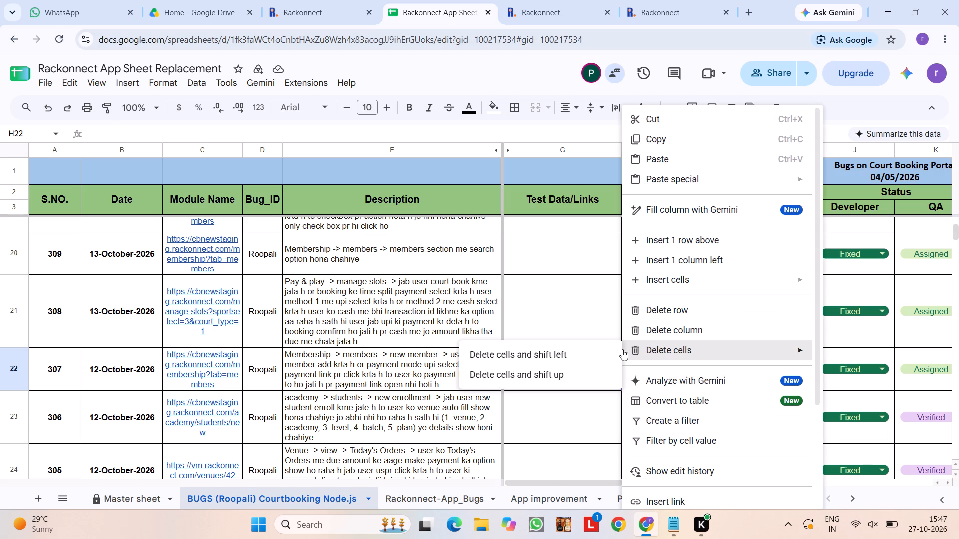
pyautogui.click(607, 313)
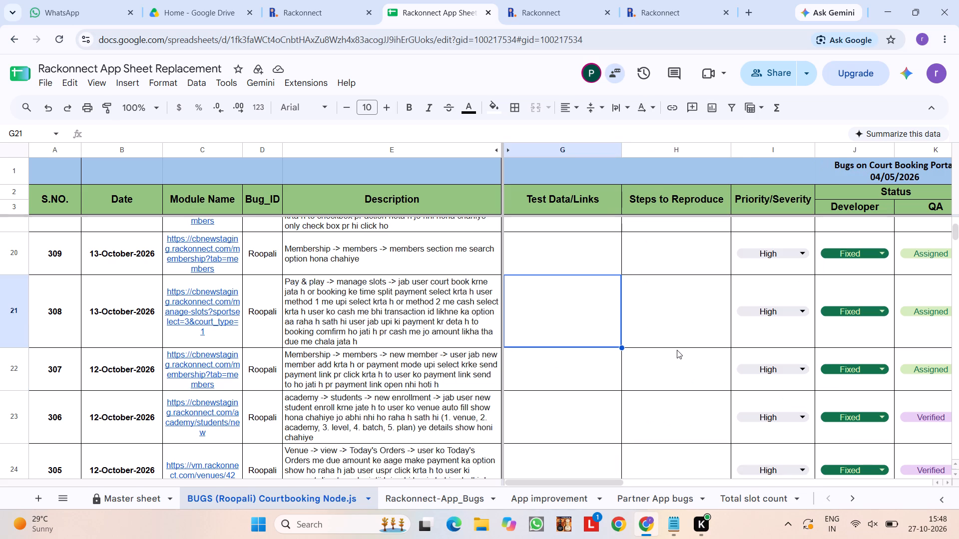
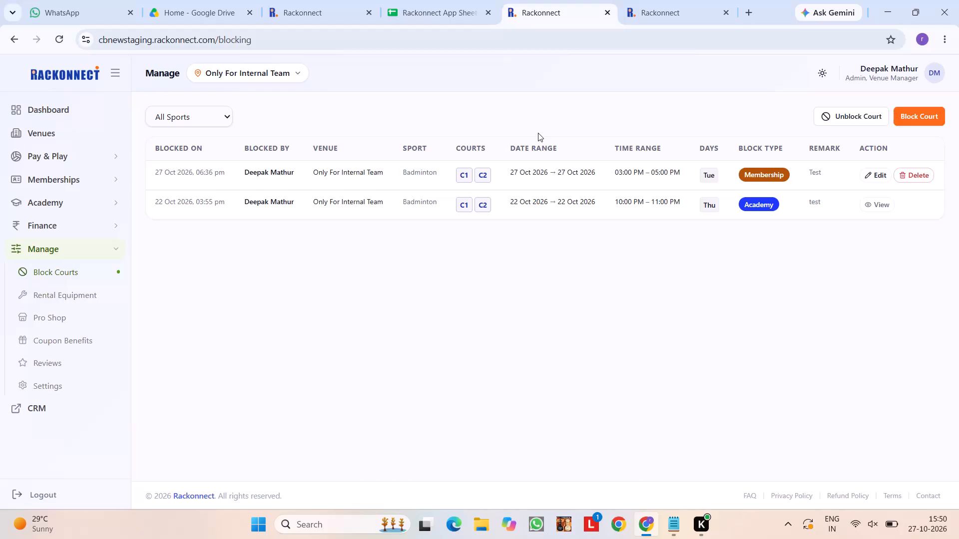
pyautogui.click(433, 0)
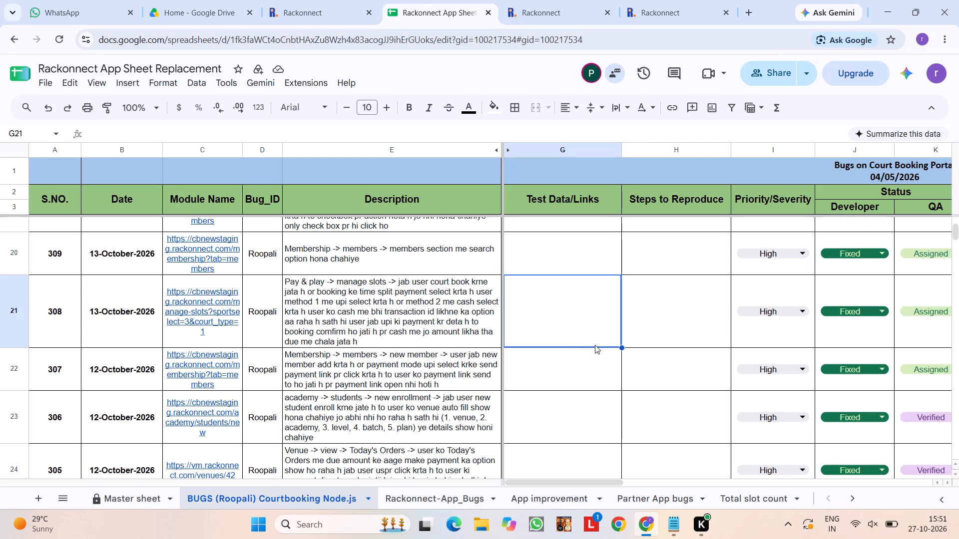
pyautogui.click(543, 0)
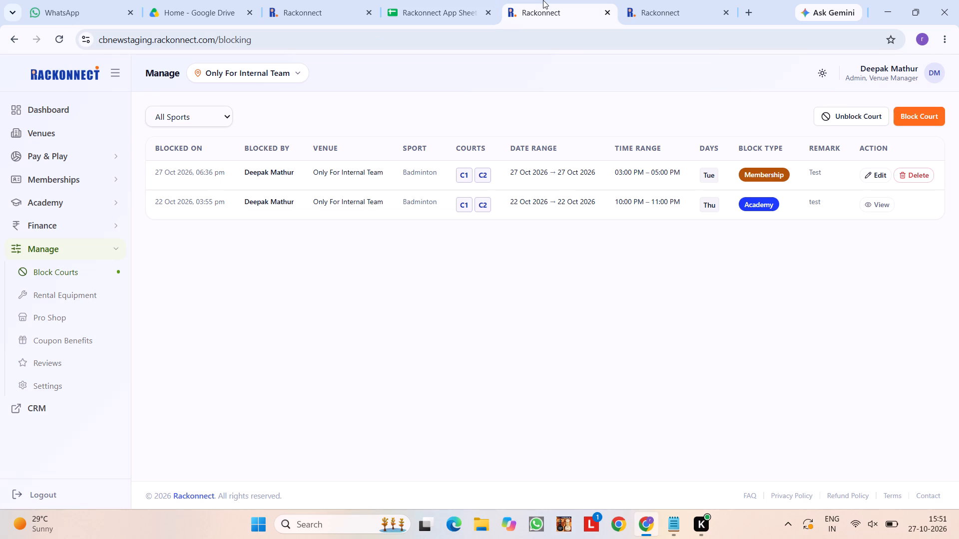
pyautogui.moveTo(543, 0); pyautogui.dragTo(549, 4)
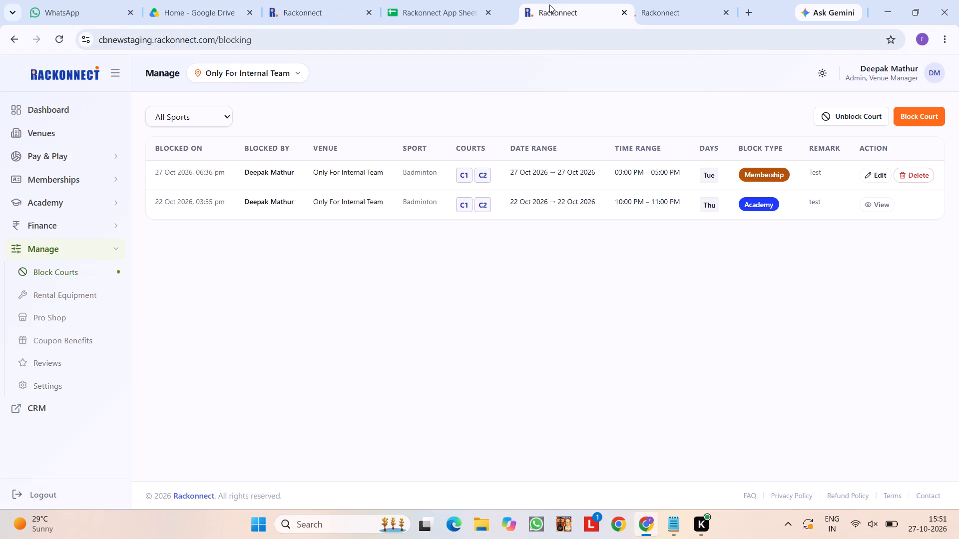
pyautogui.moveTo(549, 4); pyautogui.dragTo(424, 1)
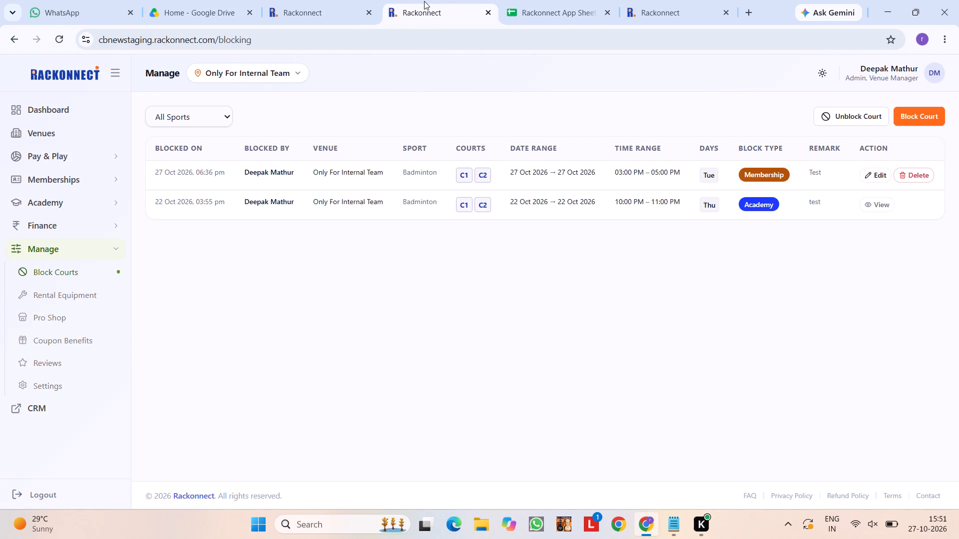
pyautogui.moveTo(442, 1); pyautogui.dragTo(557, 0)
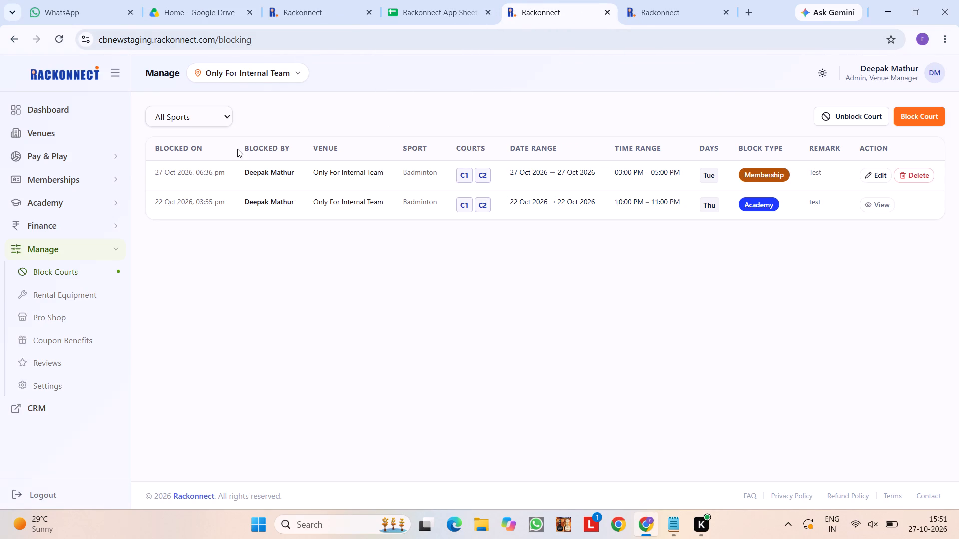
# Open the Members page of the Memberships section.
pyautogui.click(89, 176)
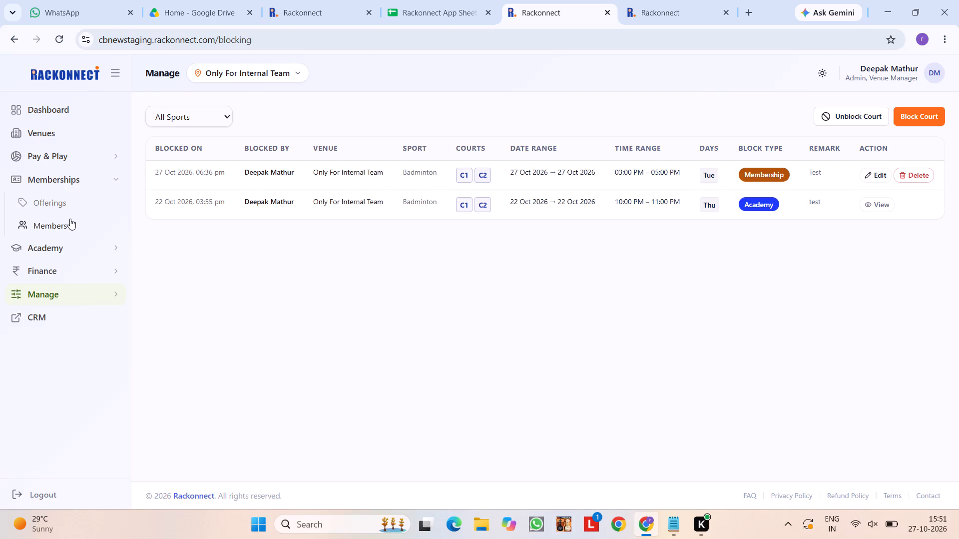
pyautogui.click(70, 219)
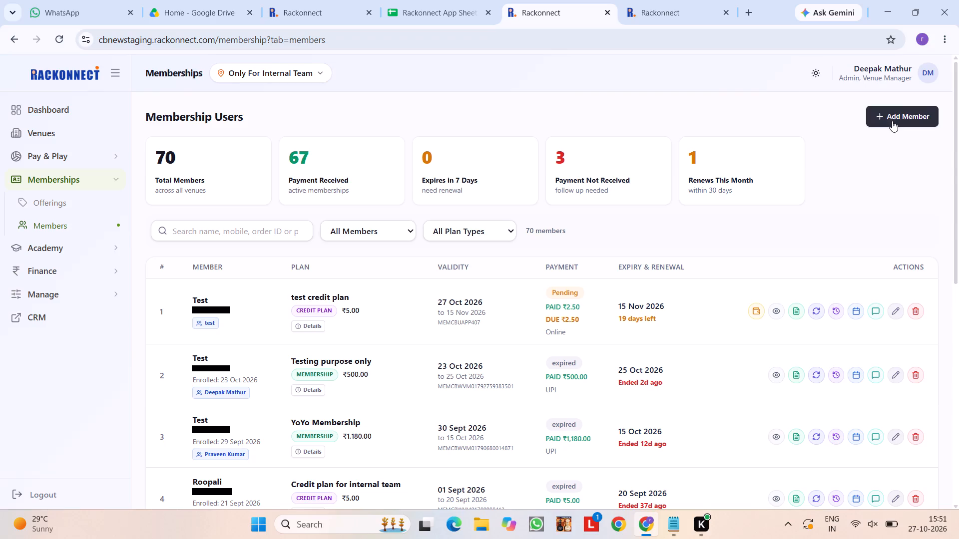
# Check the Badminton membership plans offered in the new member enrolment form for Only For Internal Team, leaving without enrolling.
pyautogui.click(918, 116)
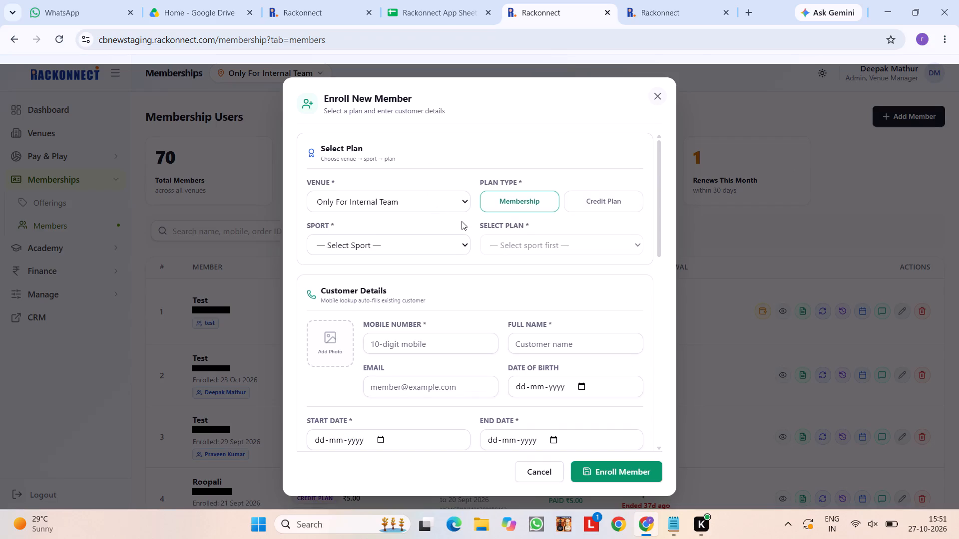
pyautogui.click(439, 244)
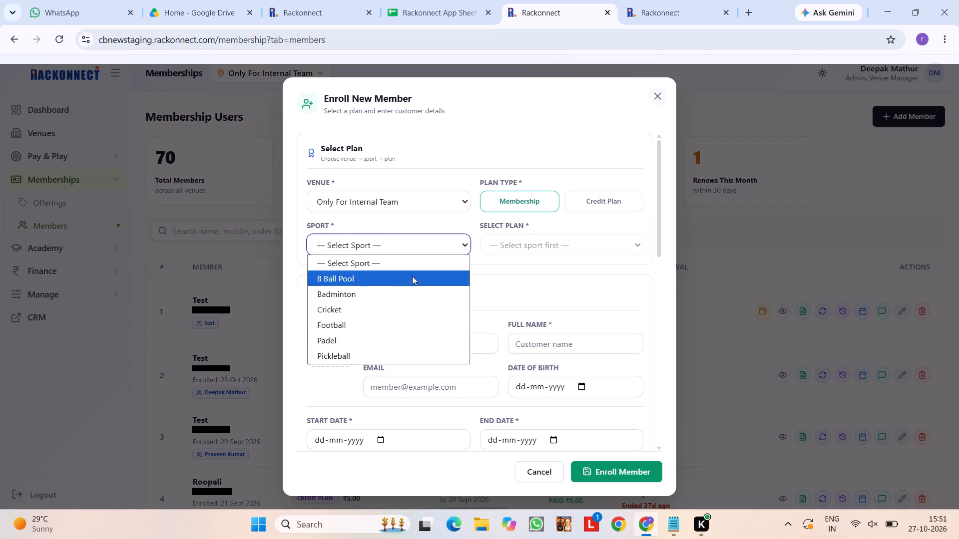
pyautogui.click(403, 288)
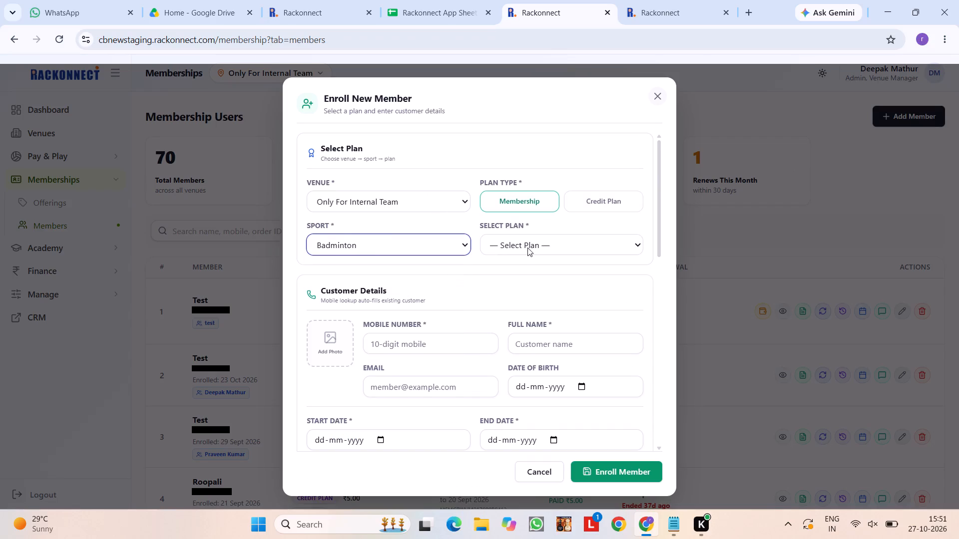
pyautogui.click(527, 248)
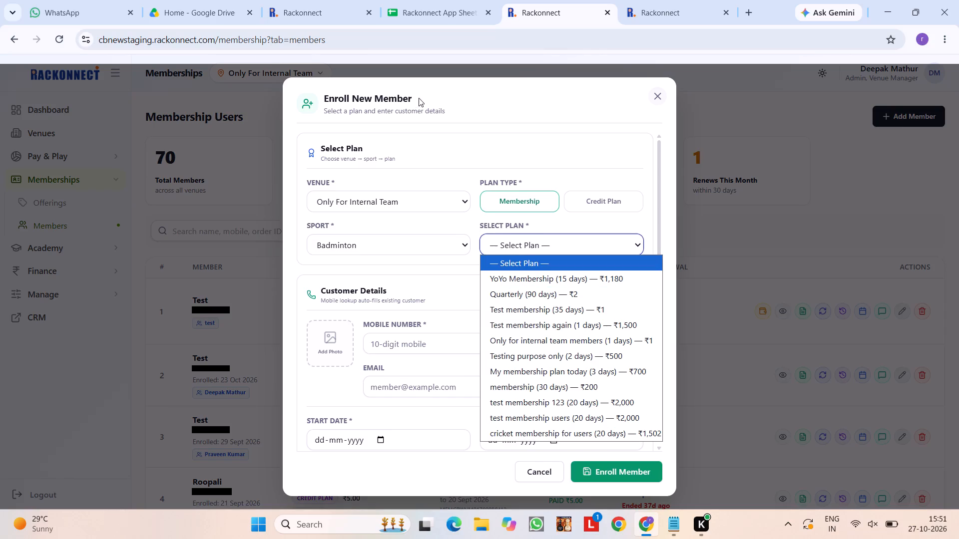
pyautogui.click(657, 94)
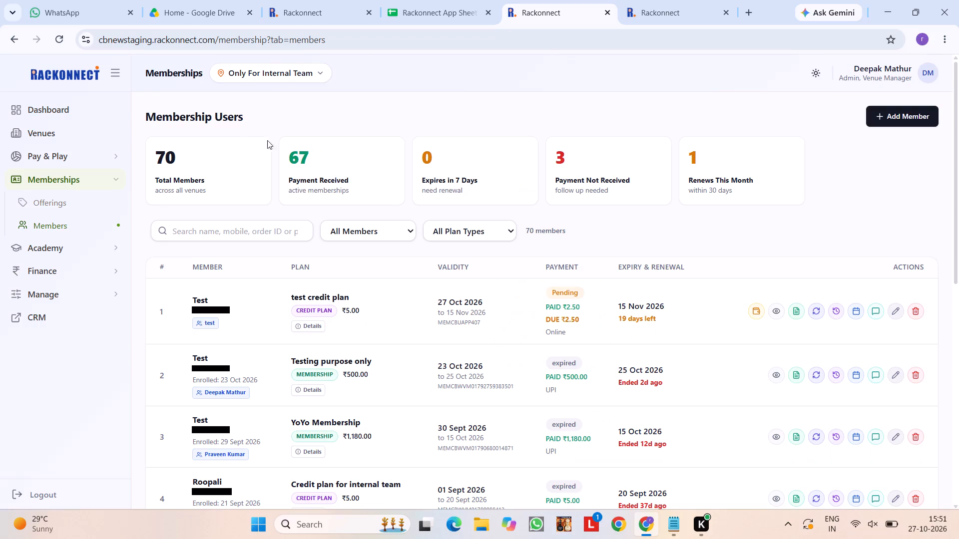
pyautogui.click(282, 75)
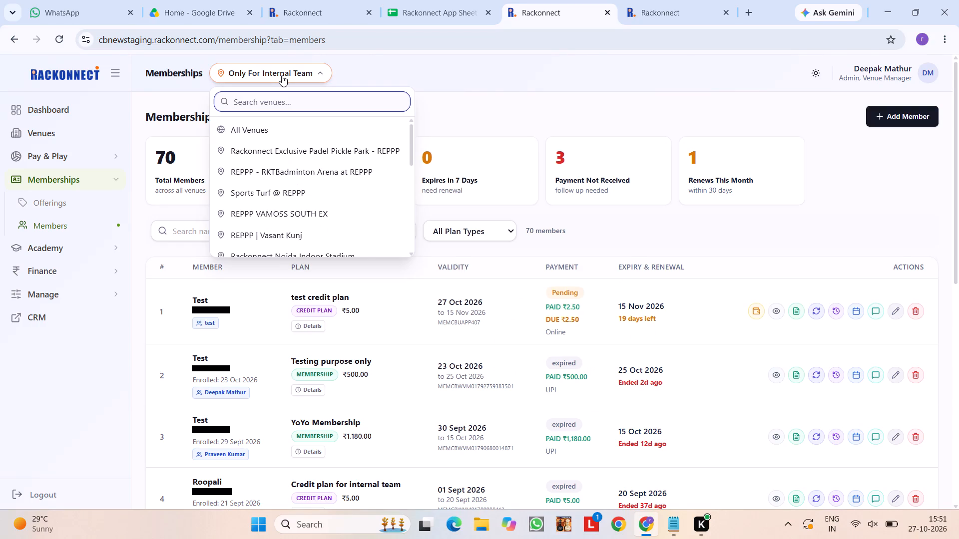
pyautogui.click(265, 124)
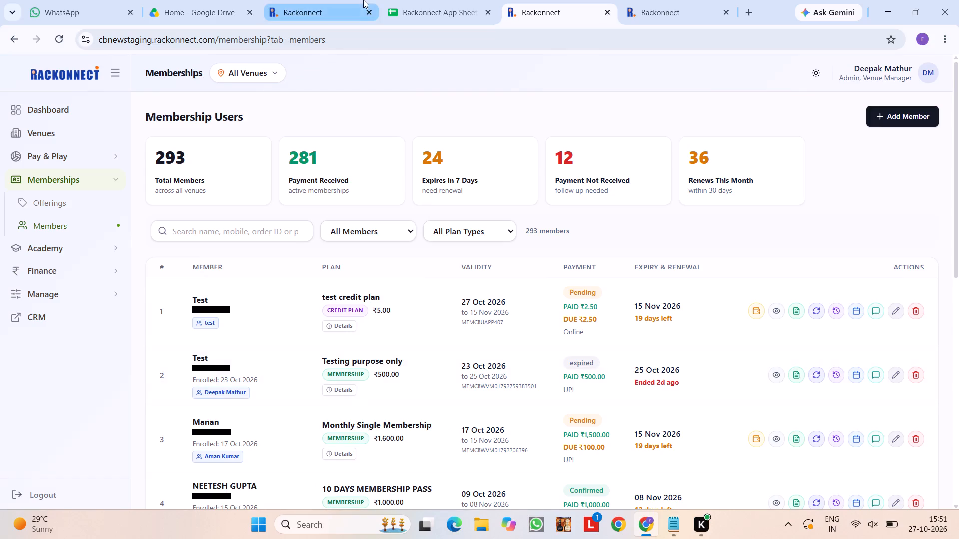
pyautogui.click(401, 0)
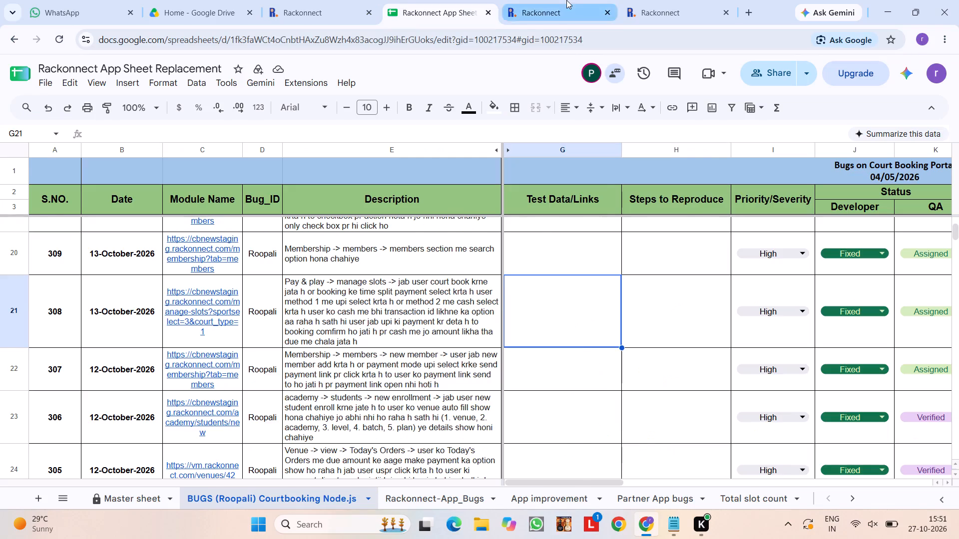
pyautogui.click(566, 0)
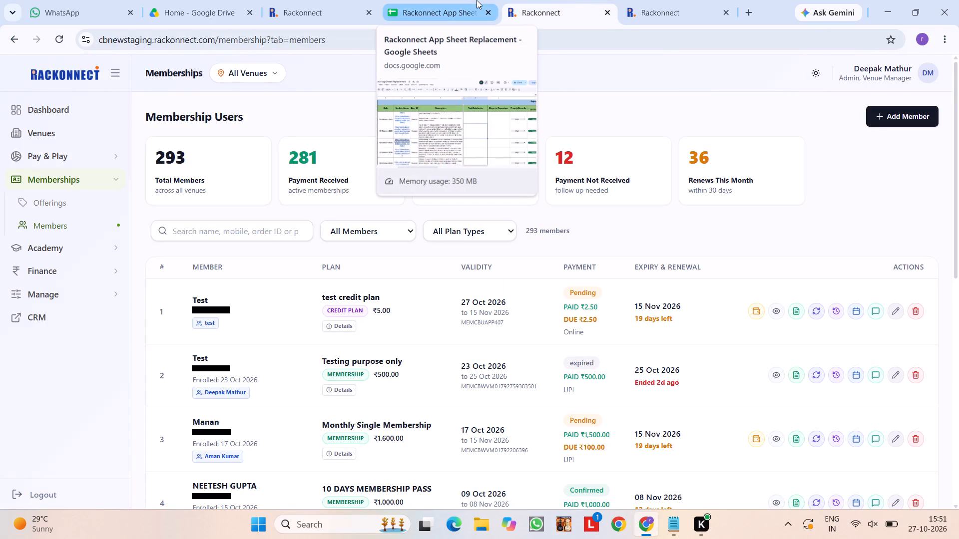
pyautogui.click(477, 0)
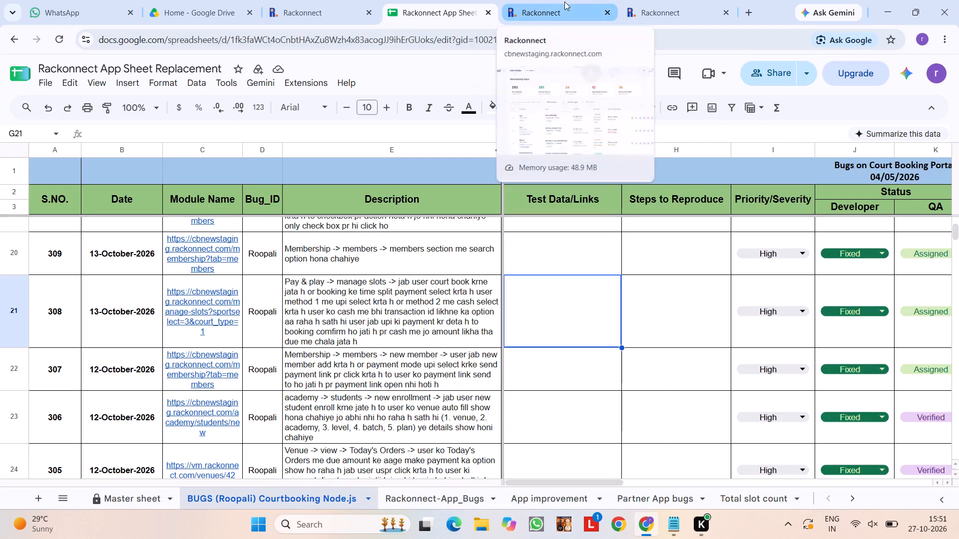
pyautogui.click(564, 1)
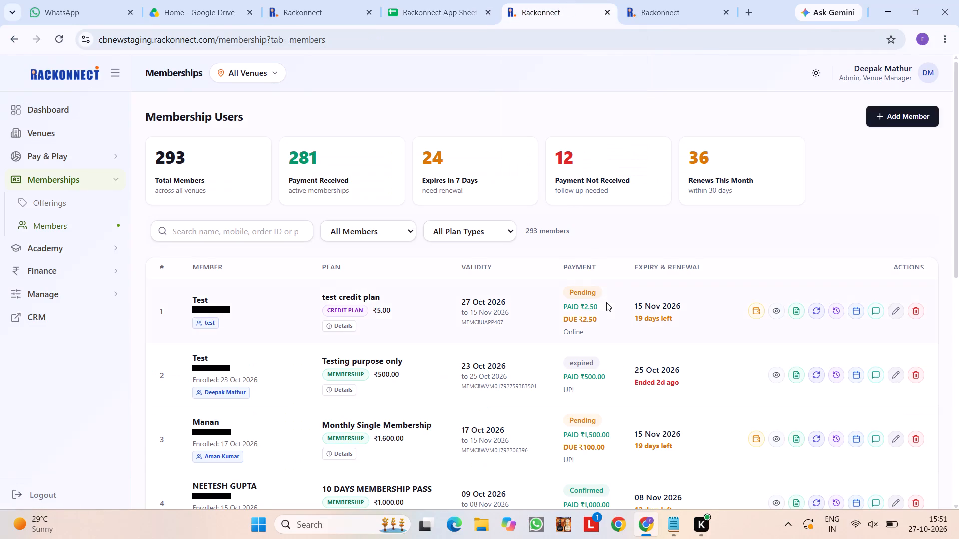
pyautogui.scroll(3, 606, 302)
# Check the venue choices in the new member enrolment form while All Venues is the page's venue filter.
pyautogui.click(907, 116)
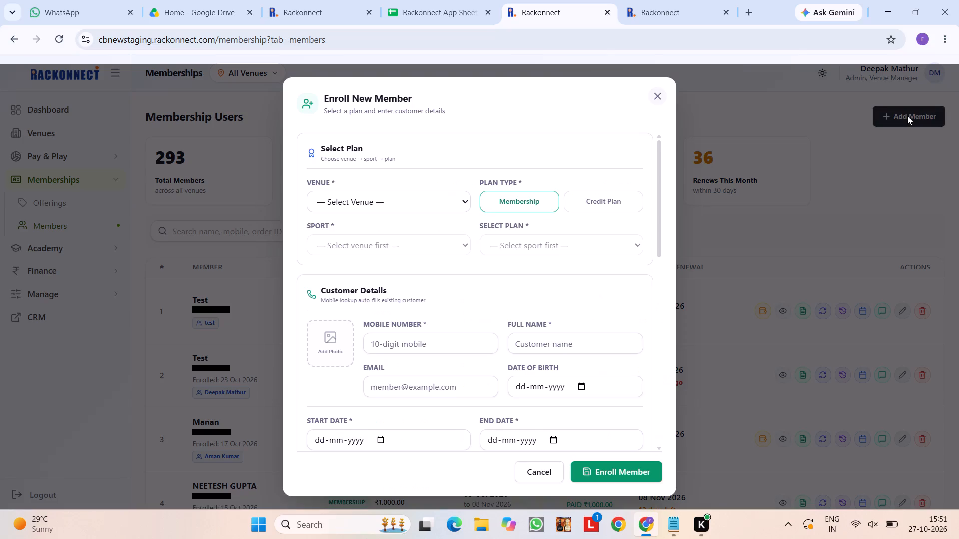
pyautogui.click(413, 203)
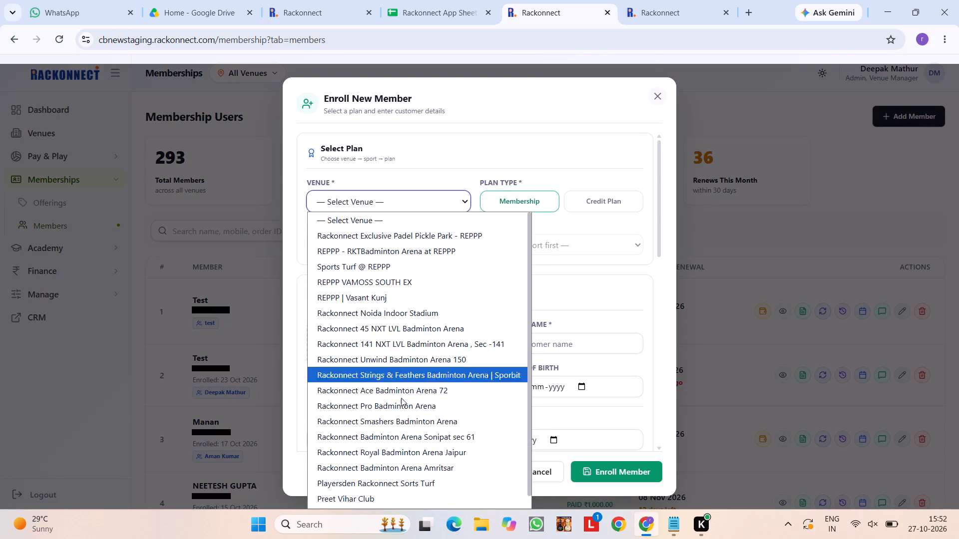
pyautogui.click(171, 398)
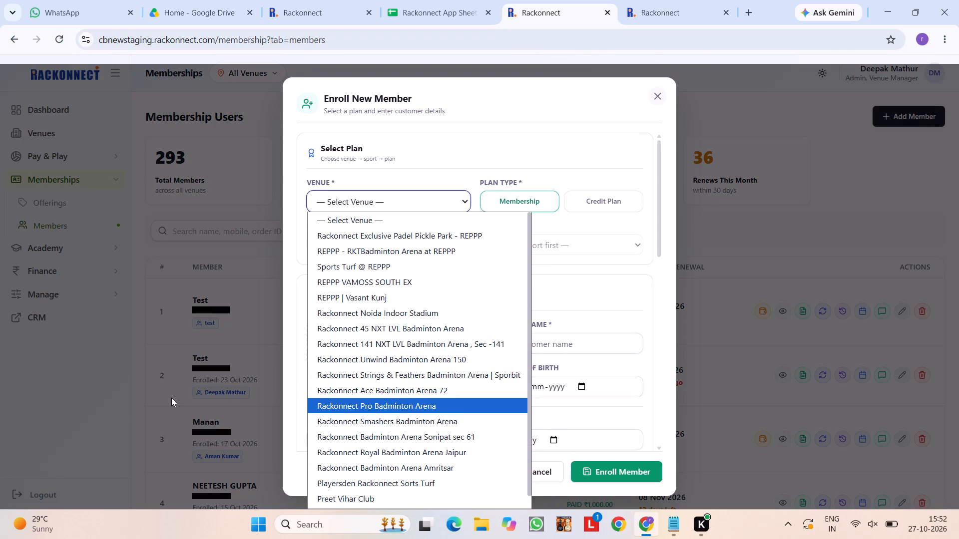
# Test the membership users search with "yo" and "yo yo", and clear the search text.
pyautogui.click(262, 227)
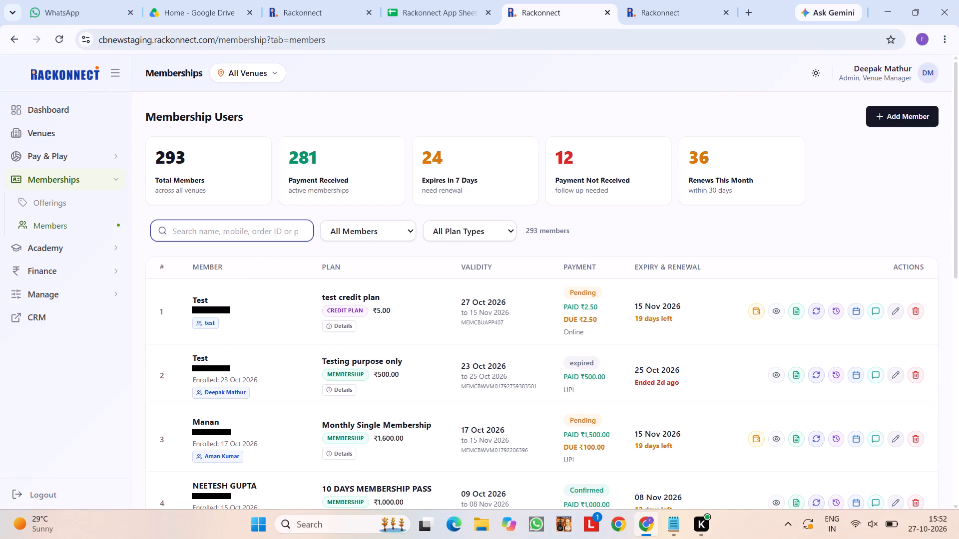
pyautogui.write('you')
pyautogui.press('BackSpace')
pyautogui.press('space')
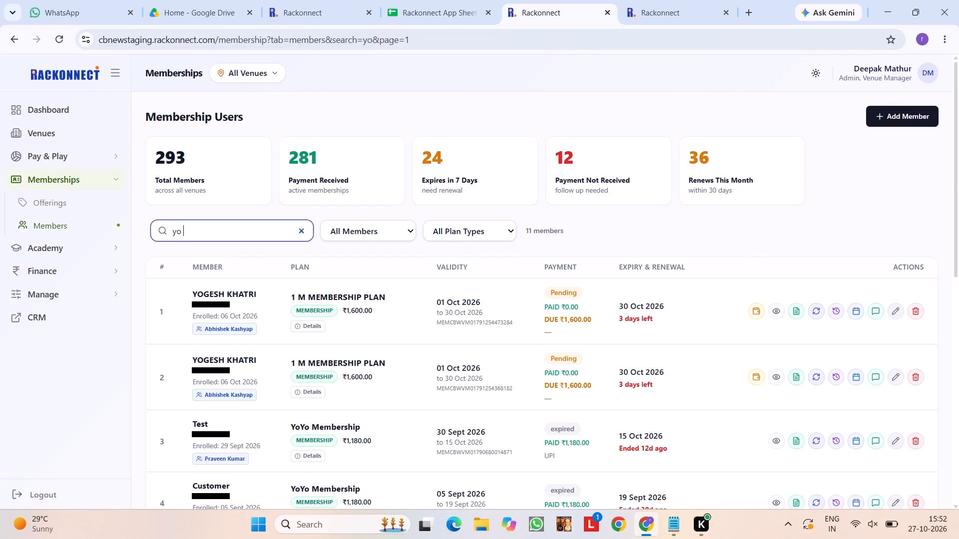
pyautogui.write('yo')
pyautogui.press('BackSpace')
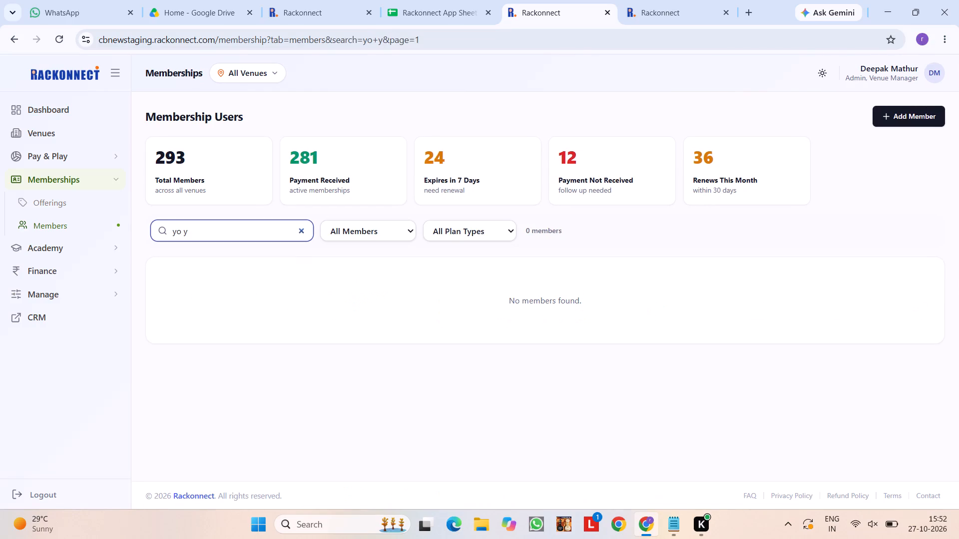
pyautogui.press('BackSpace')
pyautogui.press('BackSpace')
pyautogui.press('BackSpace')
pyautogui.press('BackSpace')
pyautogui.press('BackSpace')
pyautogui.press('BackSpace')
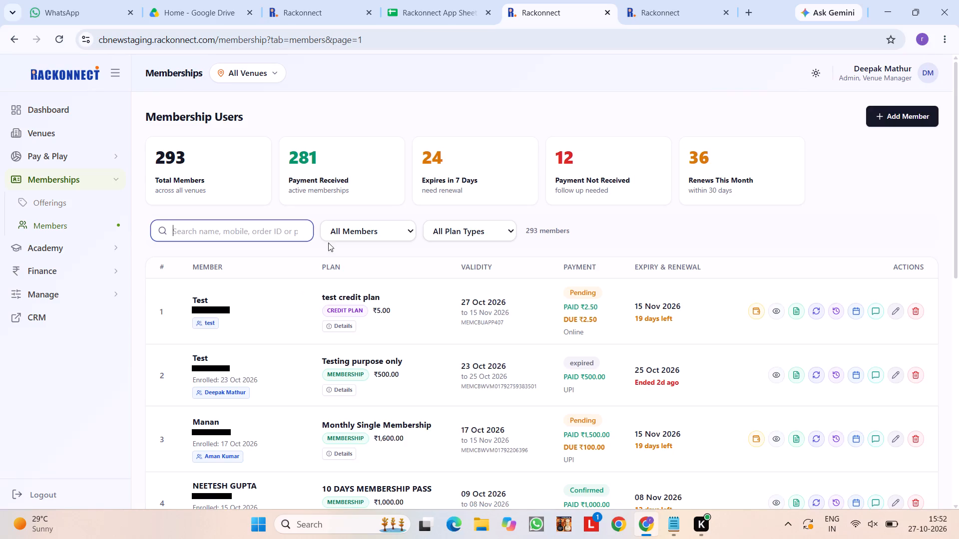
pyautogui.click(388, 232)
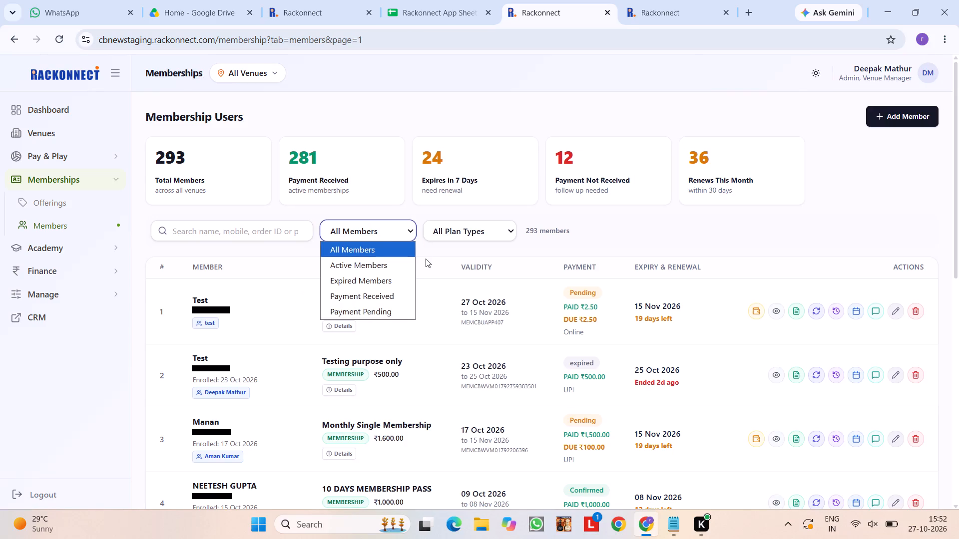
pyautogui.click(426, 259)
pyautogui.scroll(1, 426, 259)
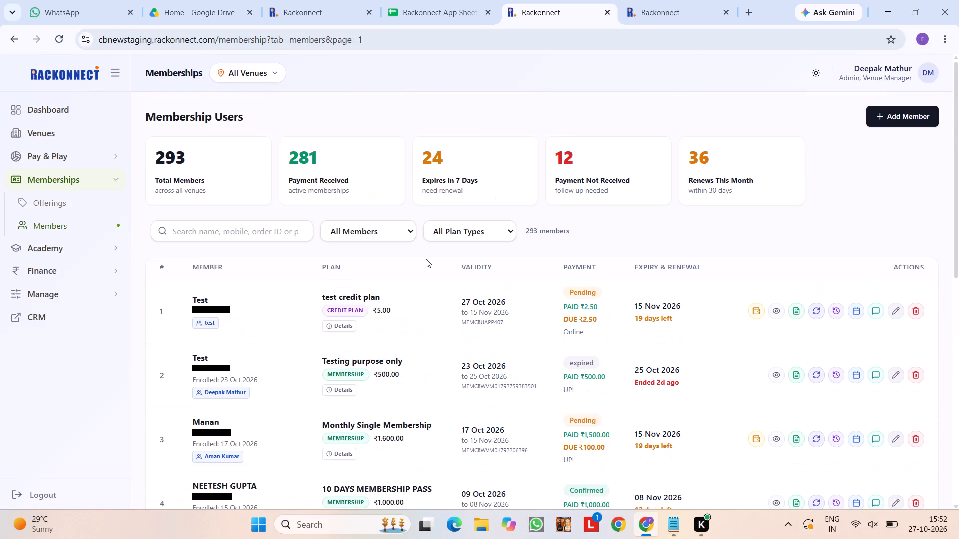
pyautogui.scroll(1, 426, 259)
# Choose the venue Only For Internal Team in the new member enrolment form, and close it without enrolling anyone.
pyautogui.moveTo(883, 130); pyautogui.dragTo(883, 129)
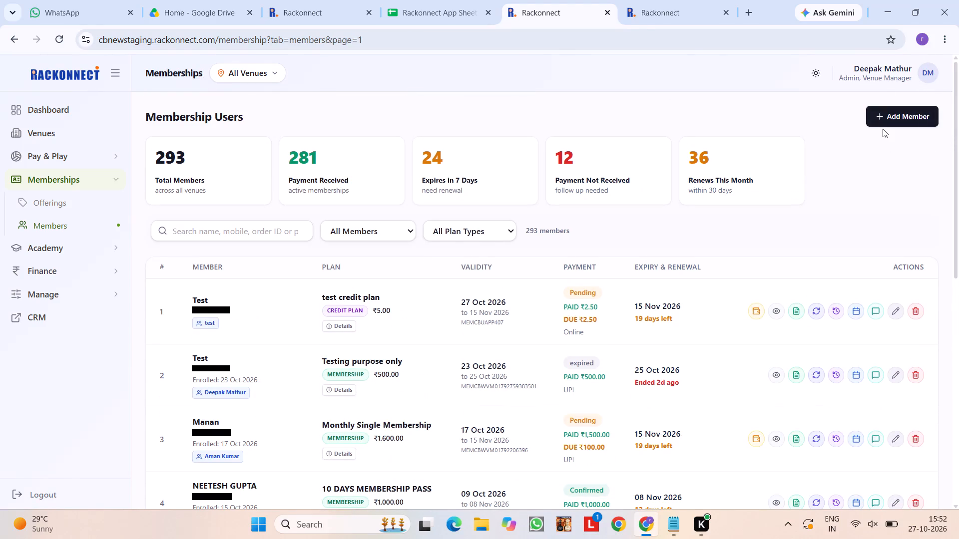
pyautogui.moveTo(883, 129); pyautogui.dragTo(883, 116)
pyautogui.click(883, 116)
pyautogui.click(439, 209)
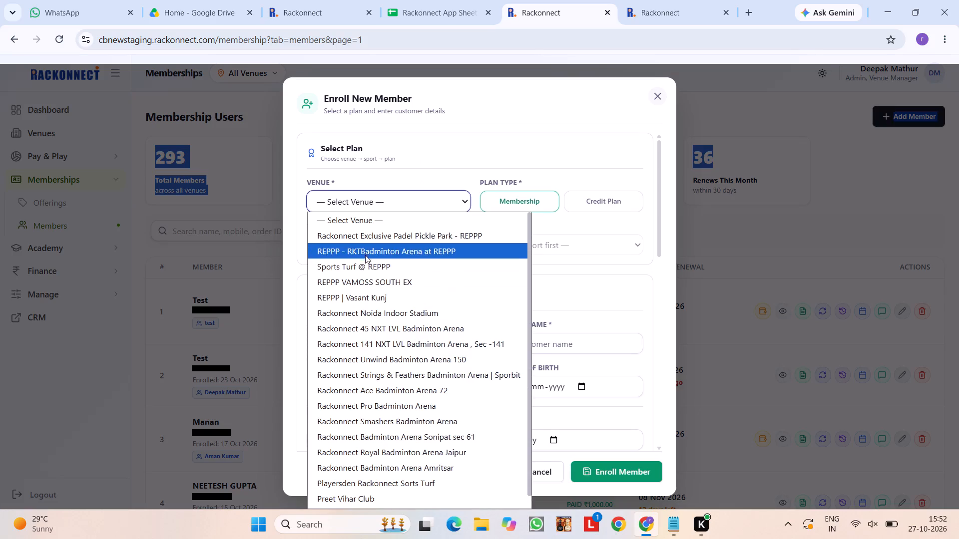
pyautogui.scroll(-1, 339, 430)
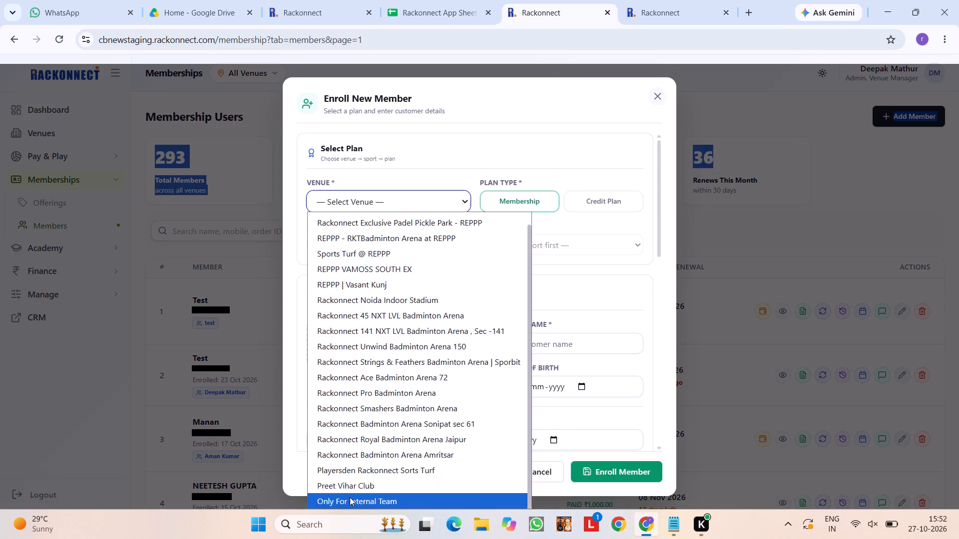
pyautogui.click(351, 499)
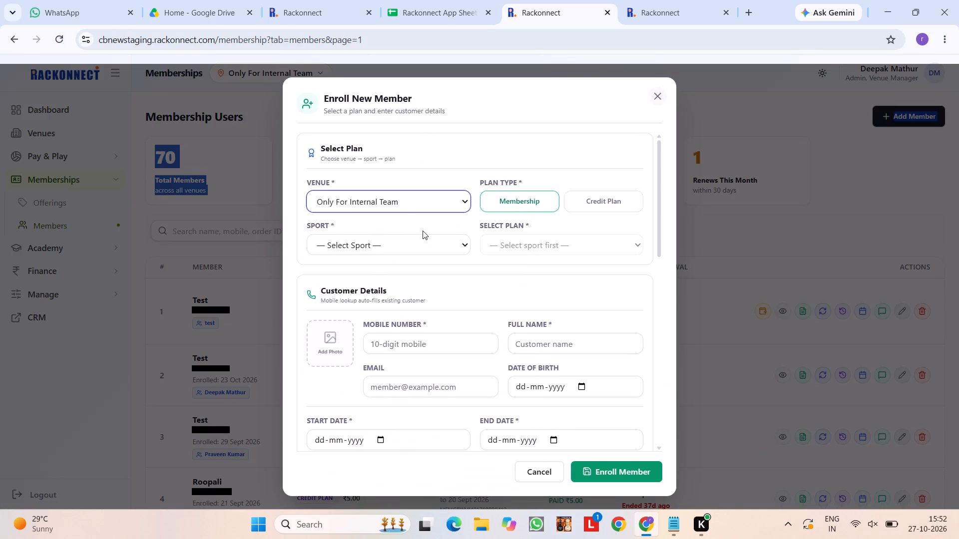
pyautogui.click(231, 269)
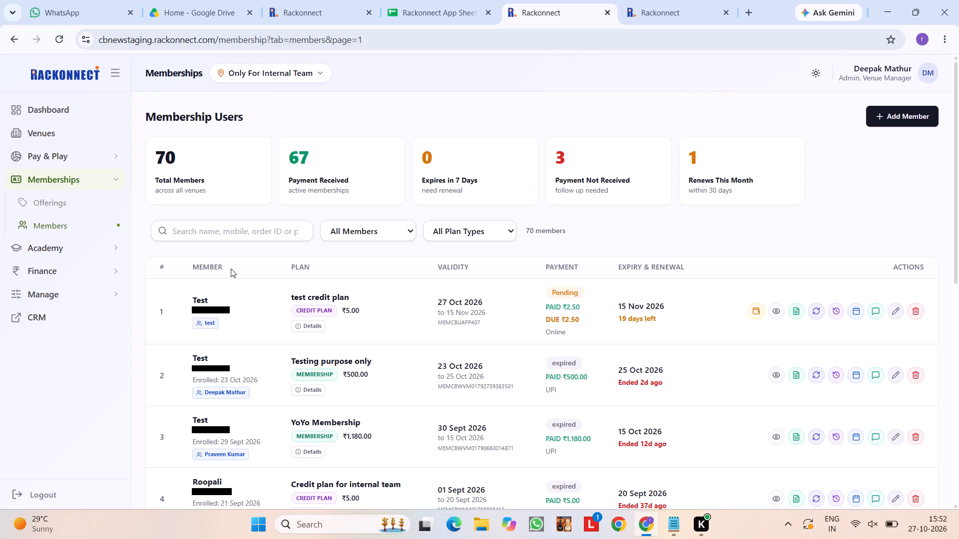
# Reopen the new member enrolment form for Only For Internal Team, check its venue choices and open the sport choices.
pyautogui.click(898, 120)
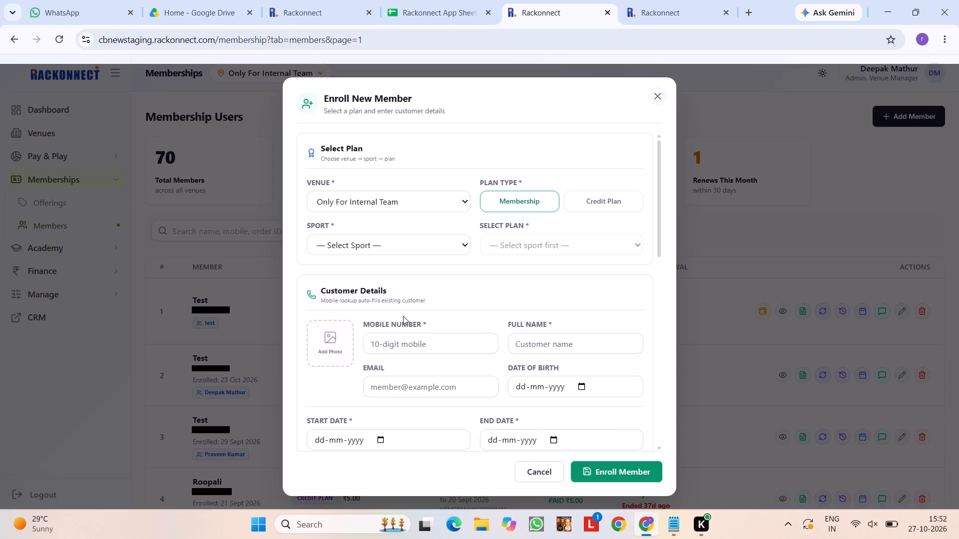
pyautogui.click(384, 202)
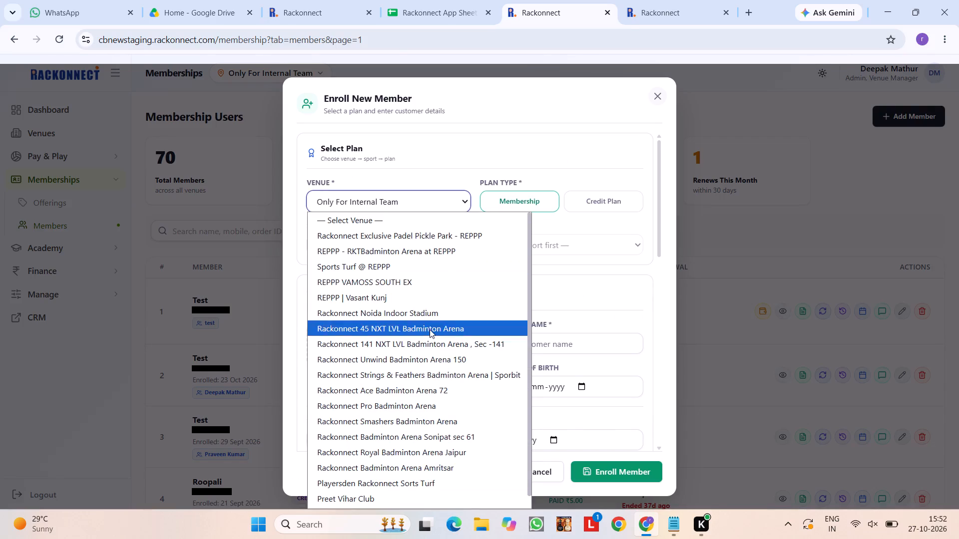
pyautogui.click(566, 224)
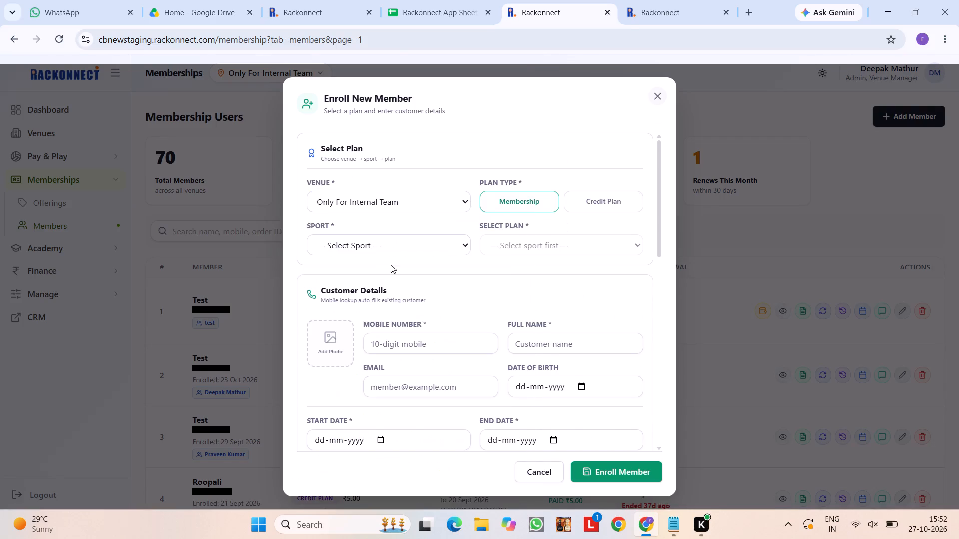
pyautogui.click(381, 256)
pyautogui.click(381, 248)
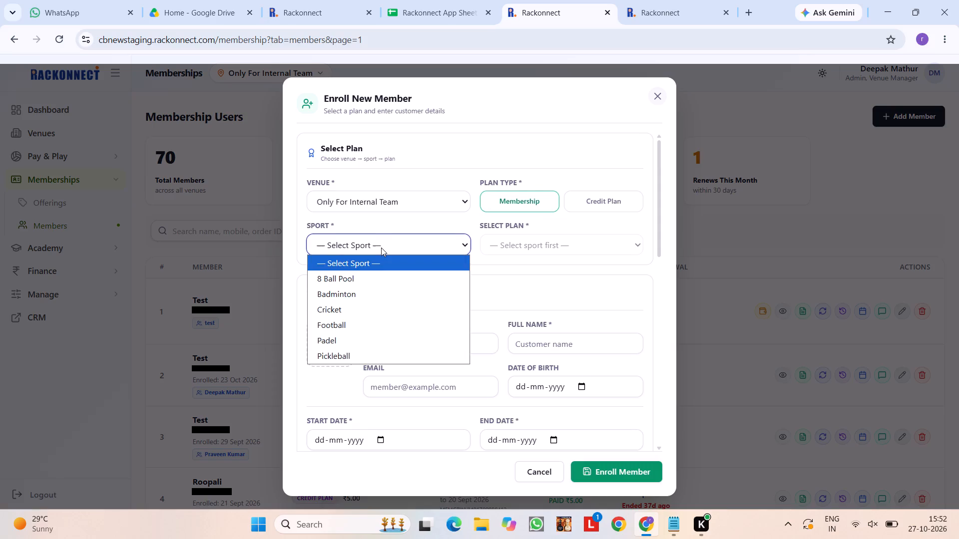
# Choose the sport Badminton and the plan Testing purpose only (2 days) — ₹500 in the new member enrolment form.
pyautogui.click(363, 294)
pyautogui.click(577, 246)
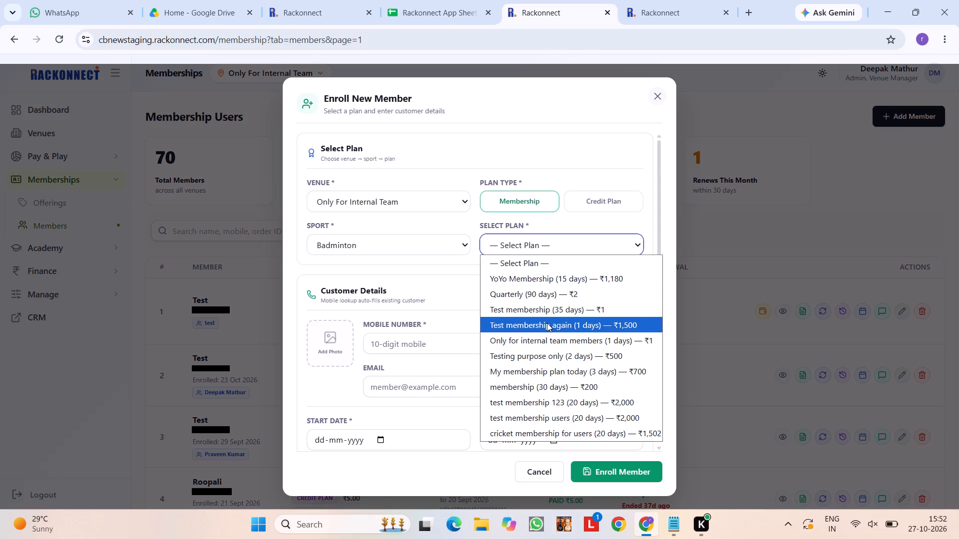
pyautogui.click(548, 354)
pyautogui.scroll(-1, 443, 301)
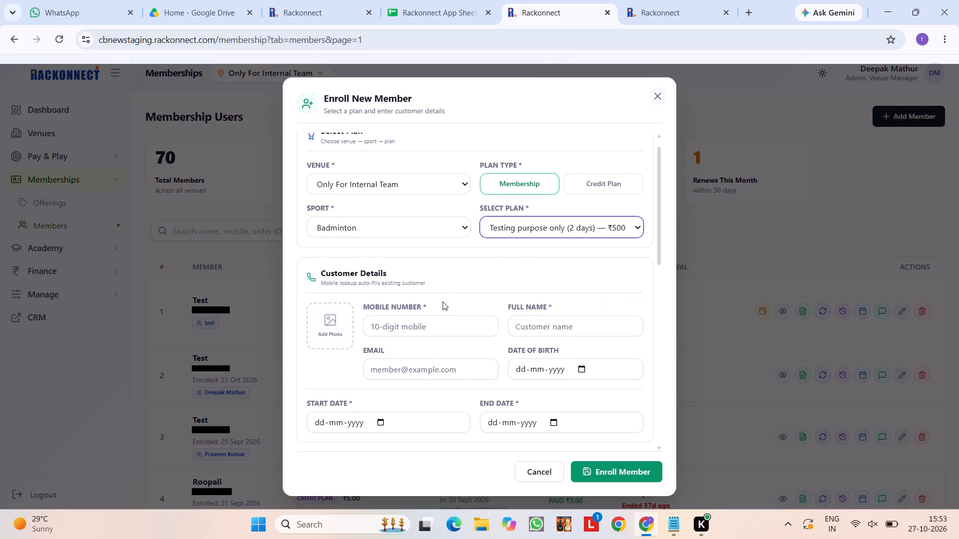
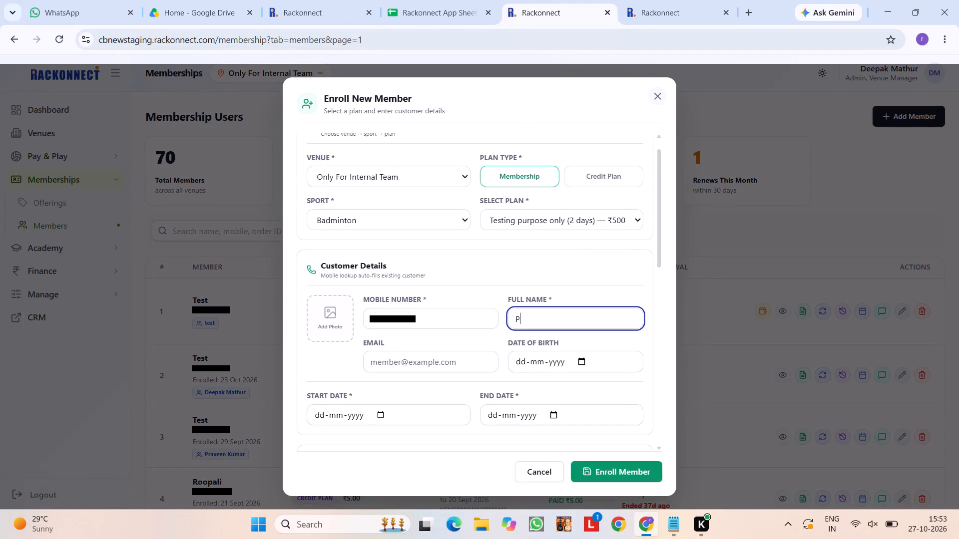
# Finish entering the customer's first name as the full name in the new member enrolment form's customer details.
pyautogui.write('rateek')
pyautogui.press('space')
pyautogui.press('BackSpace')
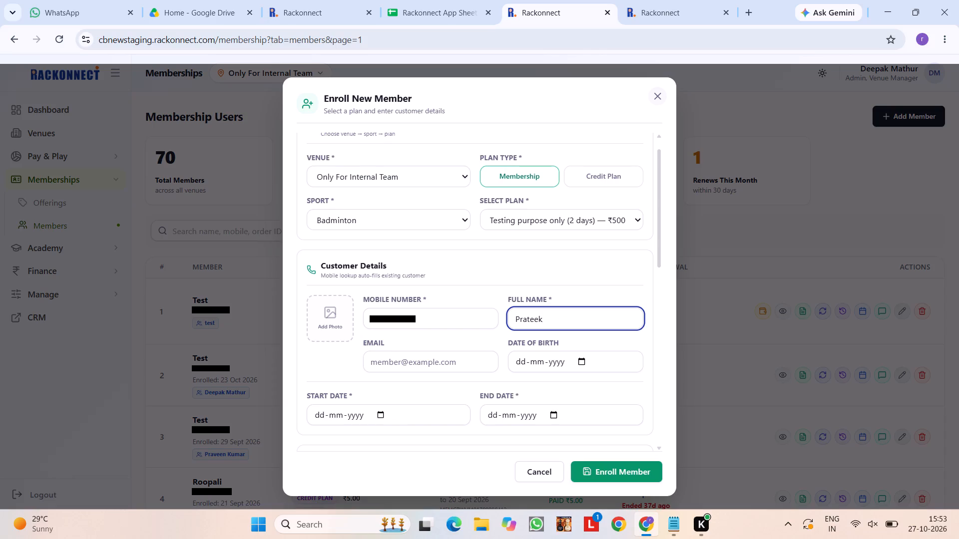
# Replace the customer's full name in the enrolment form with "Test payment".
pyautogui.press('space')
pyautogui.write('t')
pyautogui.press('BackSpace')
pyautogui.press('BackSpace')
pyautogui.press('BackSpace')
pyautogui.press('BackSpace')
pyautogui.press('BackSpace')
pyautogui.press('BackSpace')
pyautogui.press('BackSpace')
pyautogui.press('BackSpace')
pyautogui.press('BackSpace')
pyautogui.press('BackSpace')
pyautogui.write('Test')
pyautogui.press('space')
pyautogui.press('BackSpace')
pyautogui.press('space')
pyautogui.write('payment')
pyautogui.press('space')
pyautogui.click(503, 337)
# Set the new membership's start date to 27-10-2026.
pyautogui.scroll(-2, 503, 337)
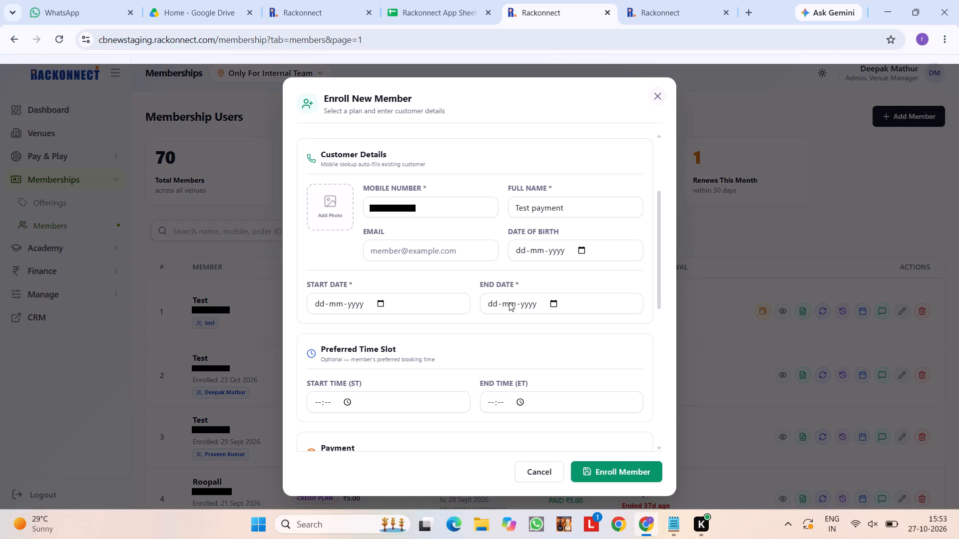
pyautogui.click(378, 301)
pyautogui.click(359, 438)
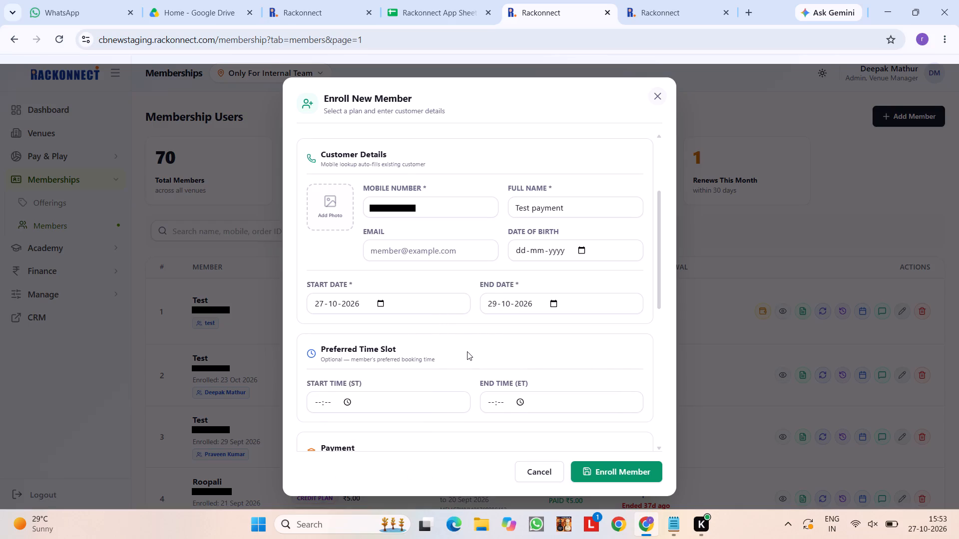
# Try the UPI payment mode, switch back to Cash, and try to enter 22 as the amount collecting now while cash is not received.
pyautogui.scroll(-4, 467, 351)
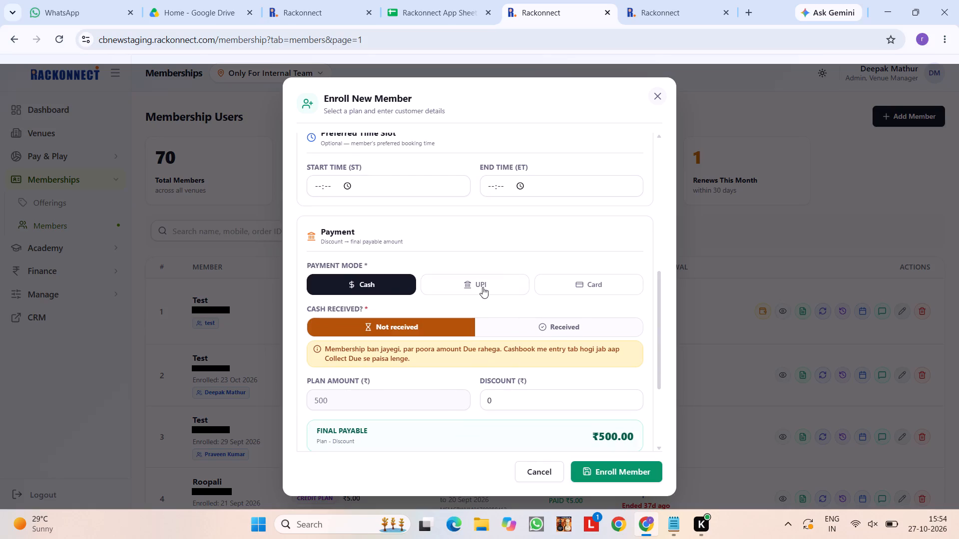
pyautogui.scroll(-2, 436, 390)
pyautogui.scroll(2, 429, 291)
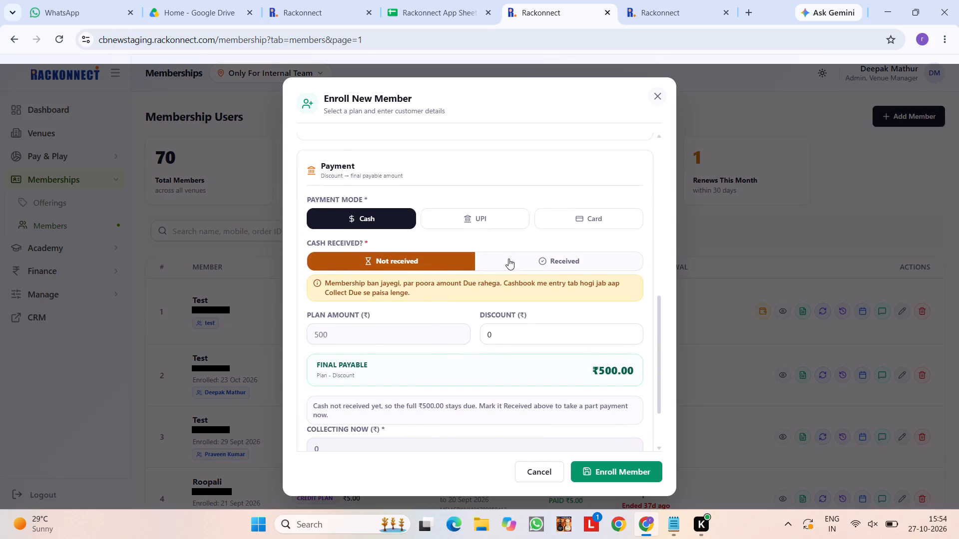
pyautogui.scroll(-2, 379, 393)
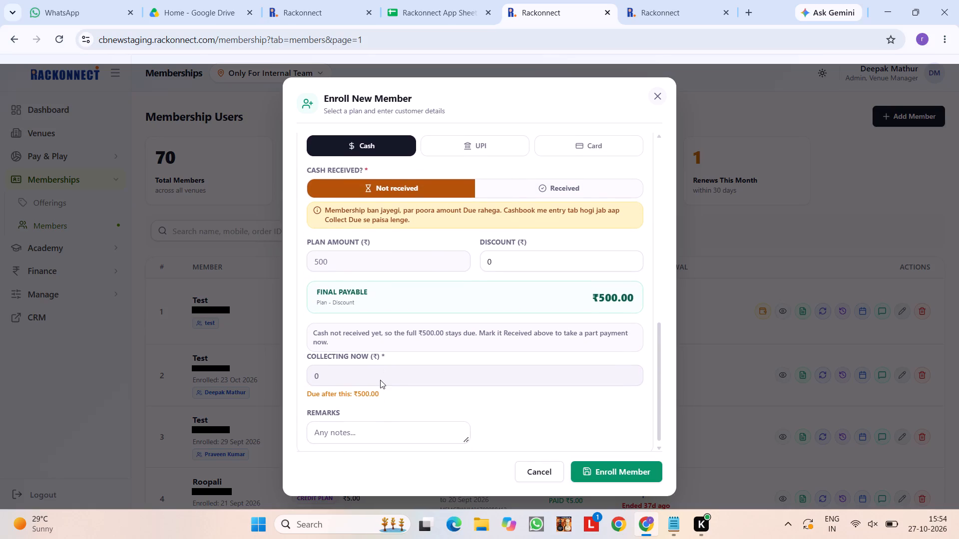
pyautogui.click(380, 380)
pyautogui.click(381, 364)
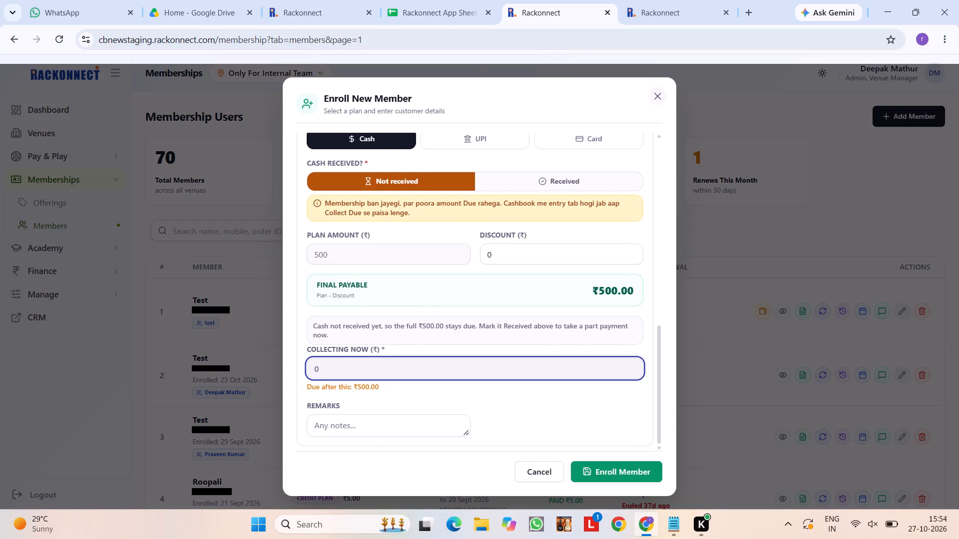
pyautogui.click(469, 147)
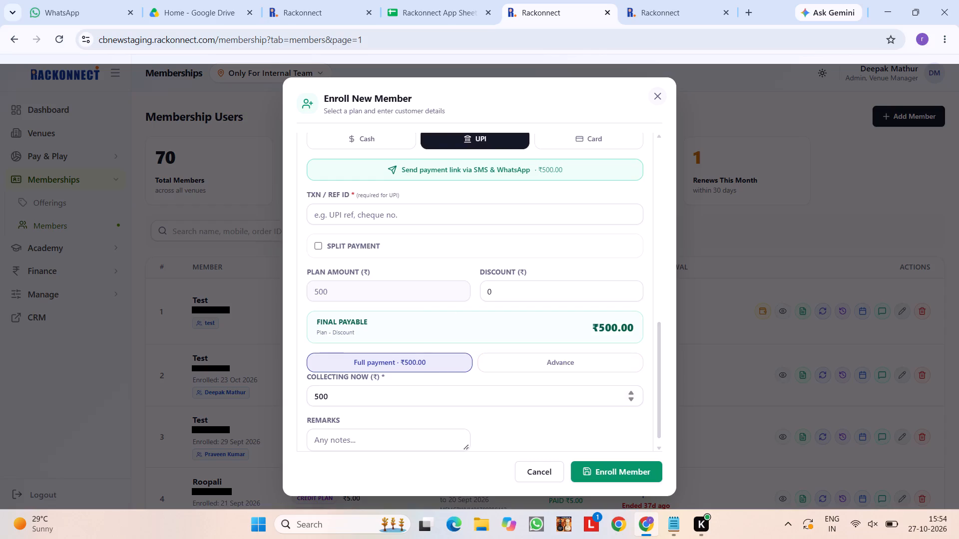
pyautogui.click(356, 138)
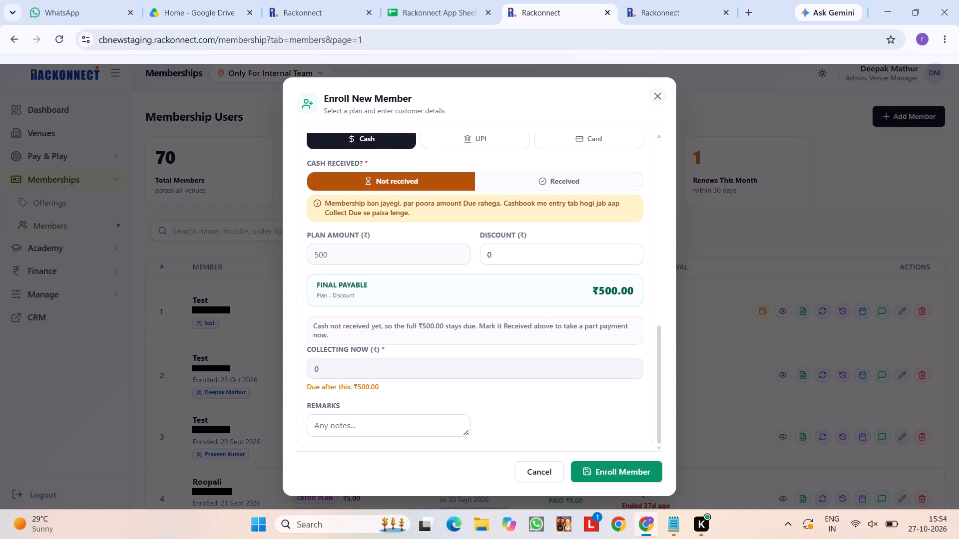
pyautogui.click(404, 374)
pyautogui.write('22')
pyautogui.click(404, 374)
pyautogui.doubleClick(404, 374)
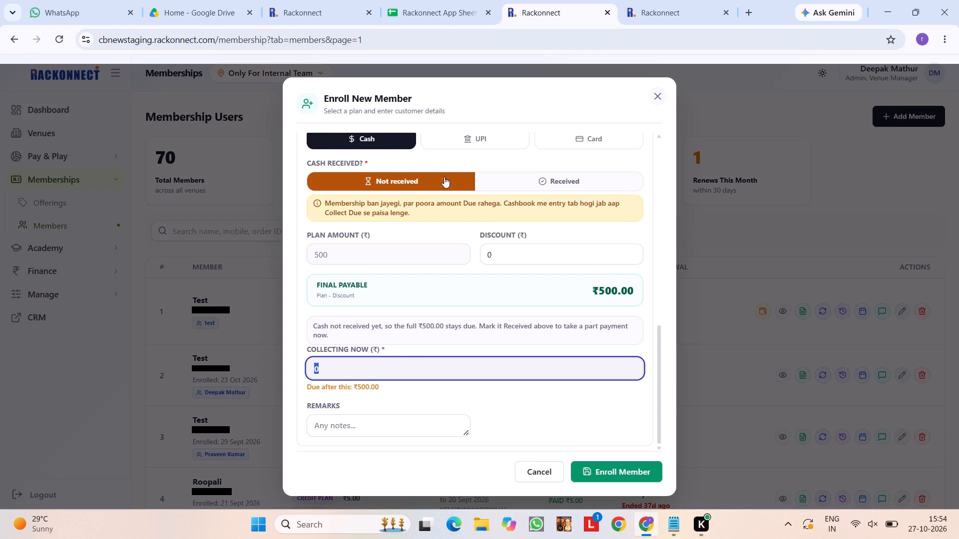
# Mark the cash as received, set the amount collecting now to ₹300, and enroll the member.
pyautogui.click(540, 187)
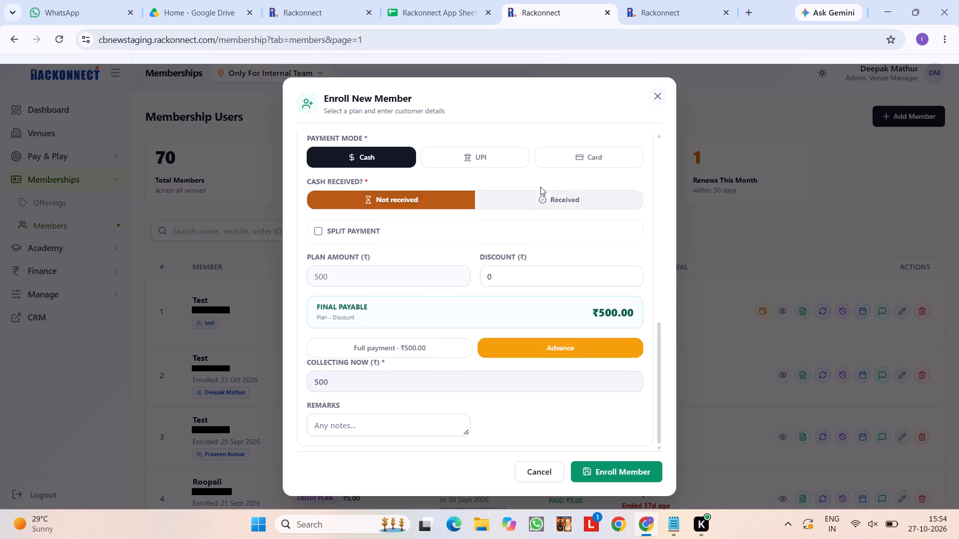
pyautogui.click(377, 386)
pyautogui.press('BackSpace')
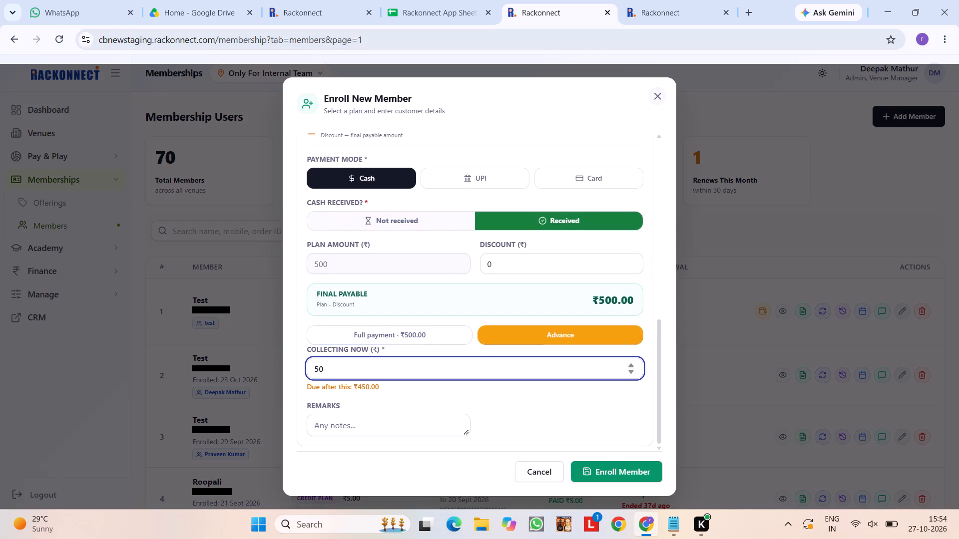
pyautogui.press('BackSpace')
pyautogui.press('BackSpace')
pyautogui.press('BackSpace')
pyautogui.write('00')
pyautogui.press('BackSpace')
pyautogui.press('3')
pyautogui.press('Right')
pyautogui.write('00')
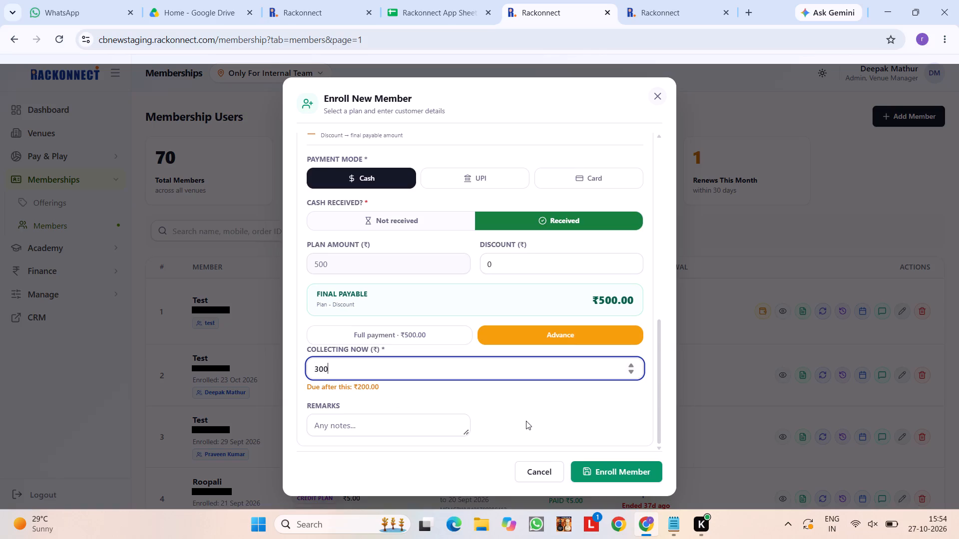
pyautogui.click(526, 421)
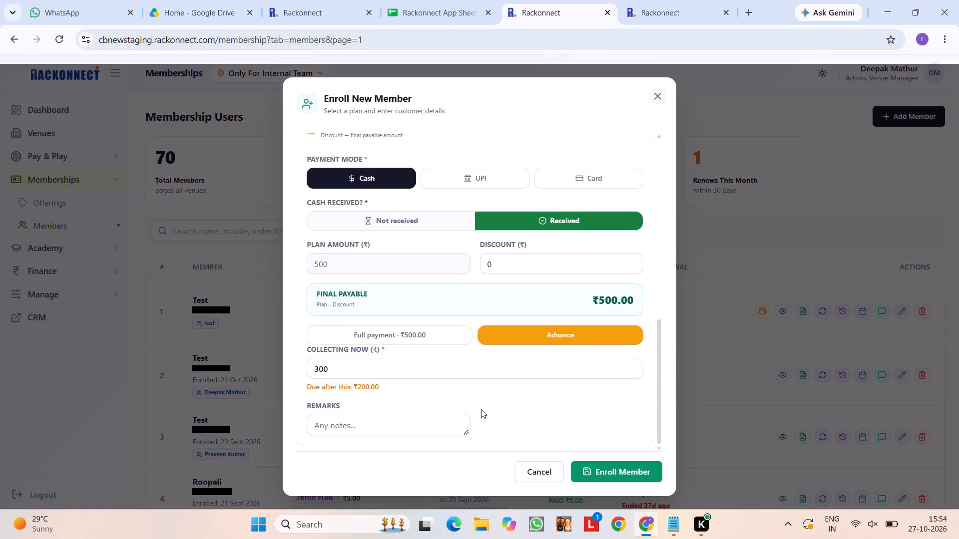
pyautogui.click(465, 399)
pyautogui.click(431, 390)
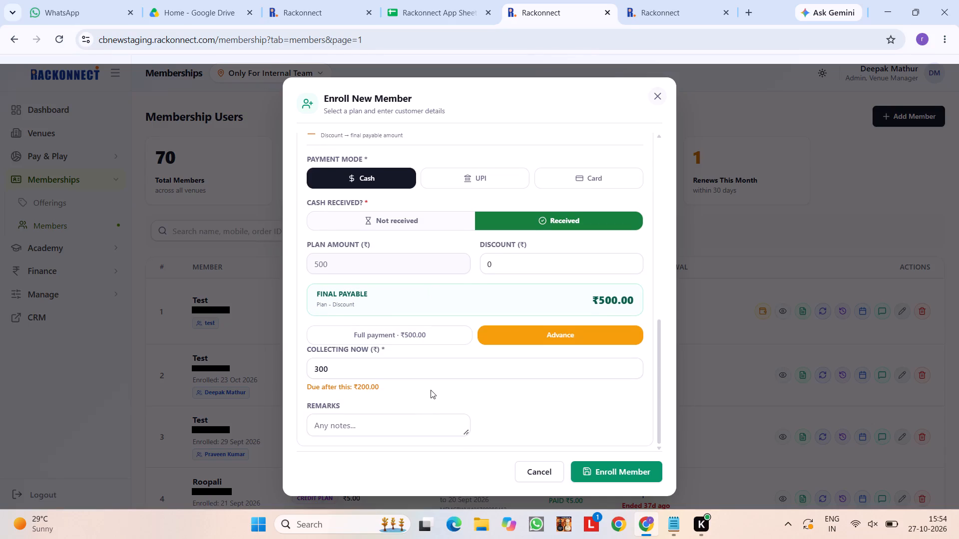
pyautogui.click(420, 388)
pyautogui.click(613, 472)
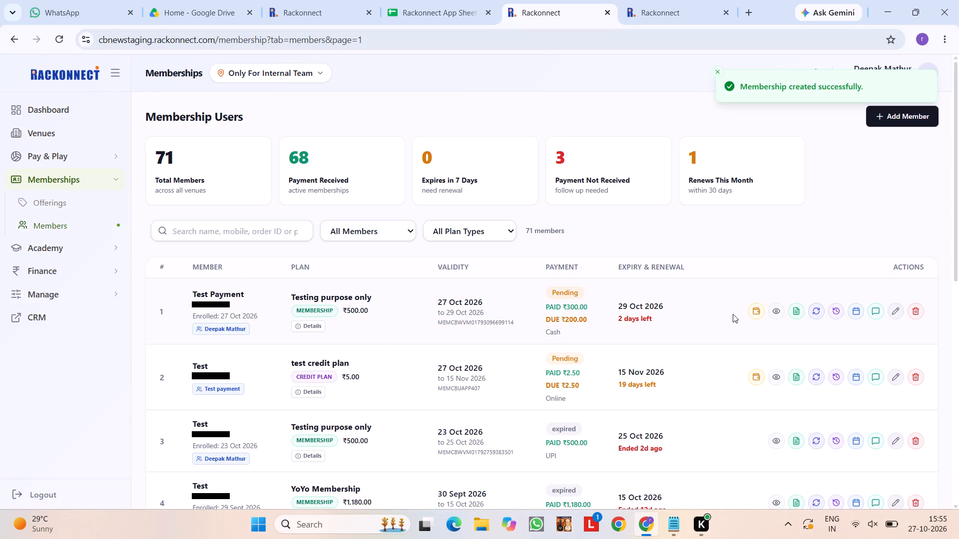
# Check the UPI option when collecting the Test Payment member's due amount, and cancel without collecting.
pyautogui.click(752, 310)
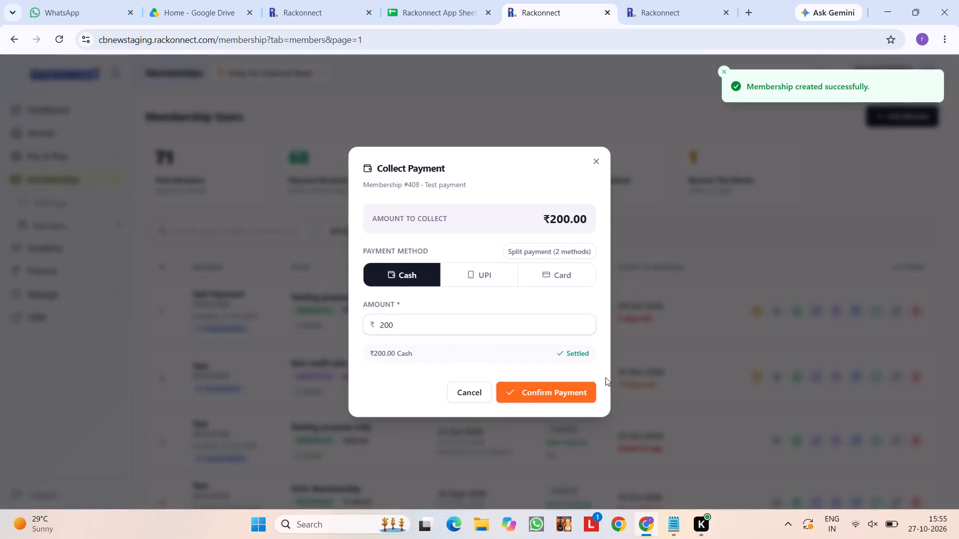
pyautogui.click(490, 270)
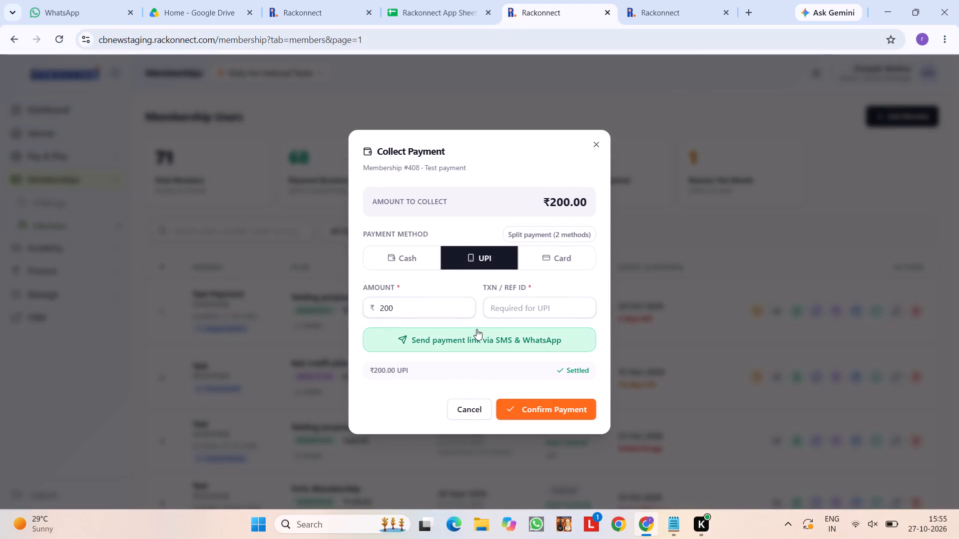
pyautogui.click(477, 414)
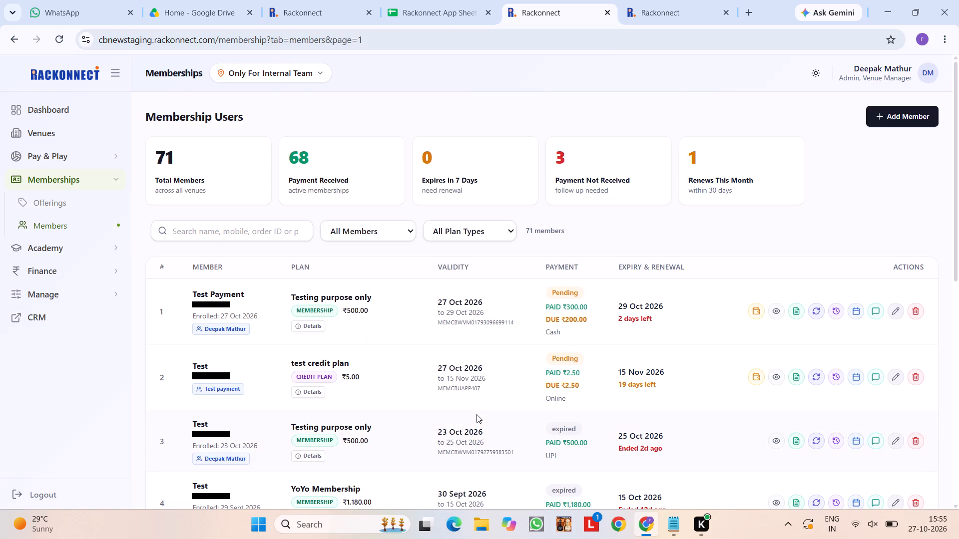
# Review the Test Payment member's detail page with payment and invoice information, and return to the members list.
pyautogui.click(779, 312)
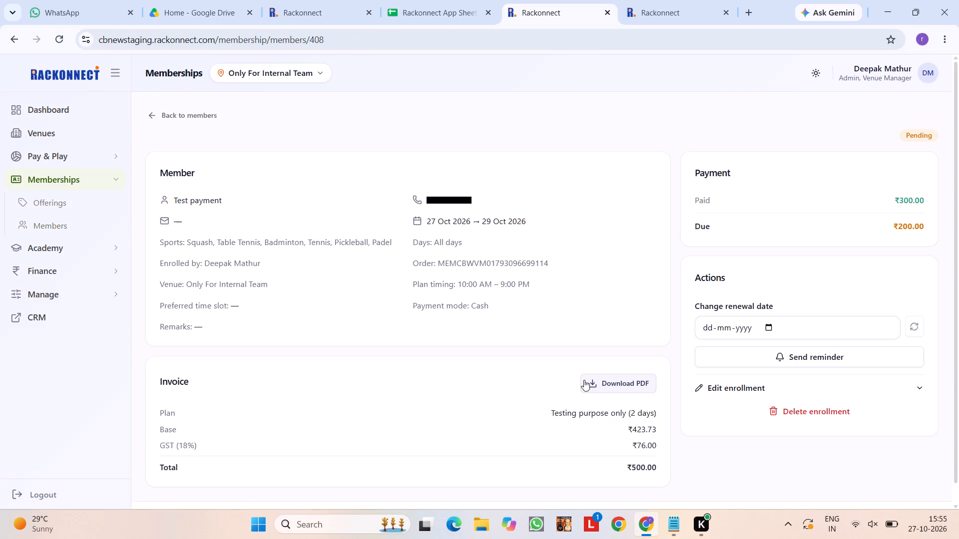
pyautogui.hscroll(3, 584, 380)
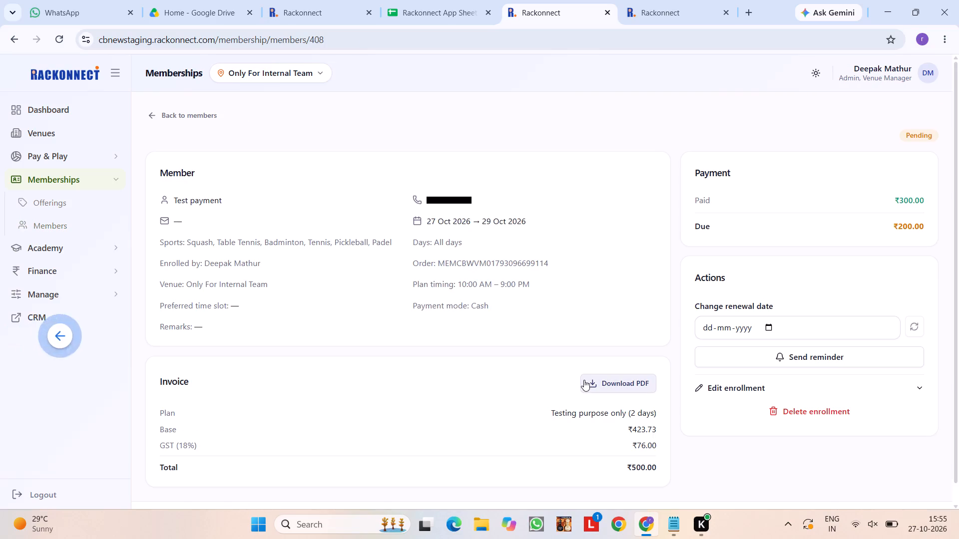
pyautogui.hscroll(3, 584, 380)
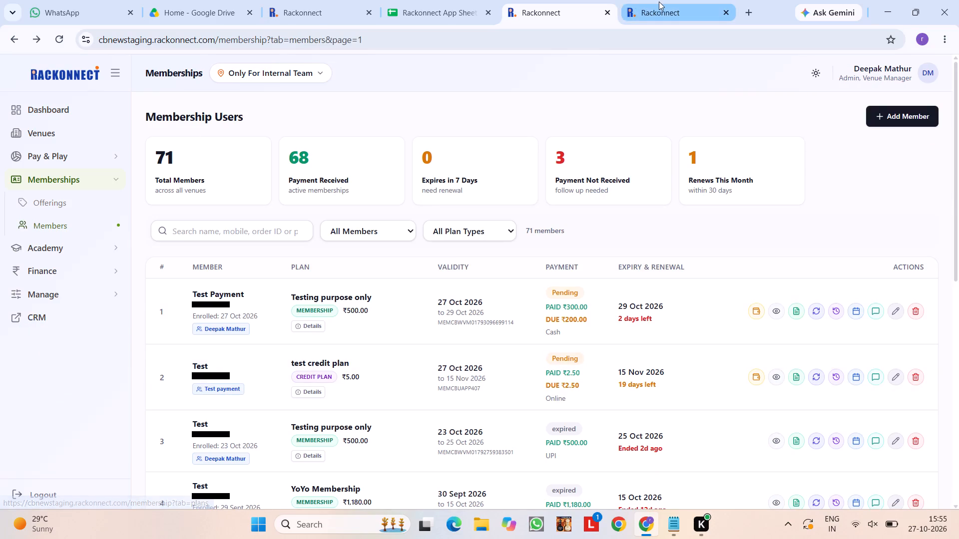
# Check the Test Payment membership in the Finance transactions' Membership category, and return to the members list.
pyautogui.click(659, 1)
pyautogui.click(62, 299)
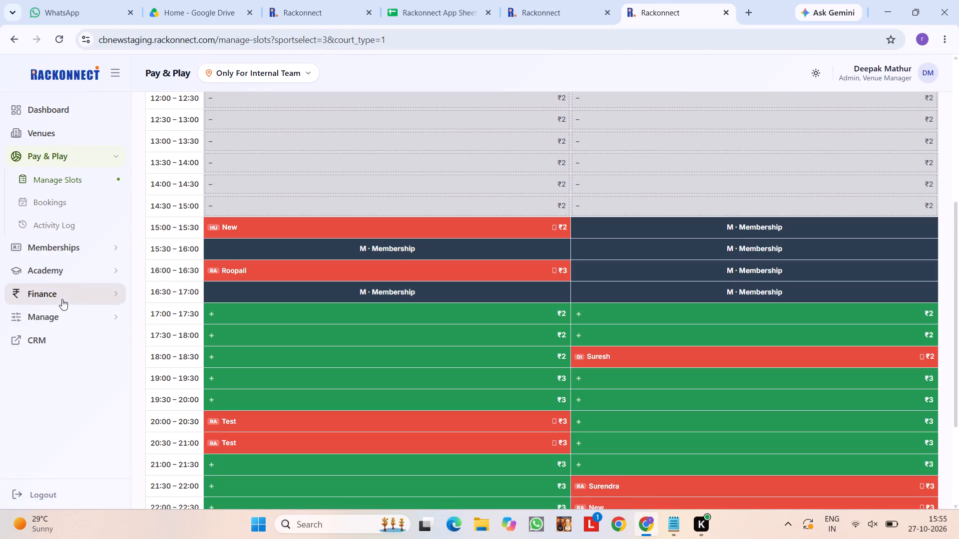
pyautogui.click(75, 251)
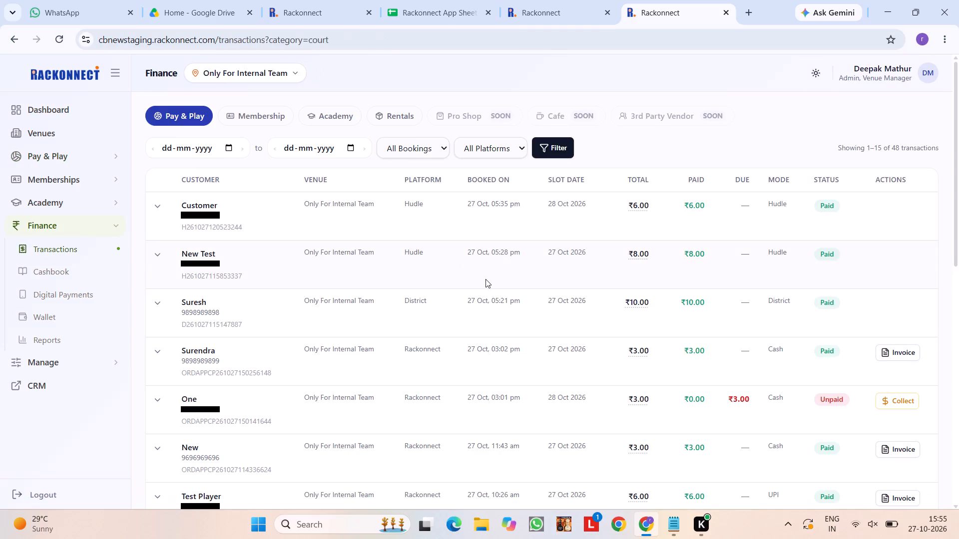
pyautogui.click(255, 122)
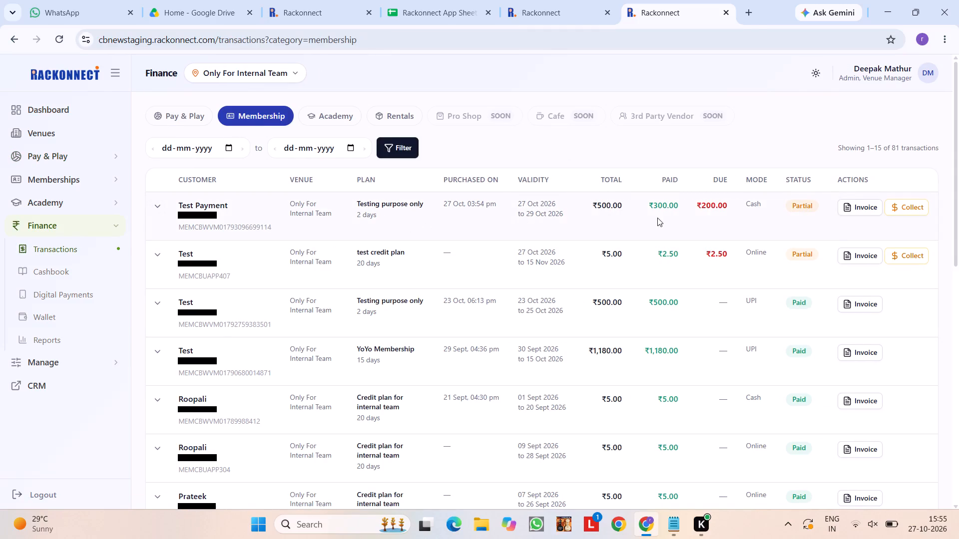
pyautogui.click(547, 0)
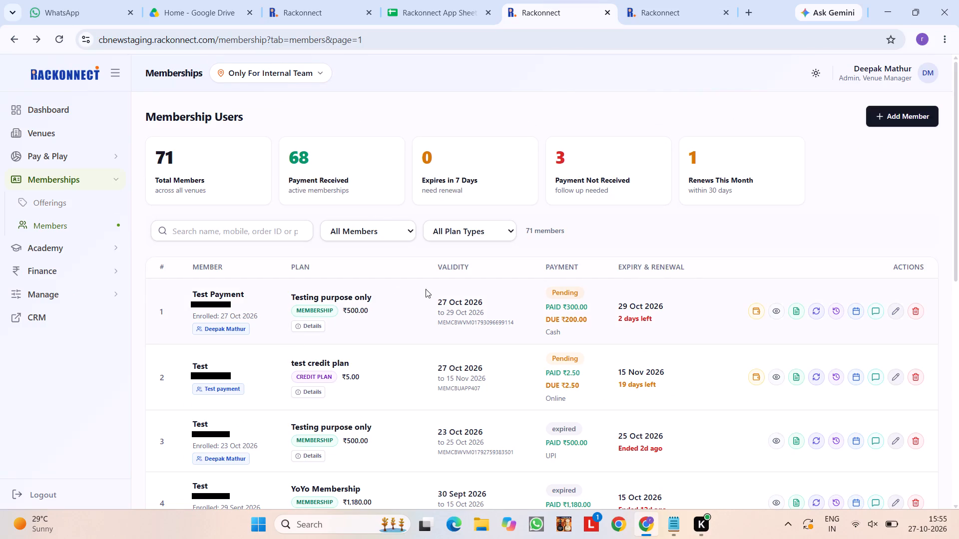
# For the Test Payment member's due amount, set a UPI collection of ₹100 and send the payment link via SMS and WhatsApp.
pyautogui.click(757, 313)
pyautogui.click(497, 271)
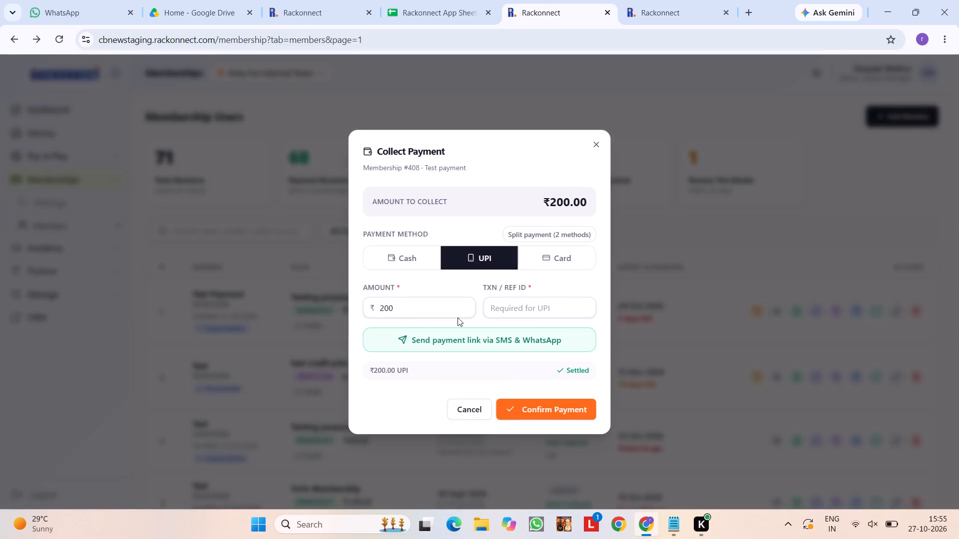
pyautogui.click(427, 306)
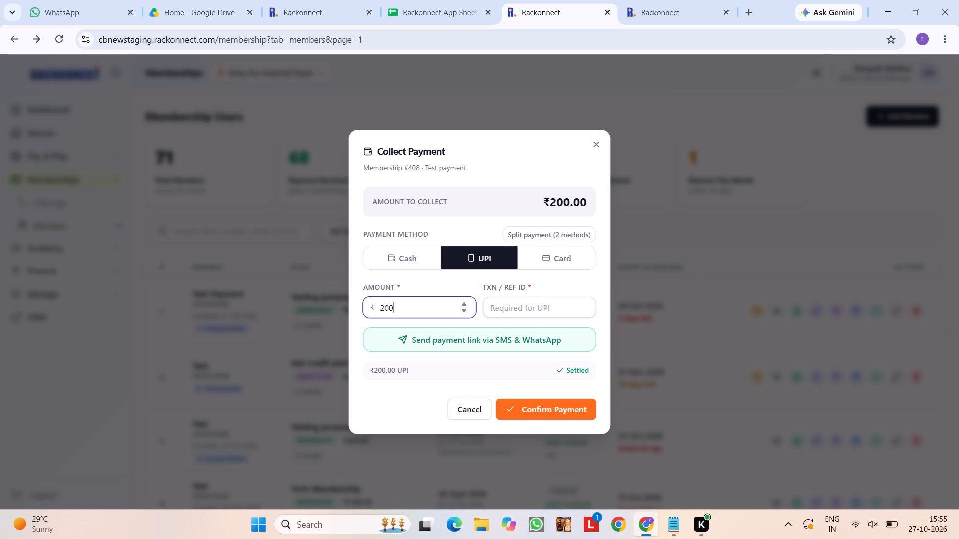
pyautogui.press('BackSpace')
pyautogui.press('BackSpace')
pyautogui.press('BackSpace')
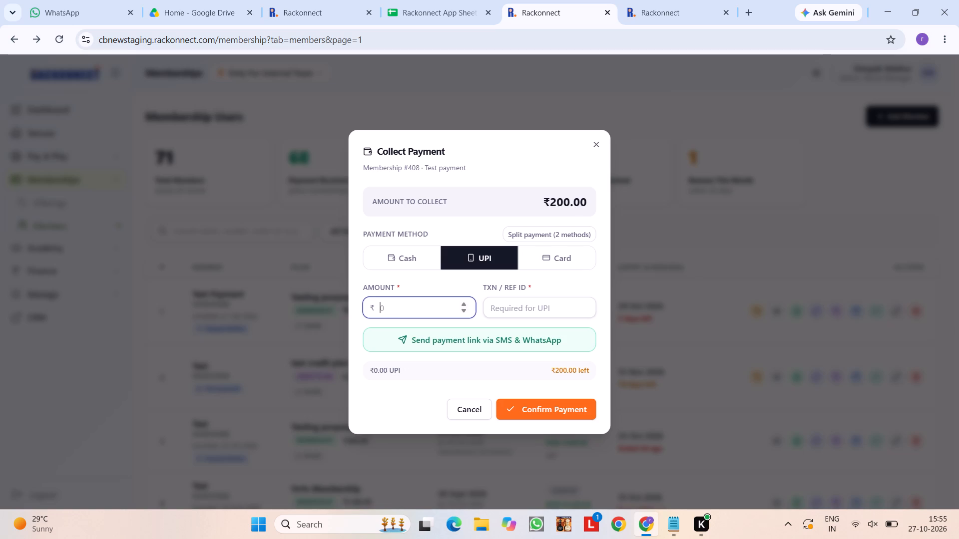
pyautogui.write('100')
pyautogui.click(472, 281)
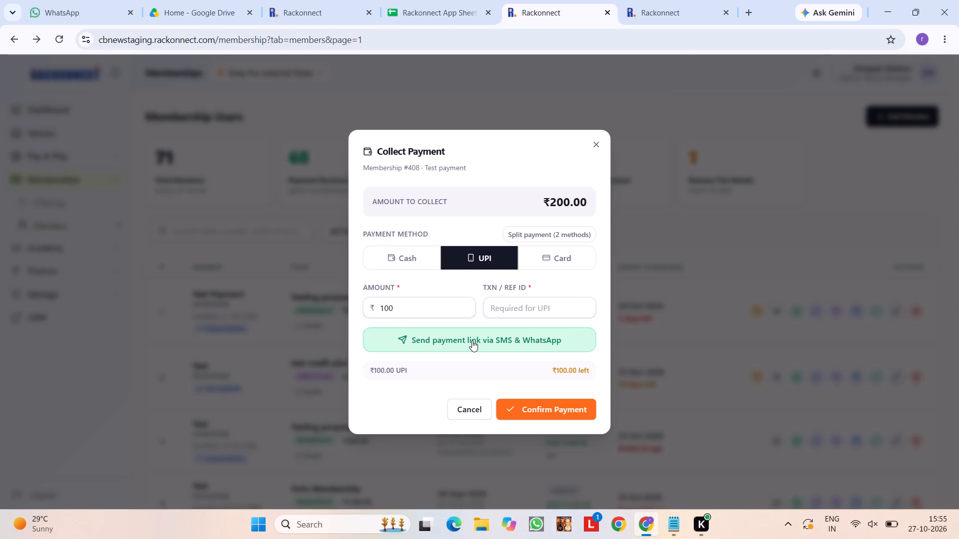
pyautogui.click(472, 340)
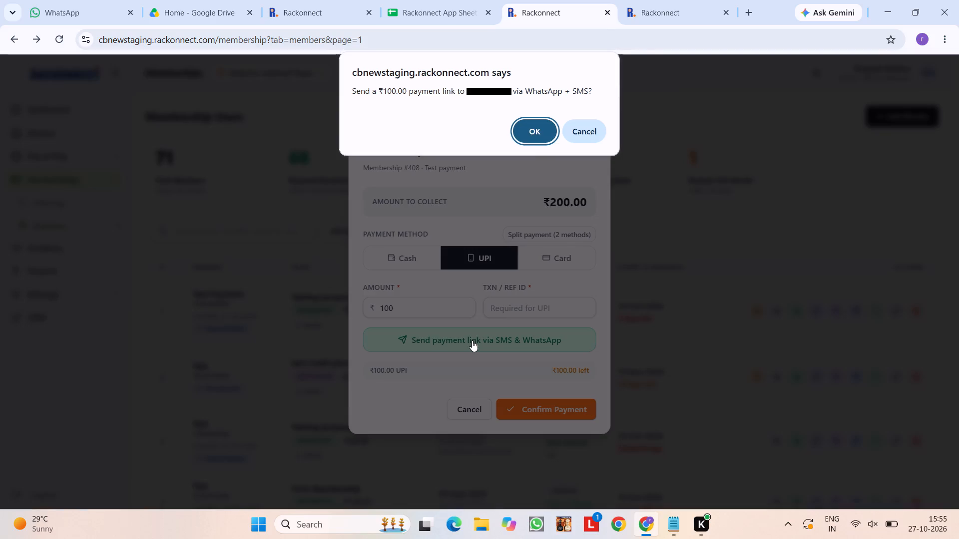
pyautogui.click(526, 135)
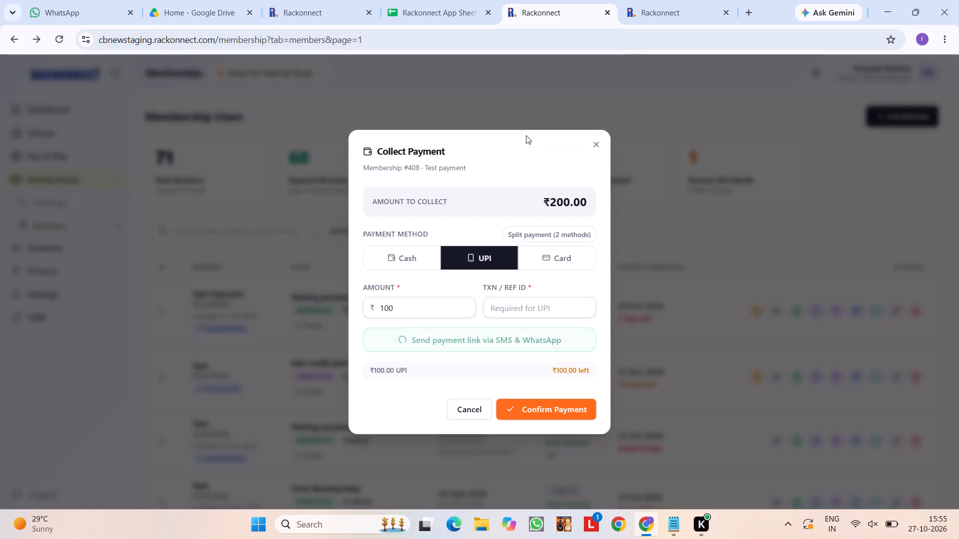
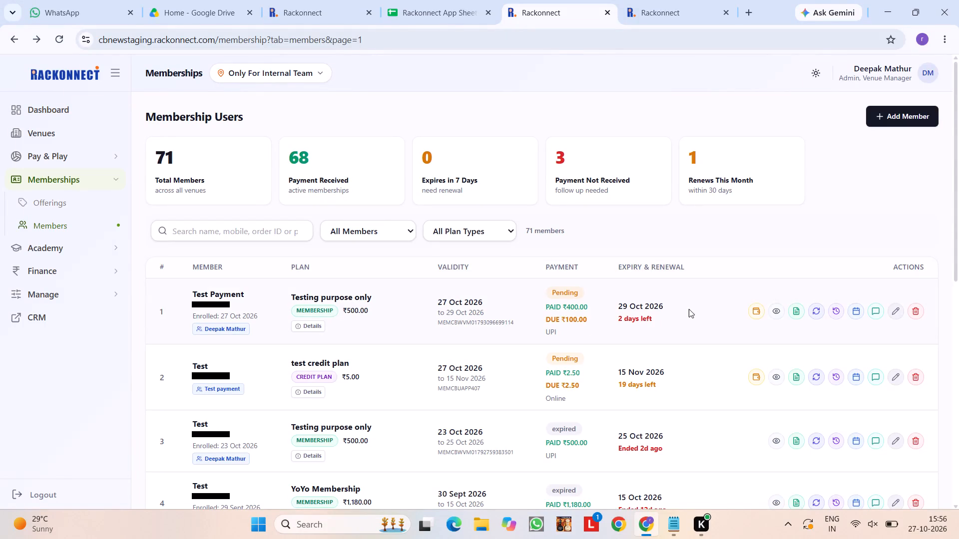
# Review the Test Payment member's payment and invoice details on the detail page, and return to the members list.
pyautogui.click(777, 308)
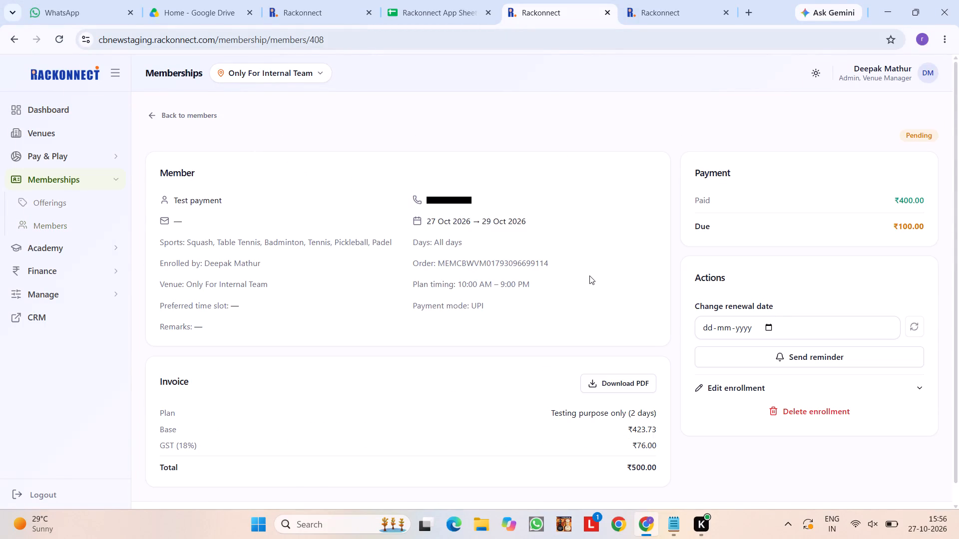
pyautogui.hscroll(6, 589, 275)
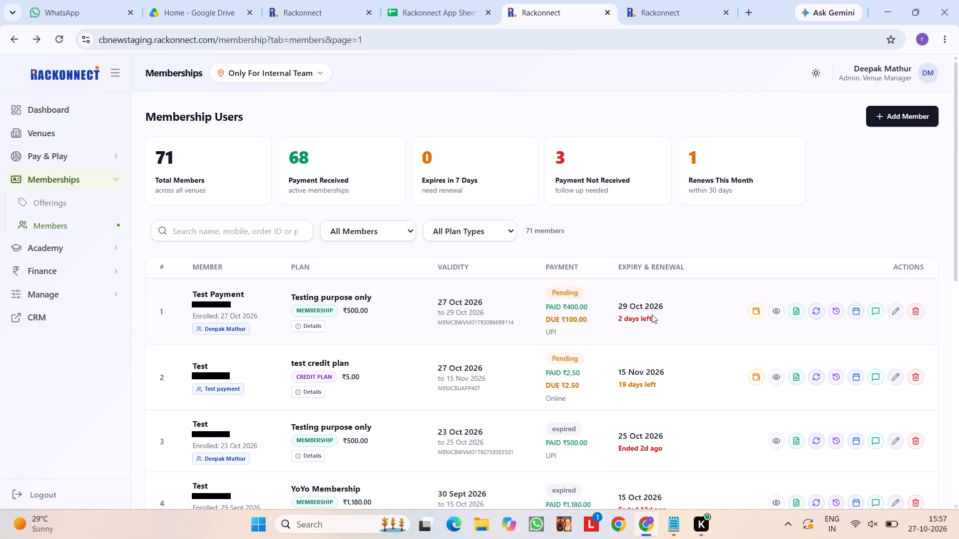
# Check the purchase details and payment history of the Test Payment membership in the Finance transactions.
pyautogui.click(634, 0)
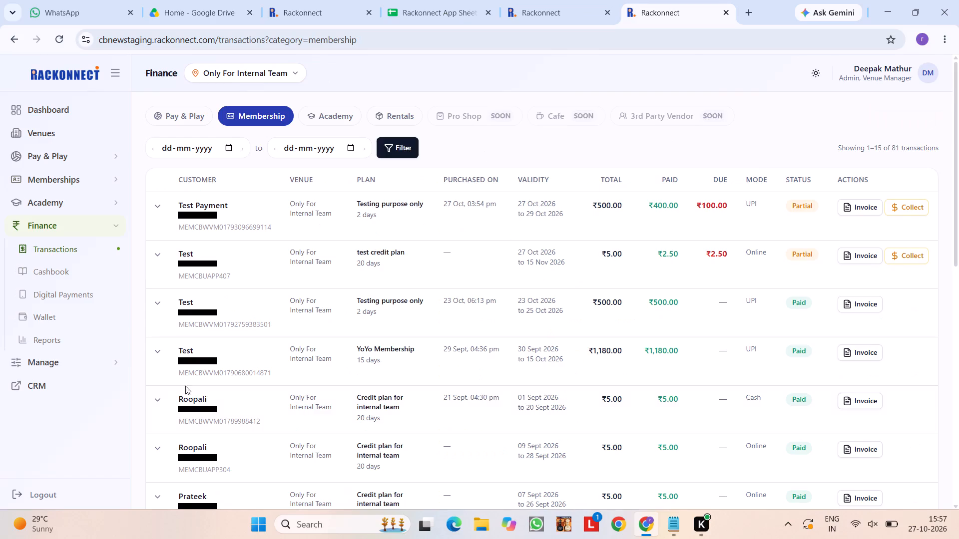
pyautogui.click(160, 204)
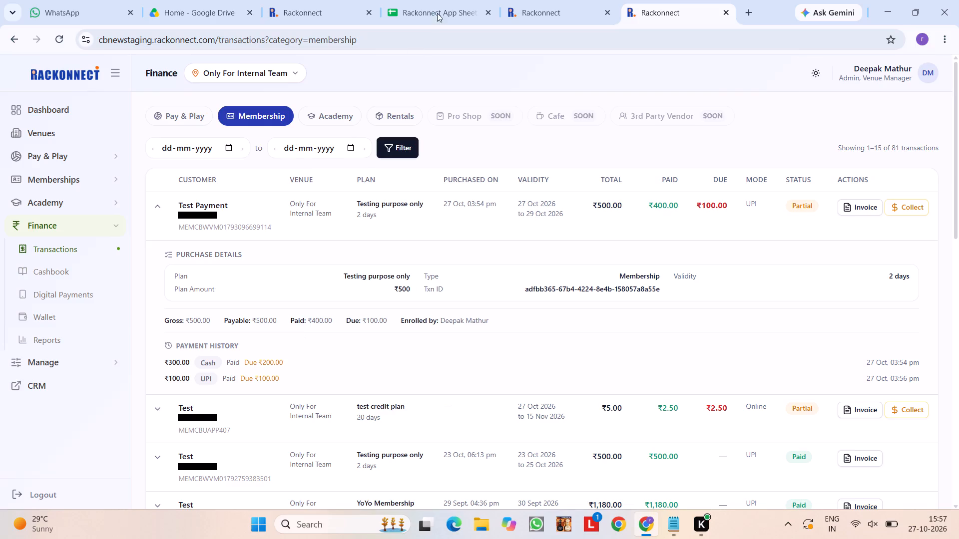
# Look at the bug sheet briefly, return to the members list and reload it to recheck the Test Payment entry.
pyautogui.click(450, 0)
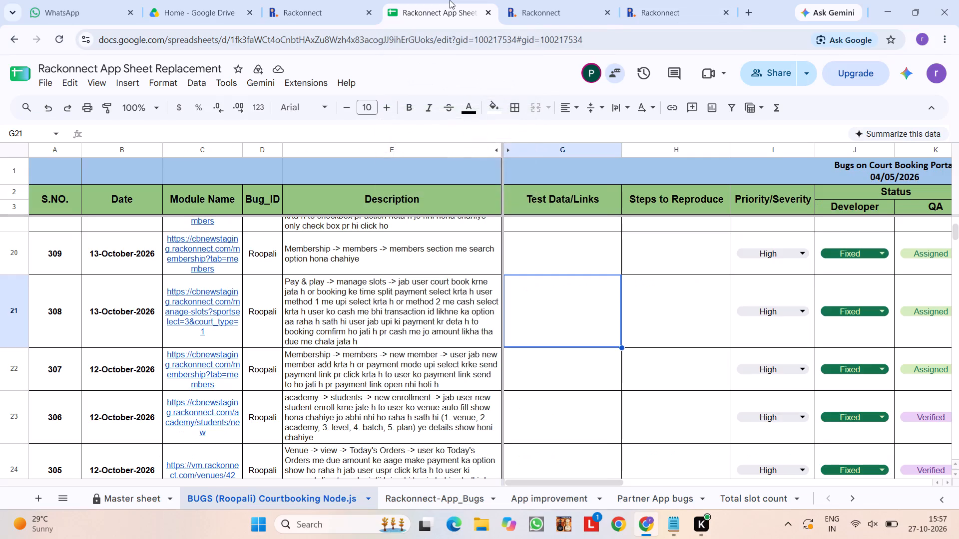
pyautogui.click(534, 0)
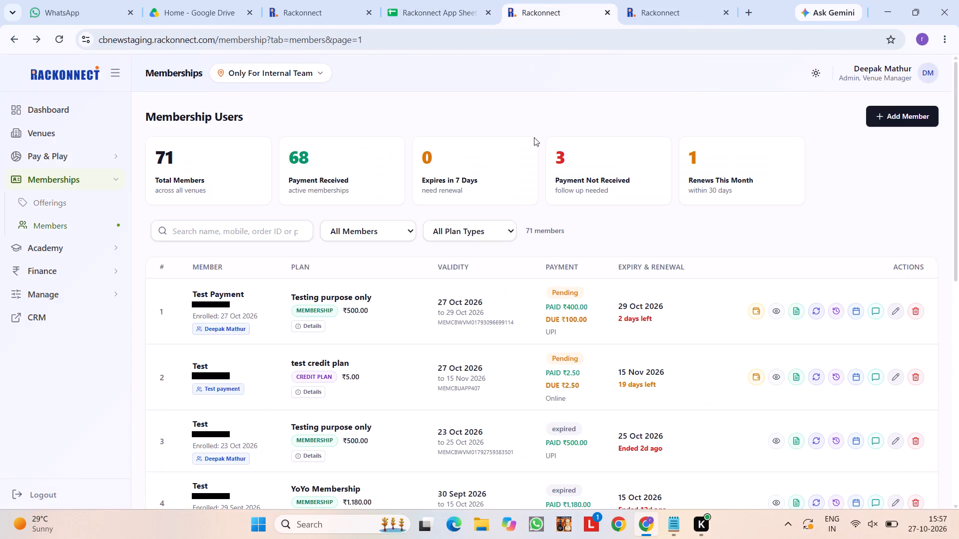
pyautogui.scroll(1, 551, 323)
pyautogui.press('F5')
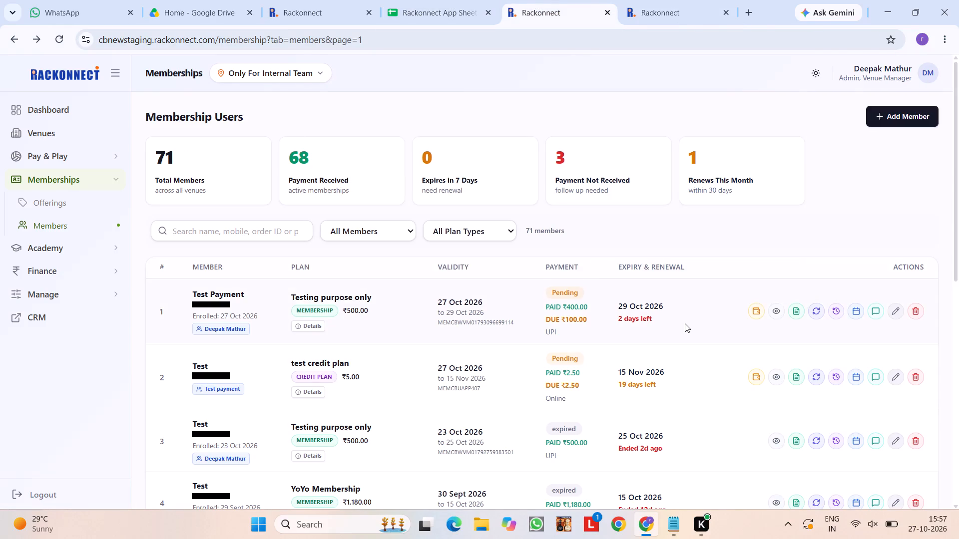
pyautogui.click(685, 323)
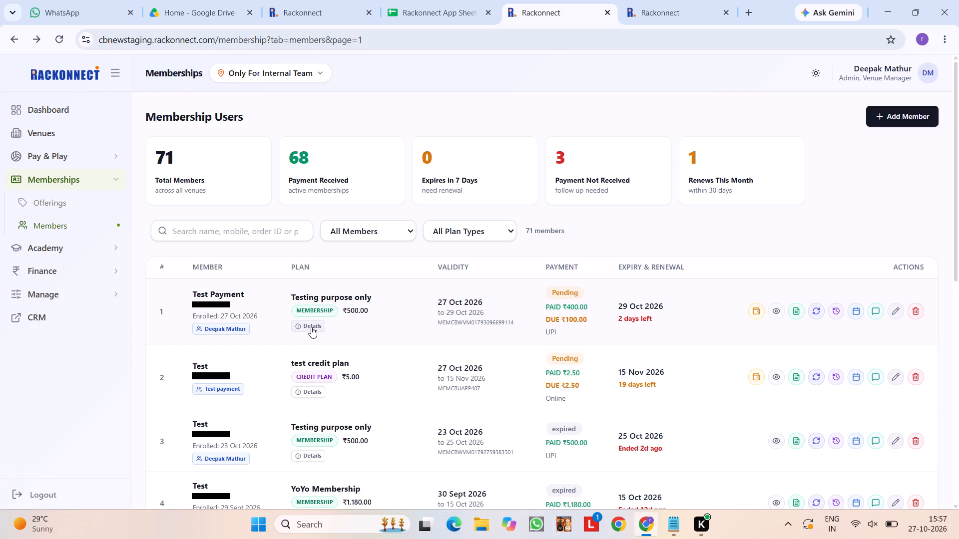
pyautogui.press('F5')
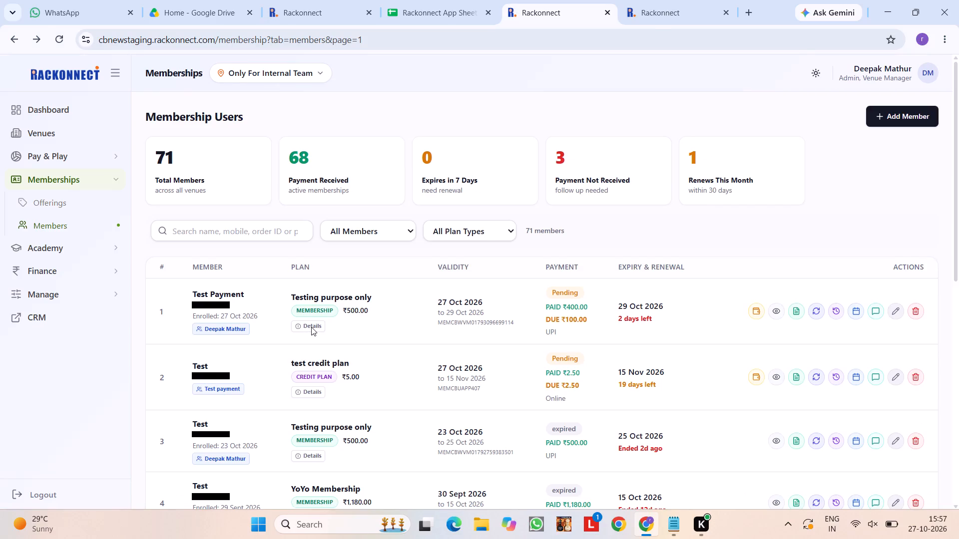
# Examine the Test Payment member's plan details, including the sports labels, schedule and pricing.
pyautogui.click(311, 327)
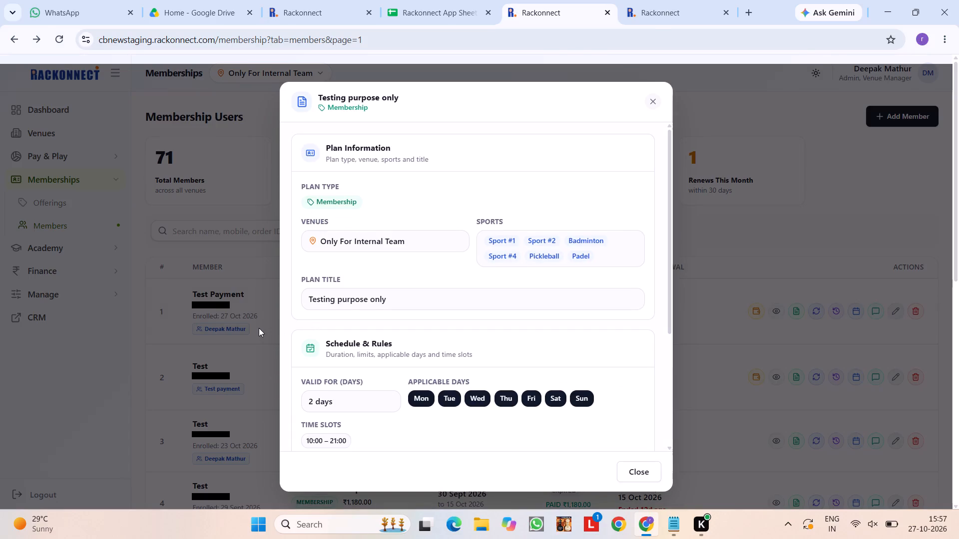
pyautogui.scroll(1, 420, 340)
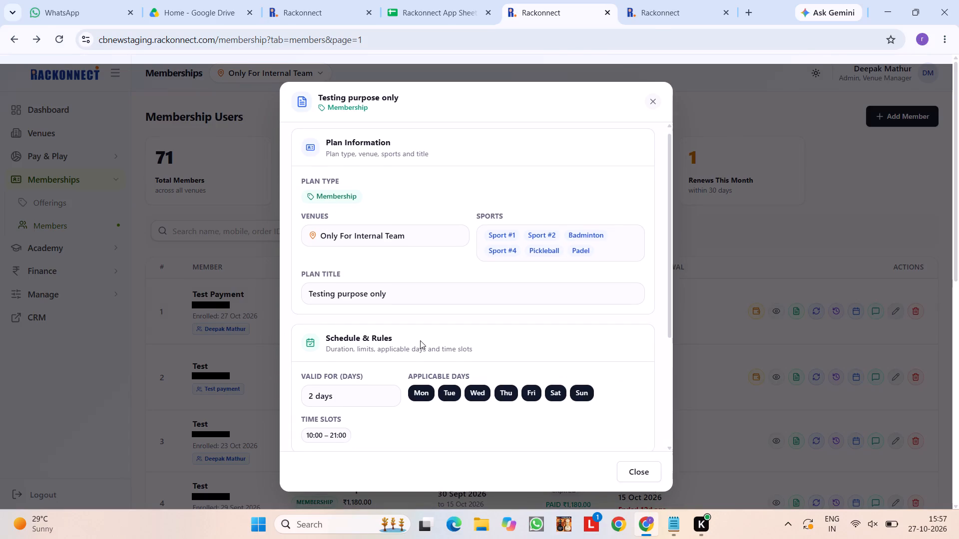
pyautogui.scroll(1, 420, 340)
pyautogui.click(505, 241)
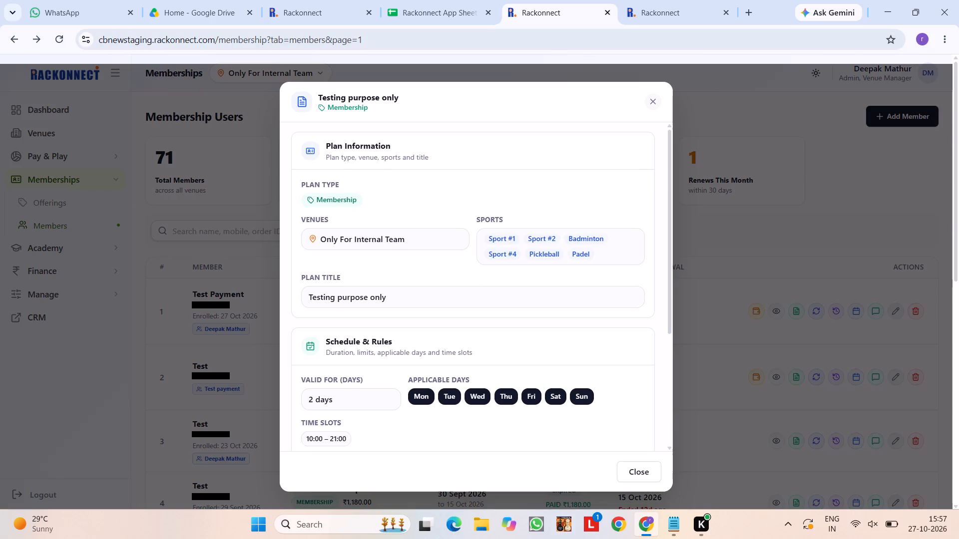
pyautogui.click(548, 239)
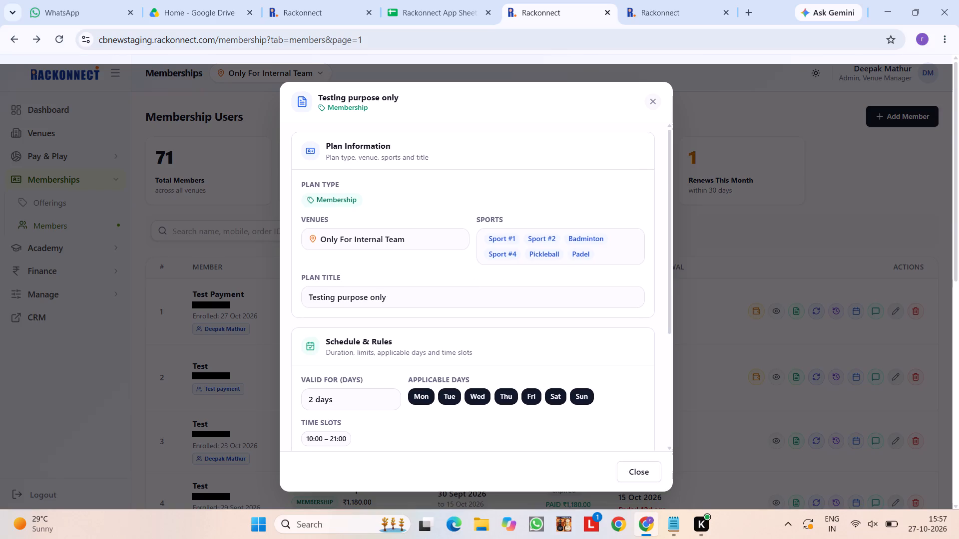
pyautogui.click(500, 256)
pyautogui.scroll(-4, 505, 272)
pyautogui.scroll(1, 505, 272)
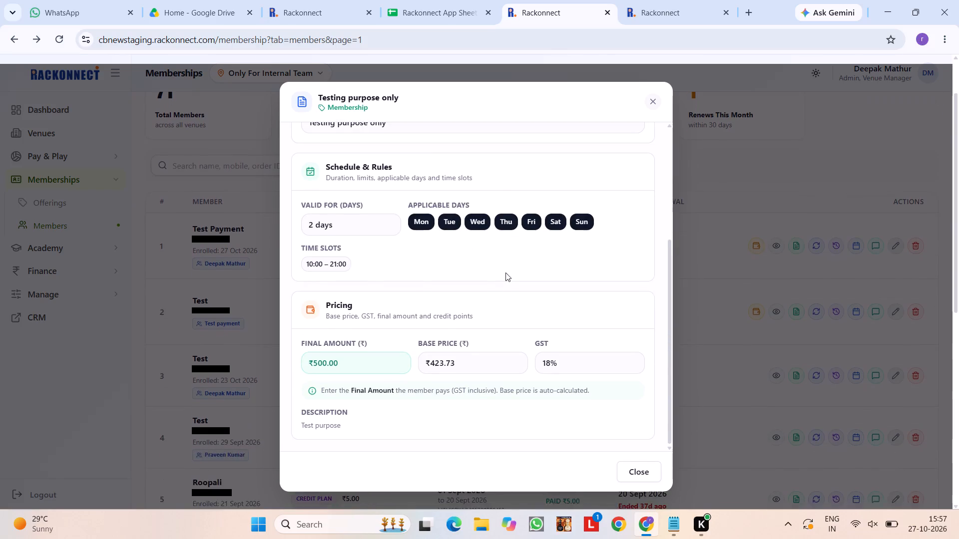
pyautogui.scroll(5, 505, 272)
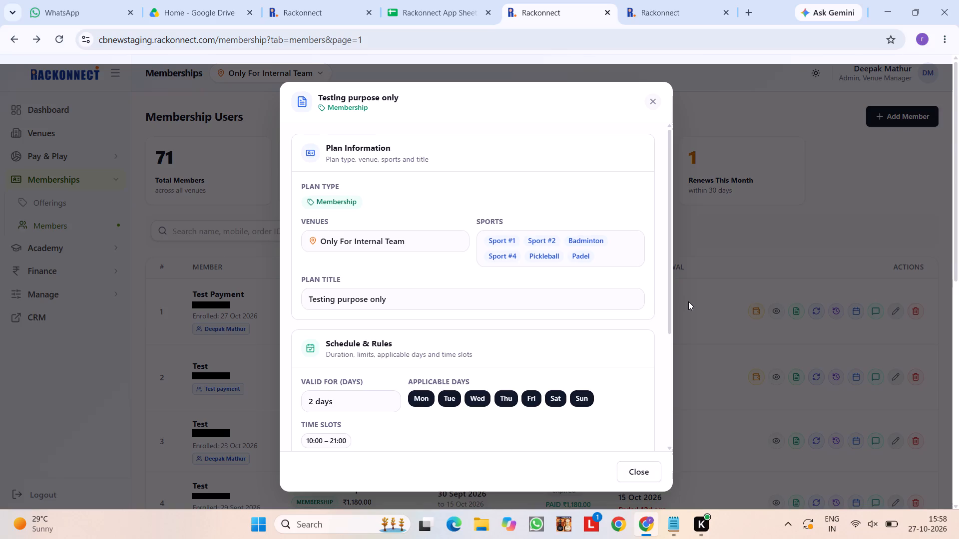
# Start a screen snip covering the browser from the address bar down, with the Testing purpose only plan details open.
pyautogui.press('shift+super+s')
pyautogui.moveTo(0, 22); pyautogui.dragTo(351, 105)
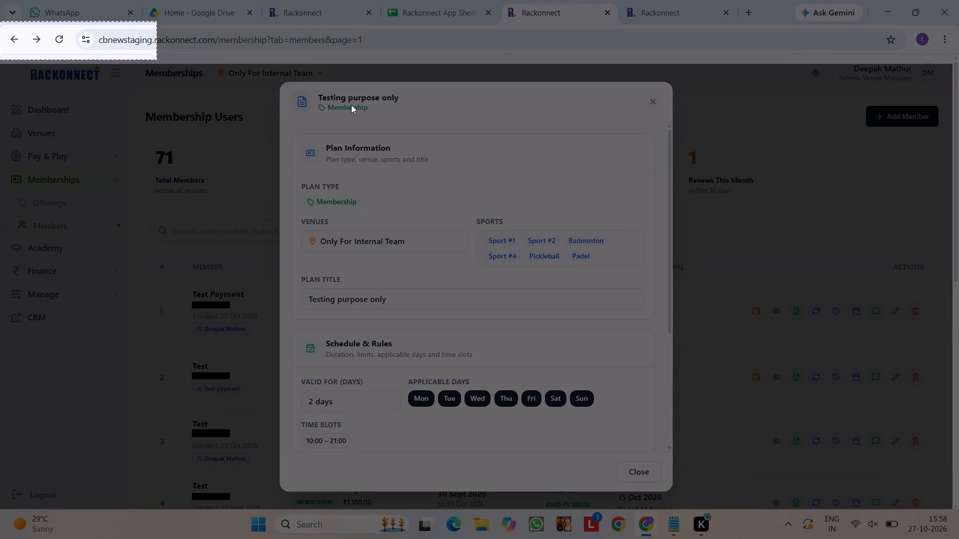
pyautogui.moveTo(351, 105); pyautogui.dragTo(958, 512)
pyautogui.hscroll(1, 714, 238)
pyautogui.scroll(1, 954, 335)
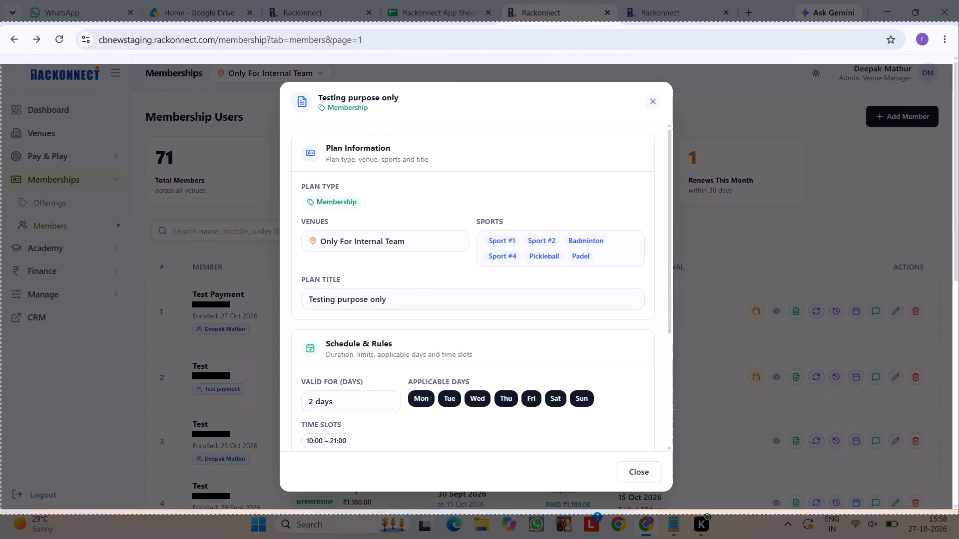
pyautogui.hscroll(1, 958, 508)
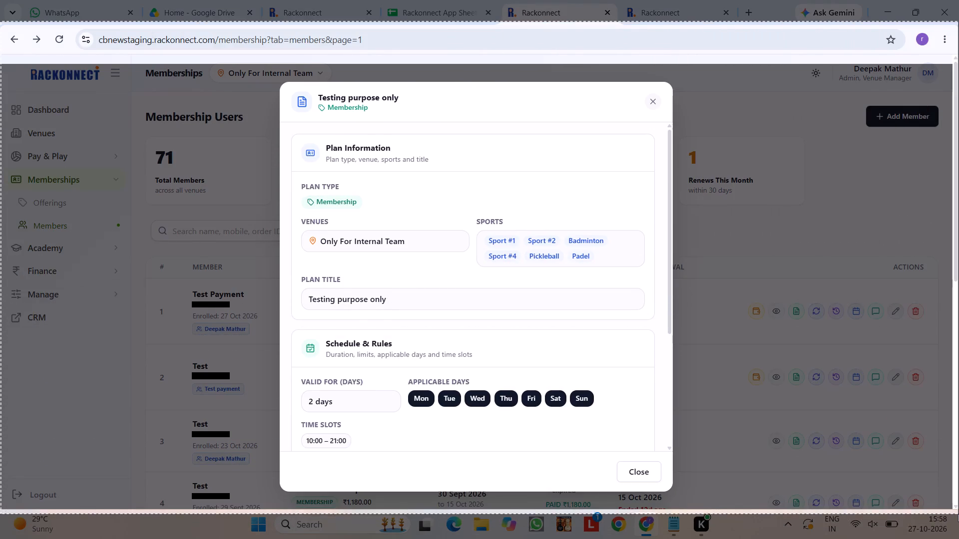
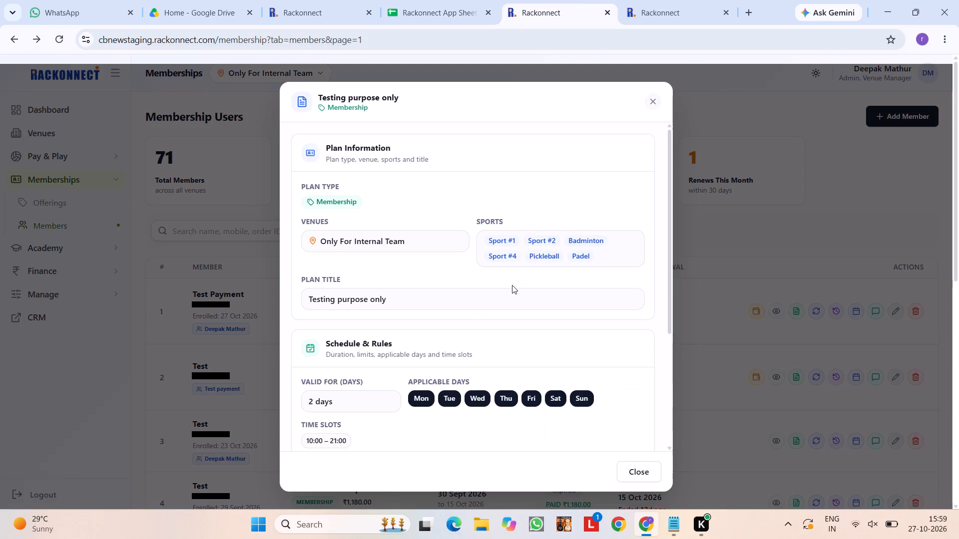
# Capture a screen snip from the address bar down to just above the taskbar, with the Testing purpose only plan details open.
pyautogui.press('shift+super+s')
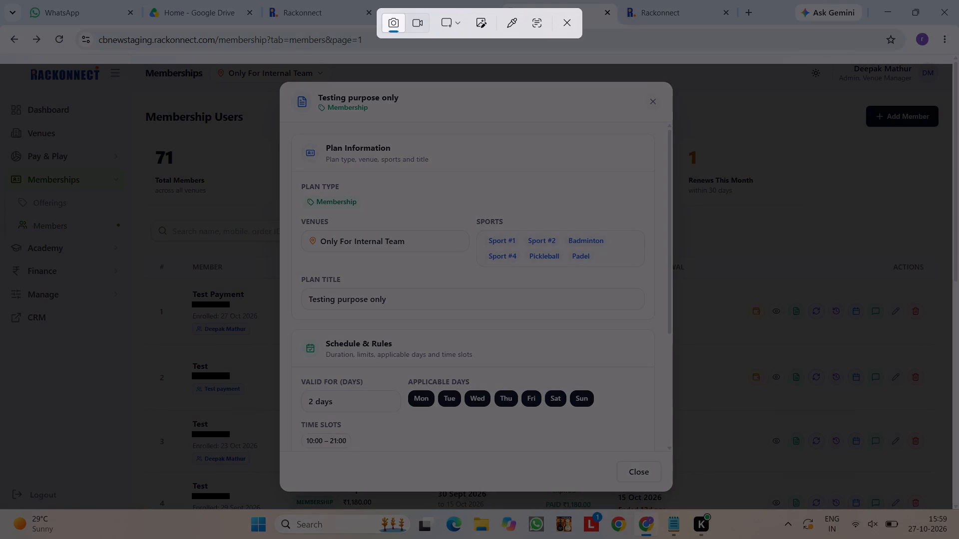
pyautogui.moveTo(0, 19); pyautogui.dragTo(958, 425)
pyautogui.hscroll(2, 342, 111)
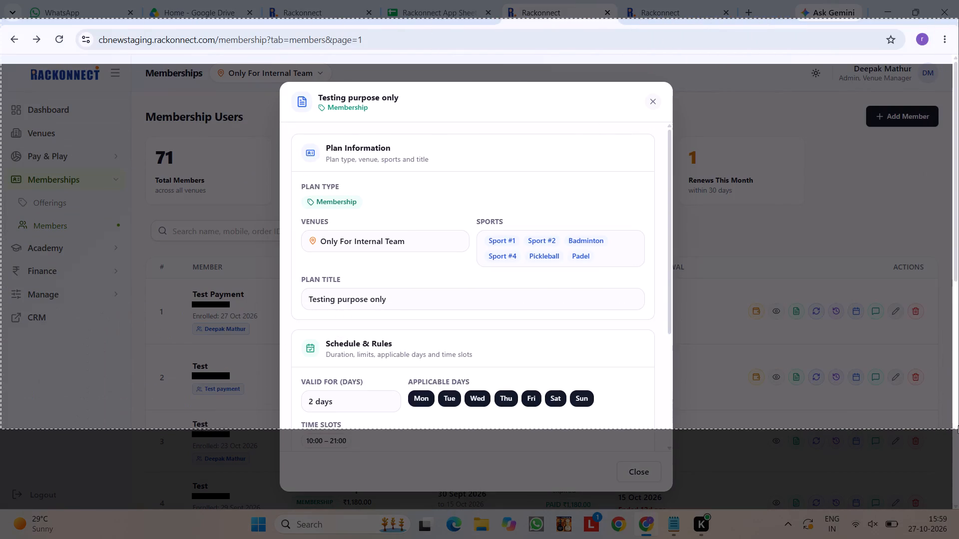
pyautogui.moveTo(958, 425); pyautogui.dragTo(958, 517)
pyautogui.hscroll(1, 958, 427)
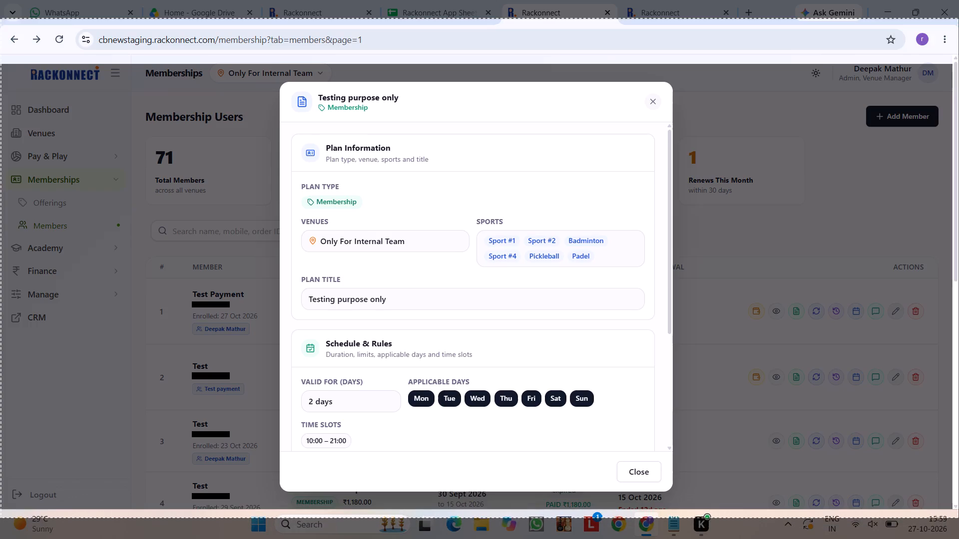
pyautogui.hscroll(1, 958, 517)
pyautogui.moveTo(958, 517); pyautogui.dragTo(955, 502)
pyautogui.hscroll(1, 955, 502)
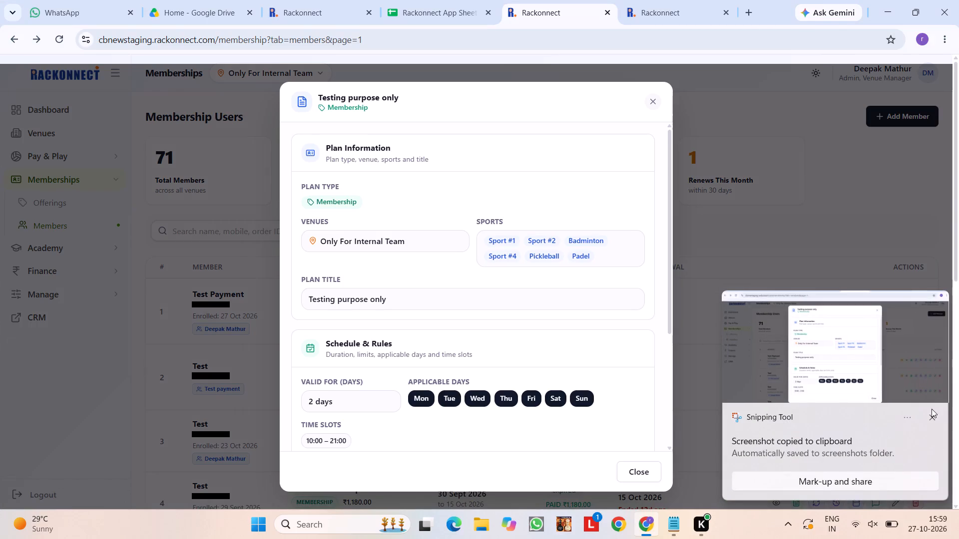
# Open the captured snip for markup and outline the plan's Sports section with a red rectangle fitted around its labels.
pyautogui.click(886, 378)
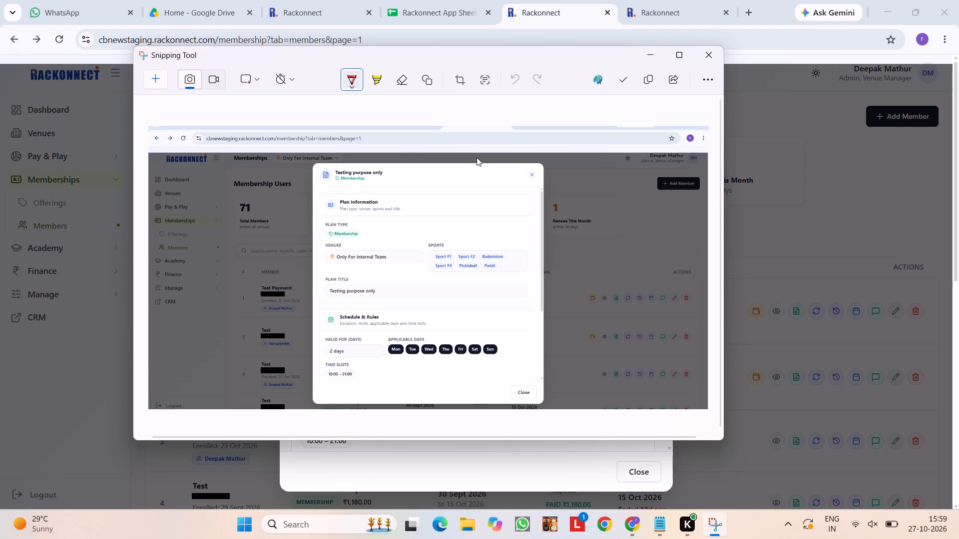
pyautogui.click(424, 82)
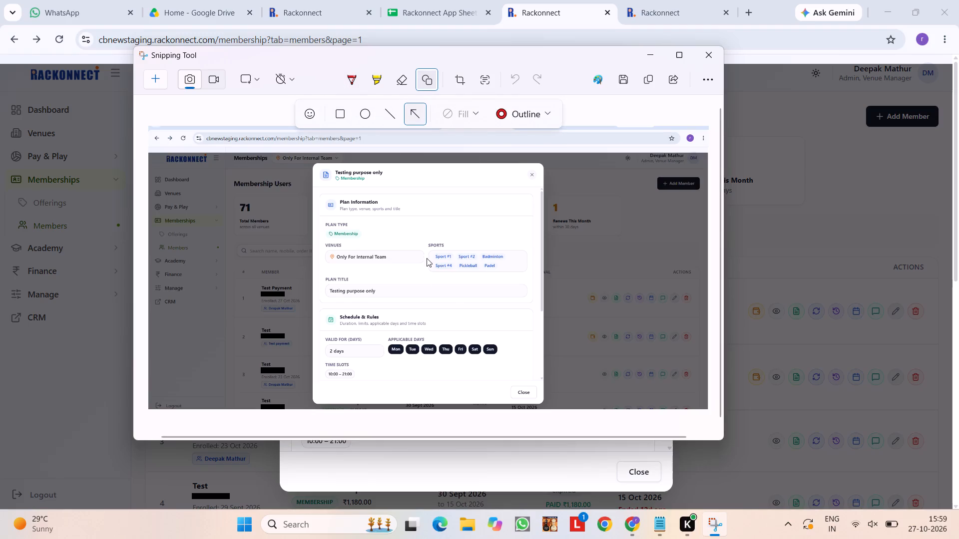
pyautogui.click(330, 108)
pyautogui.moveTo(419, 235); pyautogui.dragTo(535, 283)
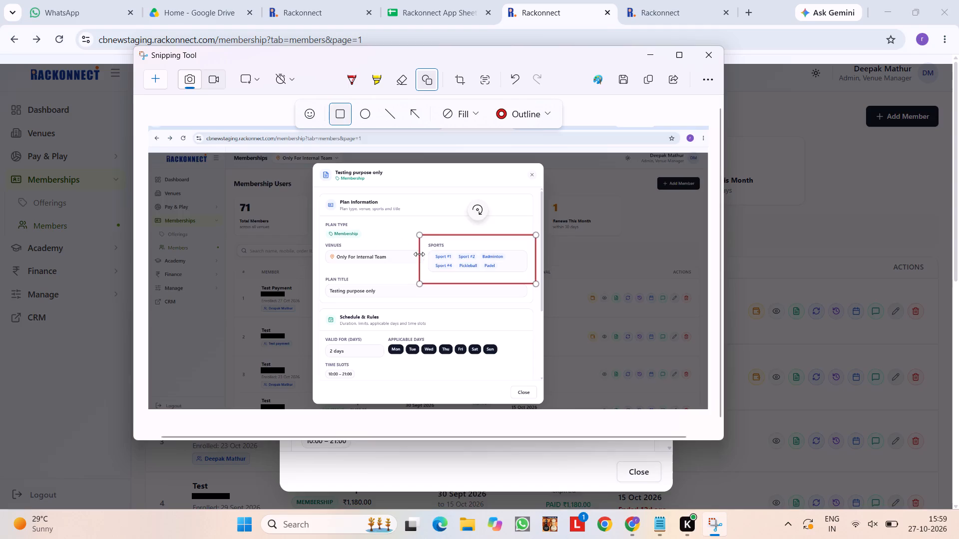
pyautogui.moveTo(419, 254); pyautogui.dragTo(426, 255)
pyautogui.click(465, 295)
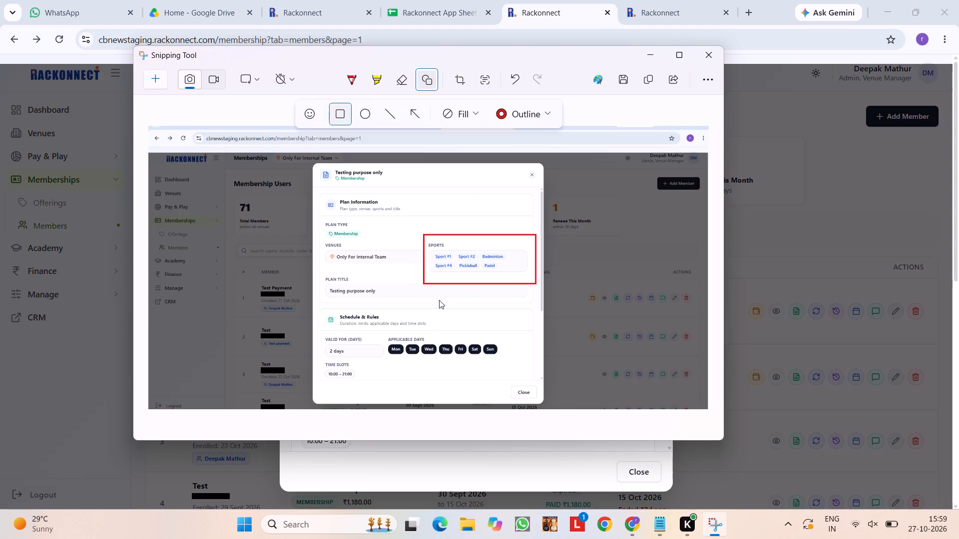
pyautogui.click(468, 279)
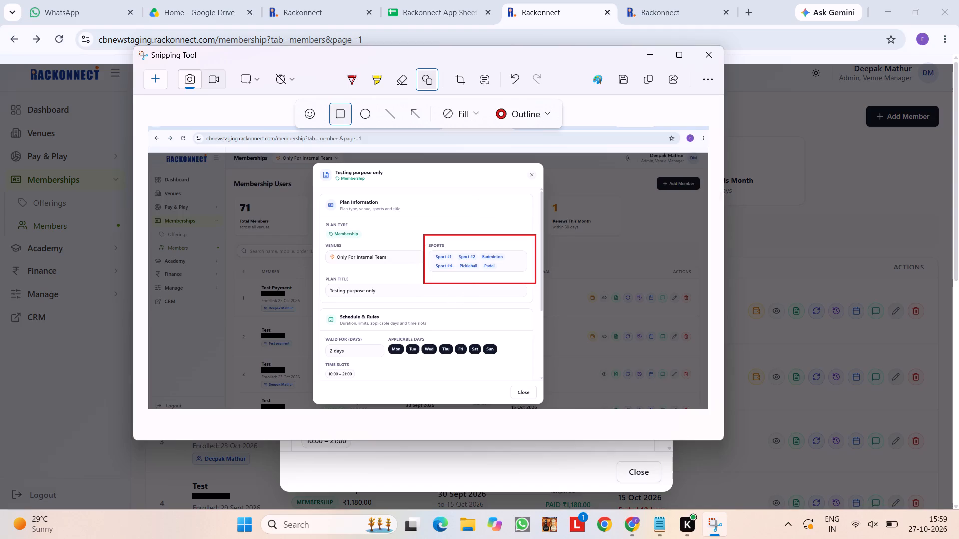
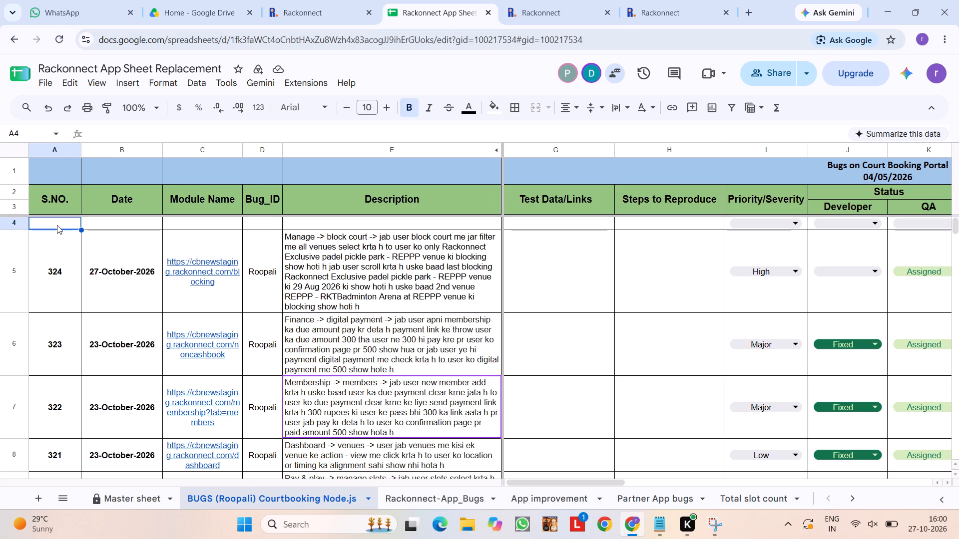
# Start the new bug entry in row 4 with S.NO. 325 and the date 27-October-2026 copied from bug 324.
pyautogui.write('32')
pyautogui.press('5')
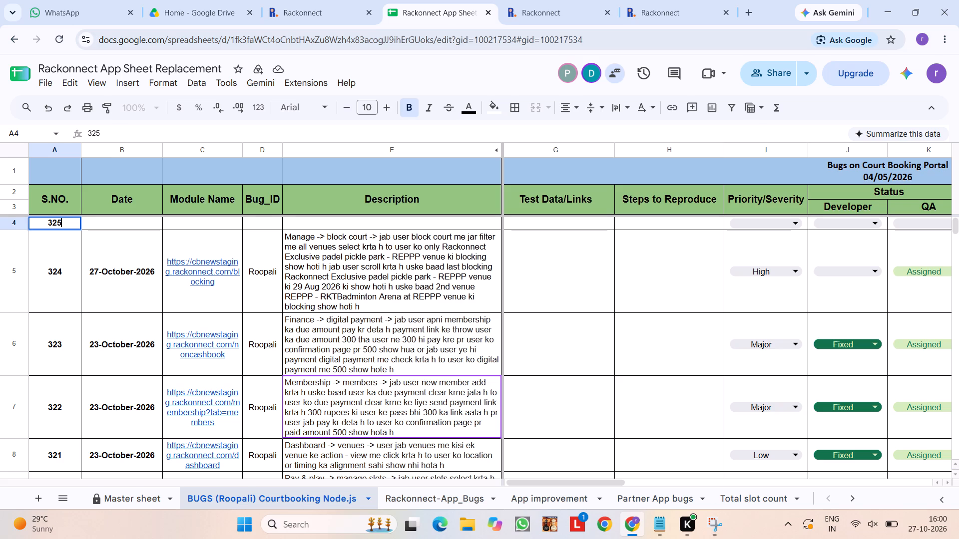
pyautogui.click(113, 269)
pyautogui.hotkey('ctrl', 'c')
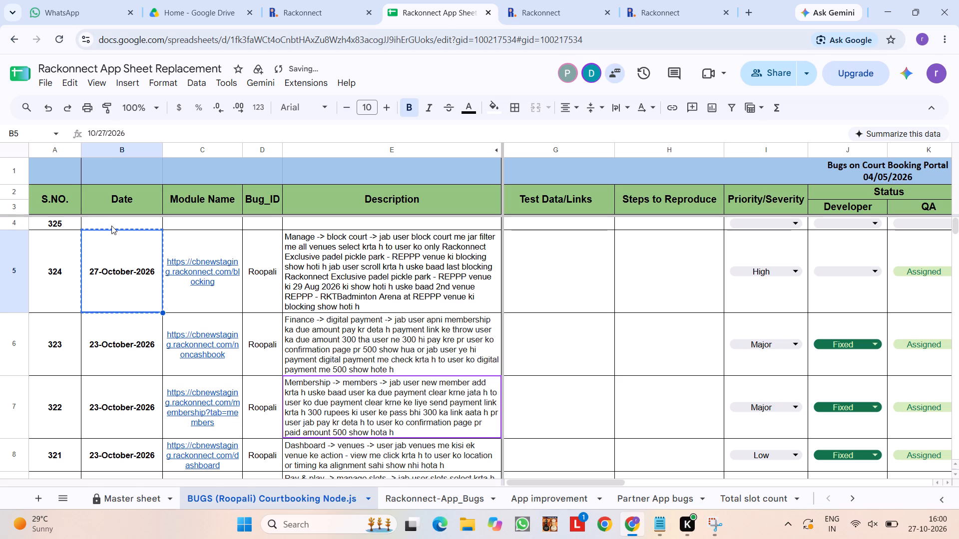
pyautogui.click(111, 223)
pyautogui.hotkey('ctrl', 'v')
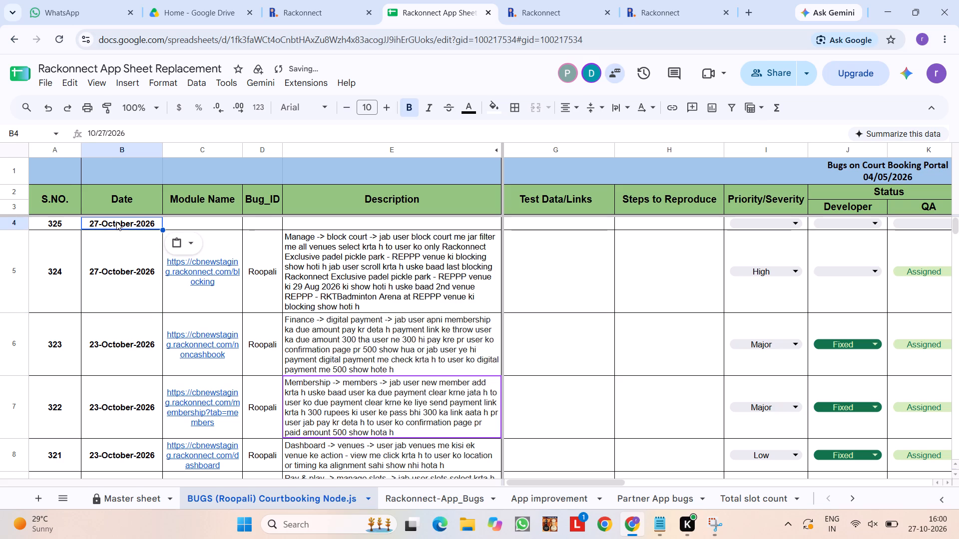
pyautogui.doubleClick(116, 222)
# Copy the staging membership members page URL into bug 325's Module Name cell.
pyautogui.click(212, 222)
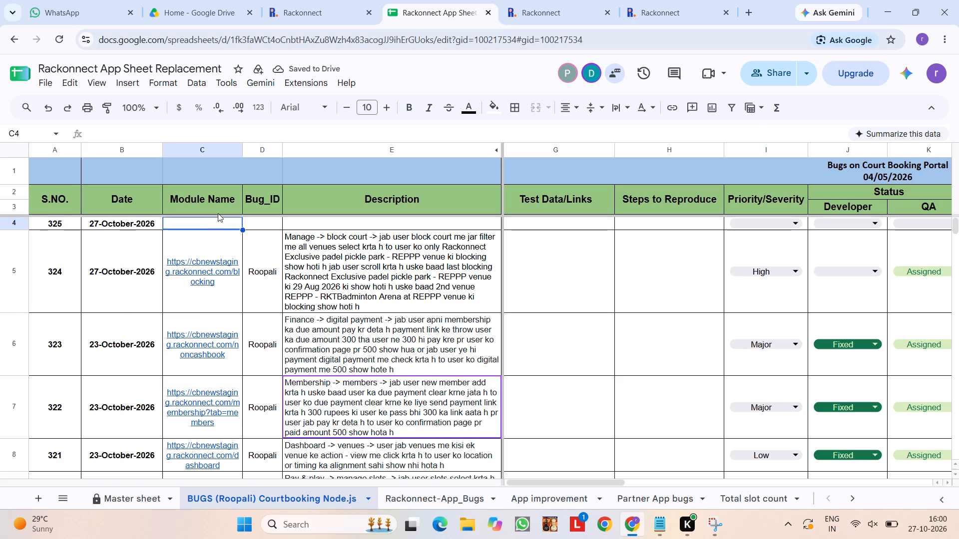
pyautogui.click(533, 0)
pyautogui.doubleClick(449, 42)
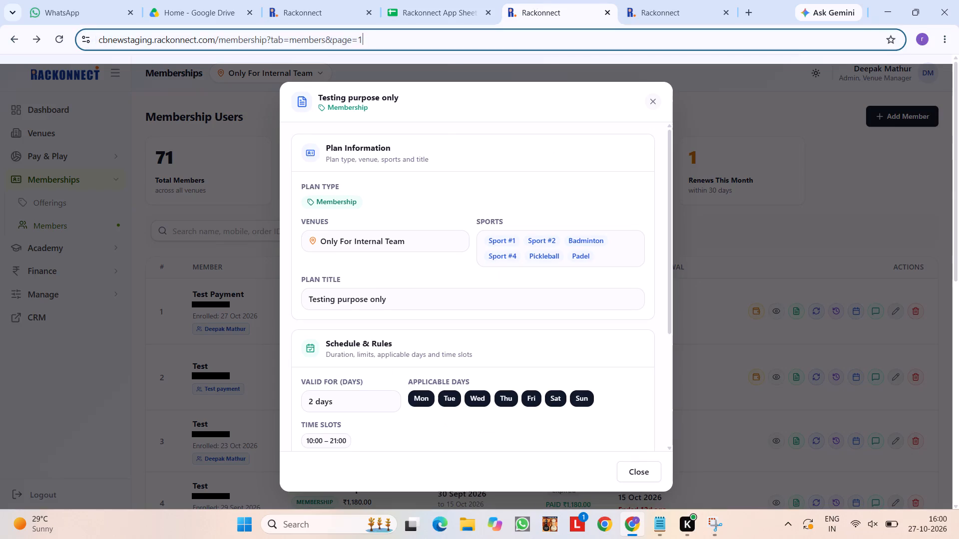
pyautogui.click(449, 42)
pyautogui.doubleClick(449, 42)
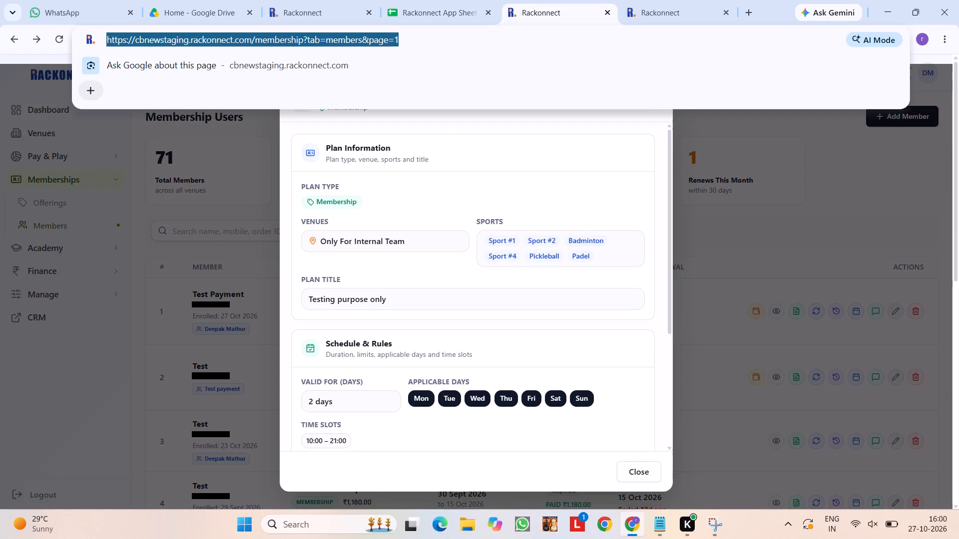
pyautogui.hotkey('ctrl', 'c')
pyautogui.hotkey('ctrl', 'c')
pyautogui.click(449, 42)
pyautogui.click(444, 0)
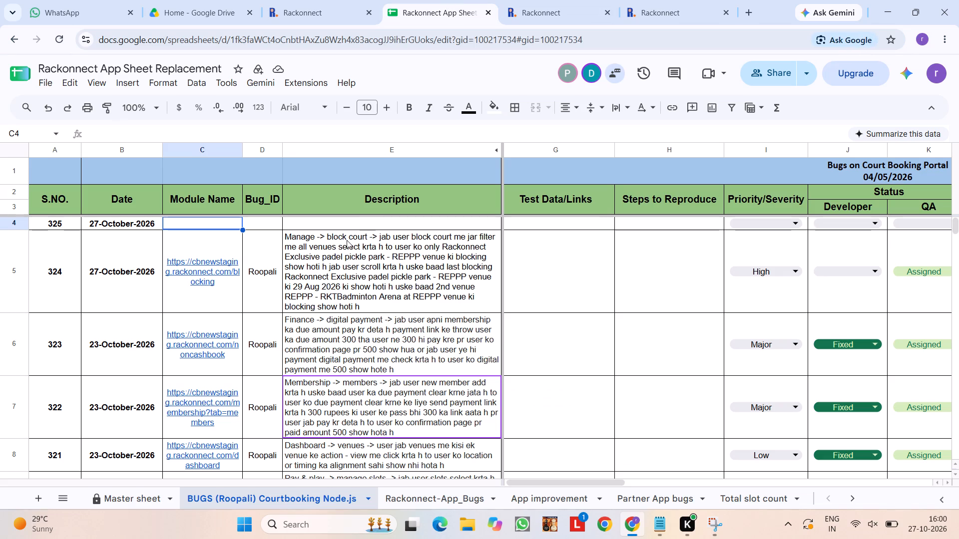
pyautogui.hotkey('ctrl', 'v')
# Copy the Bug_ID entry from bug 324 into bug 325's row.
pyautogui.click(273, 316)
pyautogui.hotkey('ctrl', 'c')
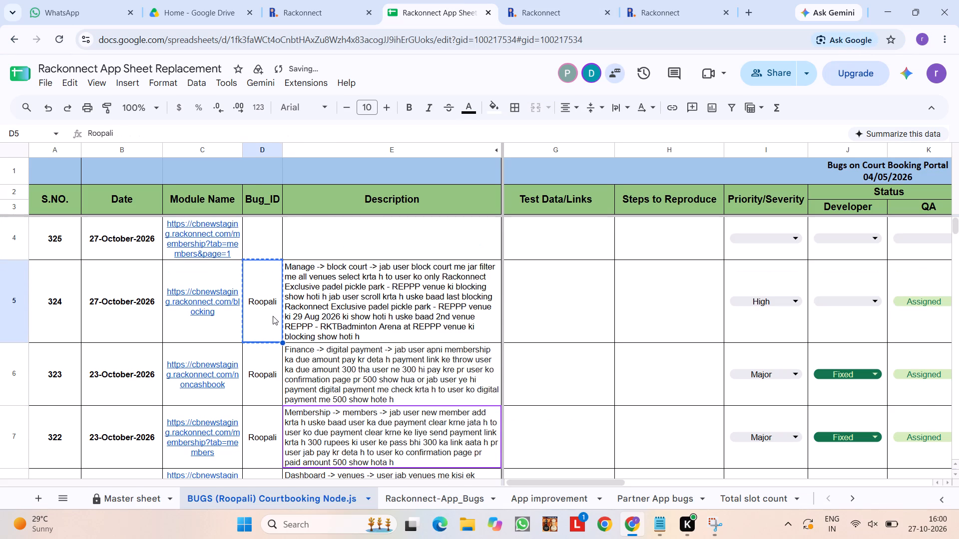
pyautogui.click(261, 244)
pyautogui.hotkey('ctrl', 'v')
# Begin bug 325's description with "Membership -> members -> ".
pyautogui.doubleClick(332, 240)
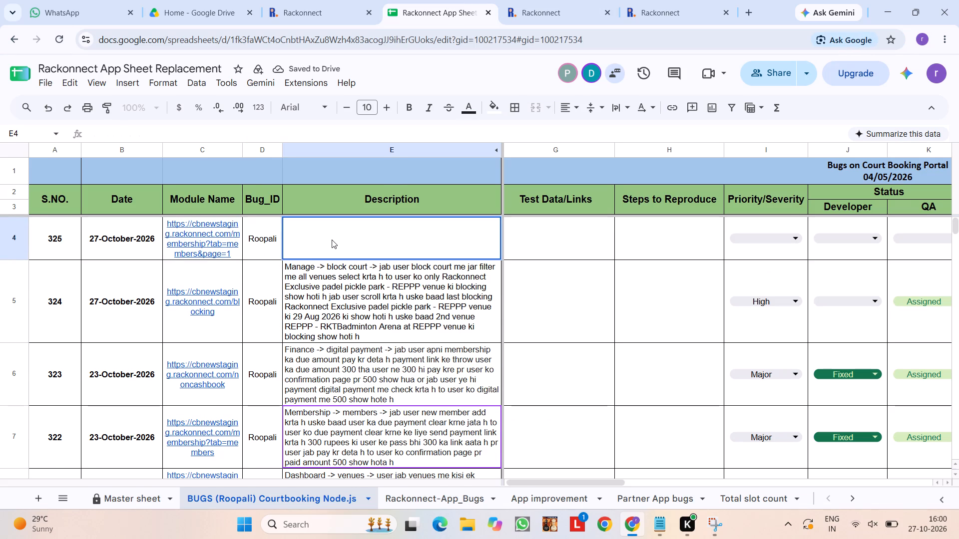
pyautogui.write('Membership -> memb')
pyautogui.press('BackSpace')
pyautogui.press('BackSpace')
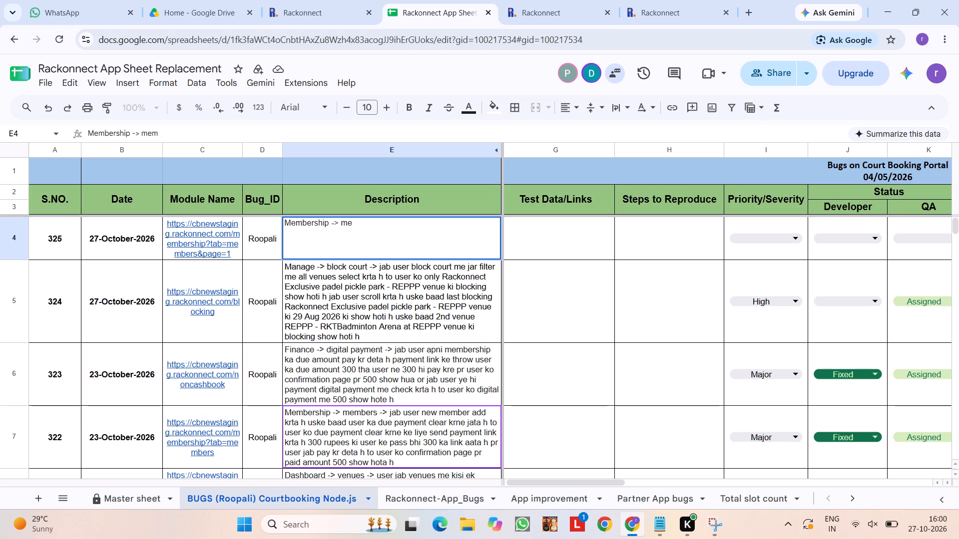
pyautogui.press('BackSpace')
pyautogui.press('BackSpace')
pyautogui.write('members')
pyautogui.press('space')
pyautogui.write('->')
pyautogui.press('space')
# Reopen the Test Payment member's plan details on staging, and append "Plan details ( " to bug 325's description.
pyautogui.click(516, 0)
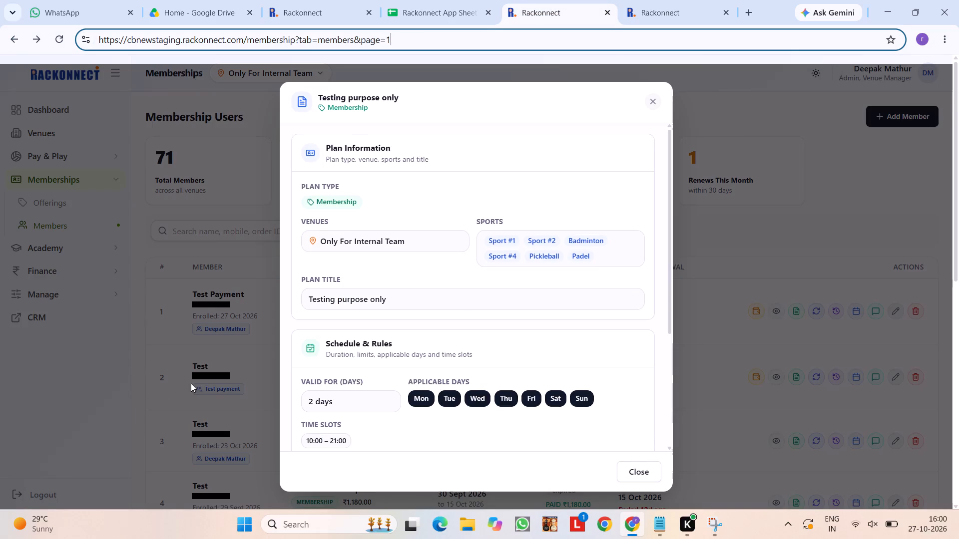
pyautogui.click(211, 354)
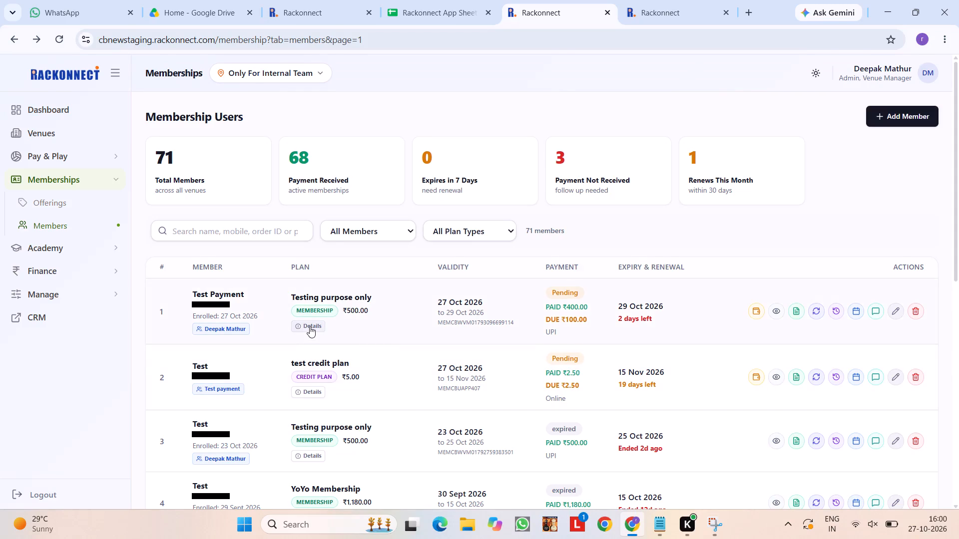
pyautogui.click(310, 326)
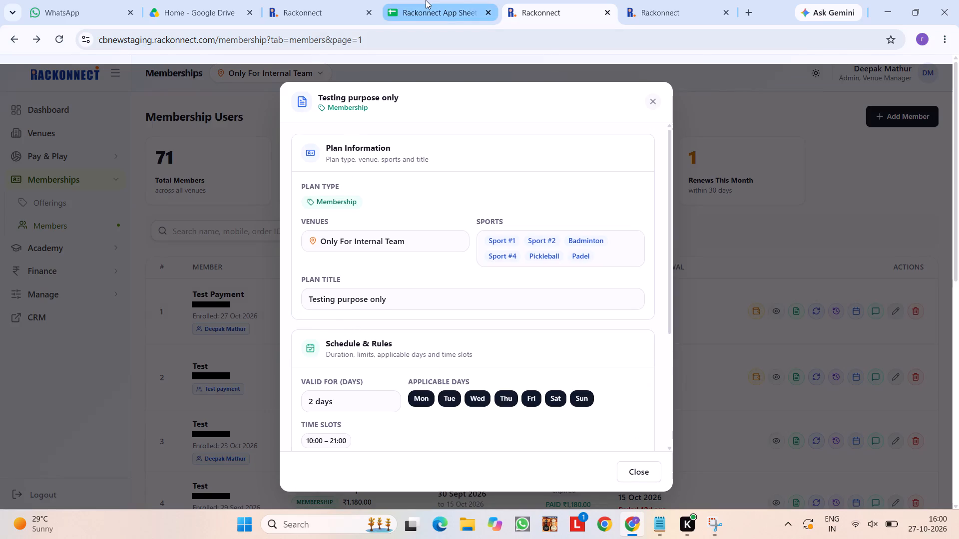
pyautogui.click(426, 0)
pyautogui.write('Plan details ->')
pyautogui.press('space')
pyautogui.press('BackSpace')
pyautogui.press('BackSpace')
pyautogui.press('BackSpace')
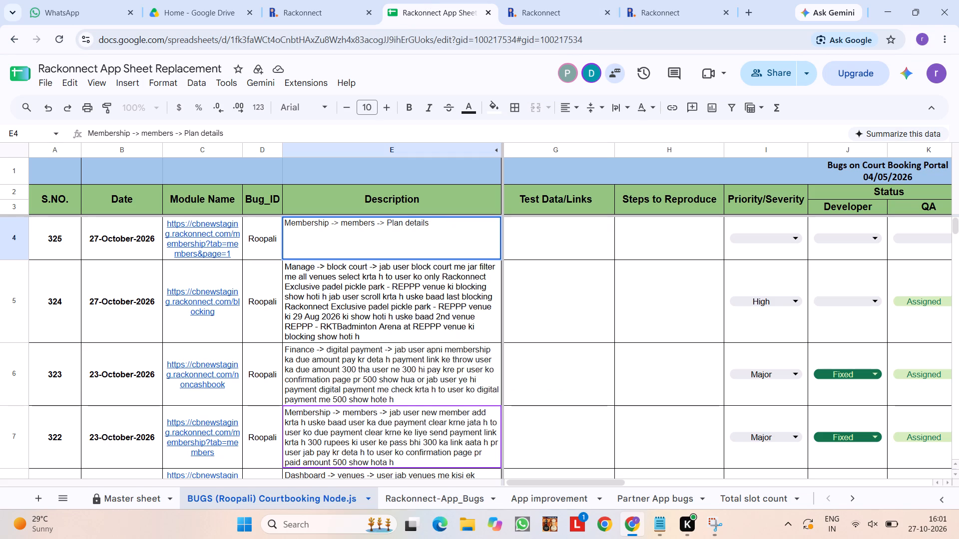
pyautogui.write('(')
pyautogui.press('space')
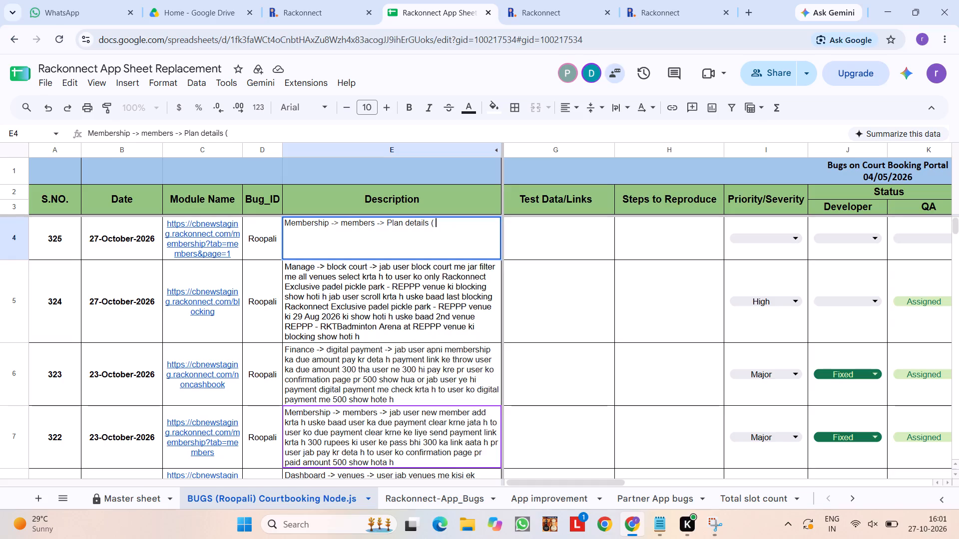
# Copy the plan title "Testing purpose only" from the plan details into bug 325's description and follow it with ") -> ".
pyautogui.click(540, 0)
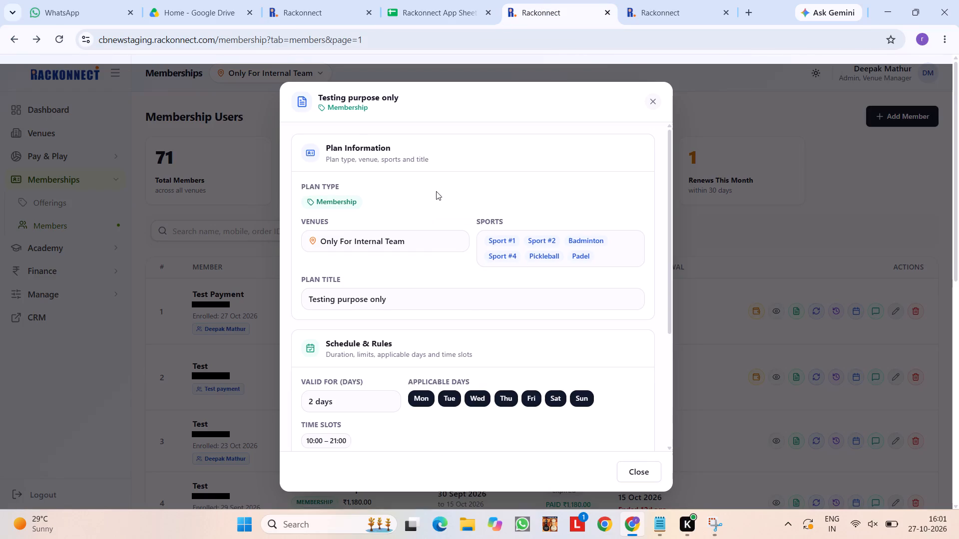
pyautogui.moveTo(316, 95); pyautogui.dragTo(404, 97)
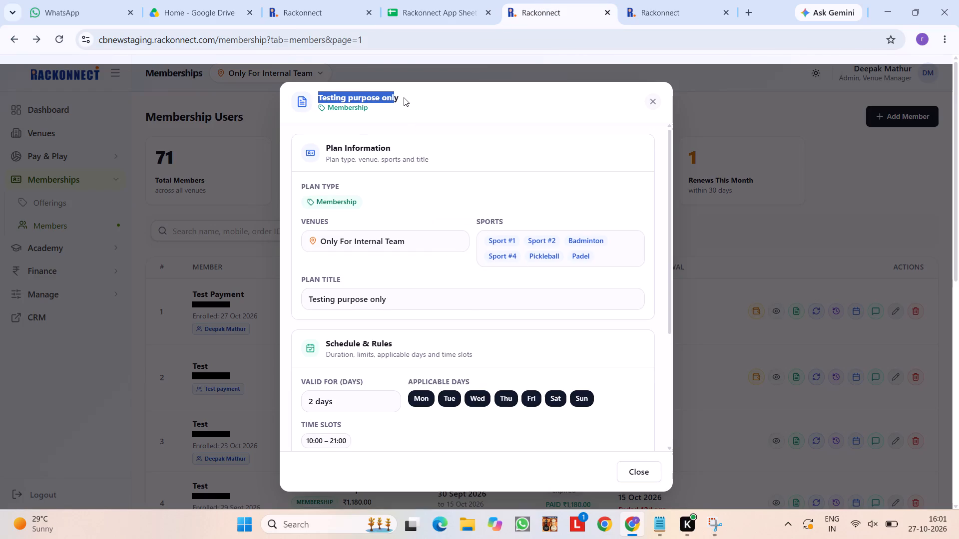
pyautogui.moveTo(404, 97); pyautogui.dragTo(405, 97)
pyautogui.hotkey('ctrl', 'c')
pyautogui.hotkey('ctrl', 'c')
pyautogui.click(442, 0)
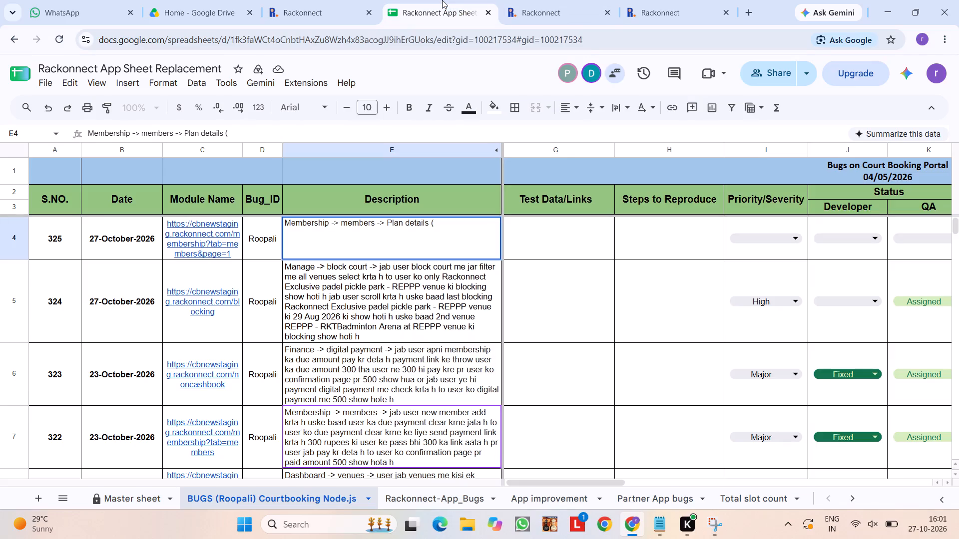
pyautogui.hotkey('ctrl', 'v')
pyautogui.press('space')
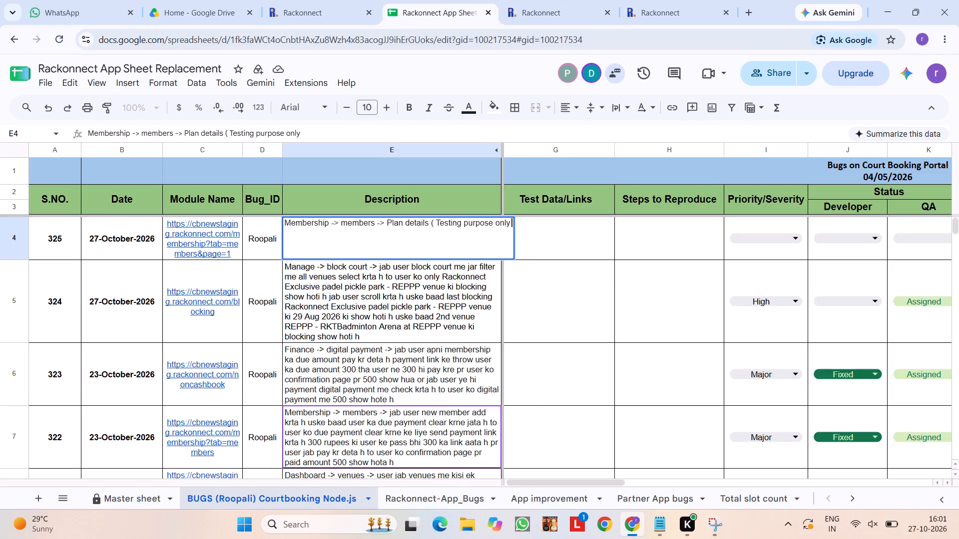
pyautogui.write('11')
pyautogui.press('BackSpace')
pyautogui.press('BackSpace')
pyautogui.write(') ->')
pyautogui.press('space')
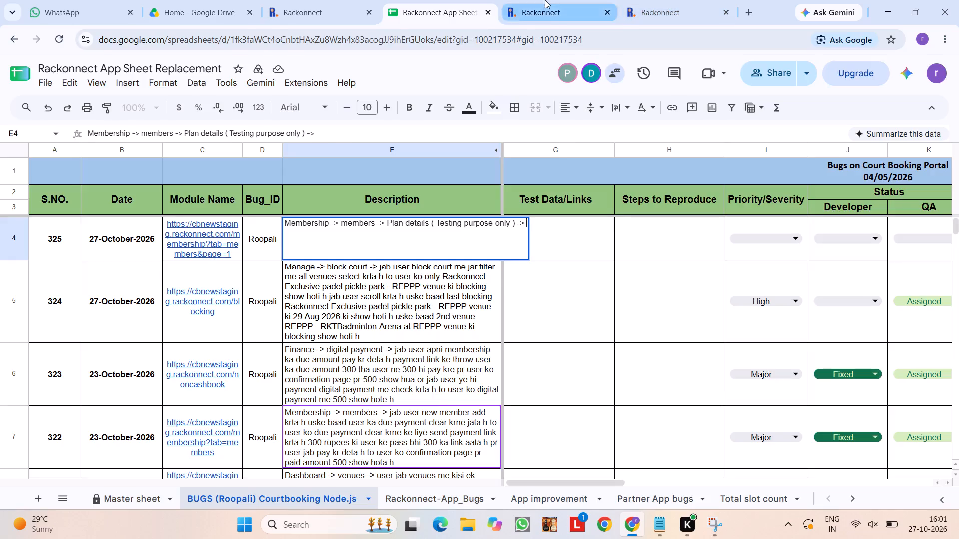
# Recheck the plan details on staging and continue bug 325's description with "user jab members me plan details ".
pyautogui.click(545, 0)
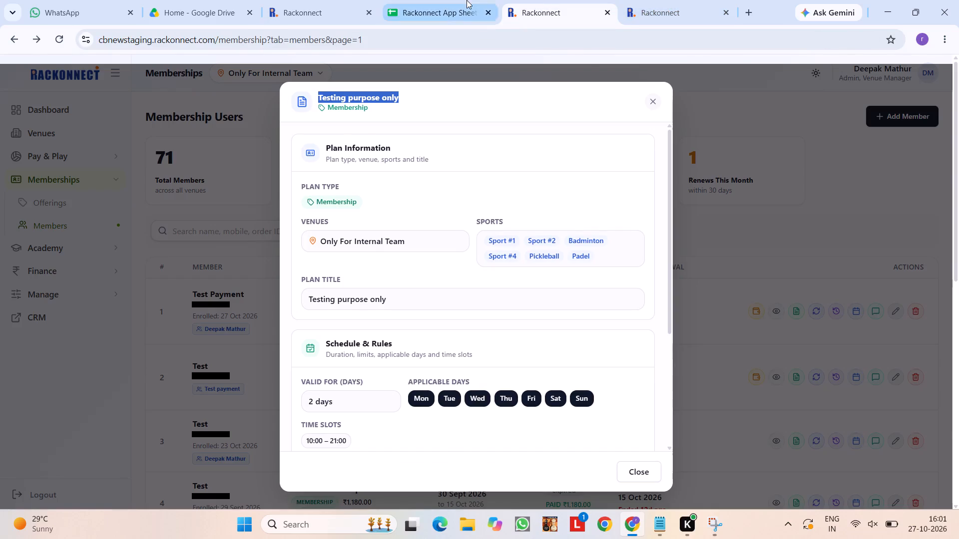
pyautogui.click(467, 0)
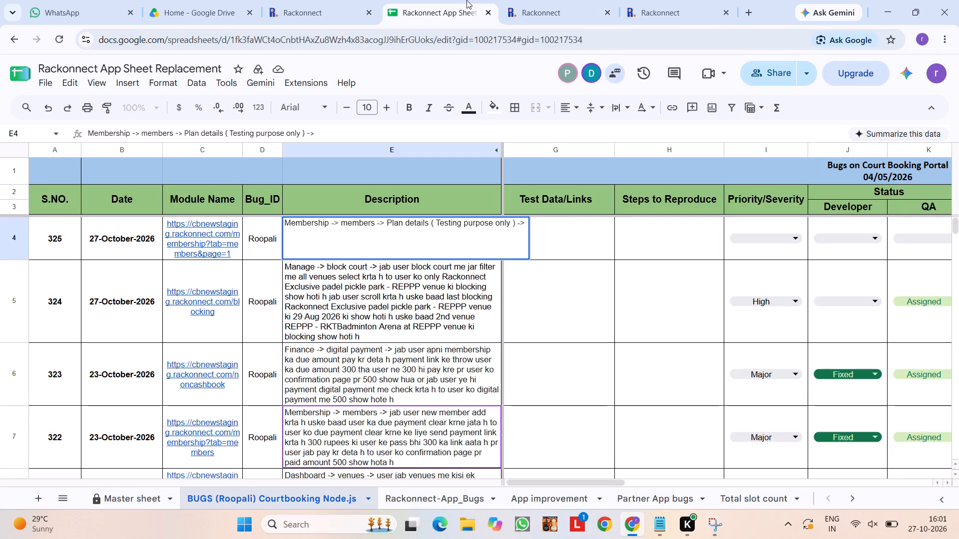
pyautogui.click(521, 0)
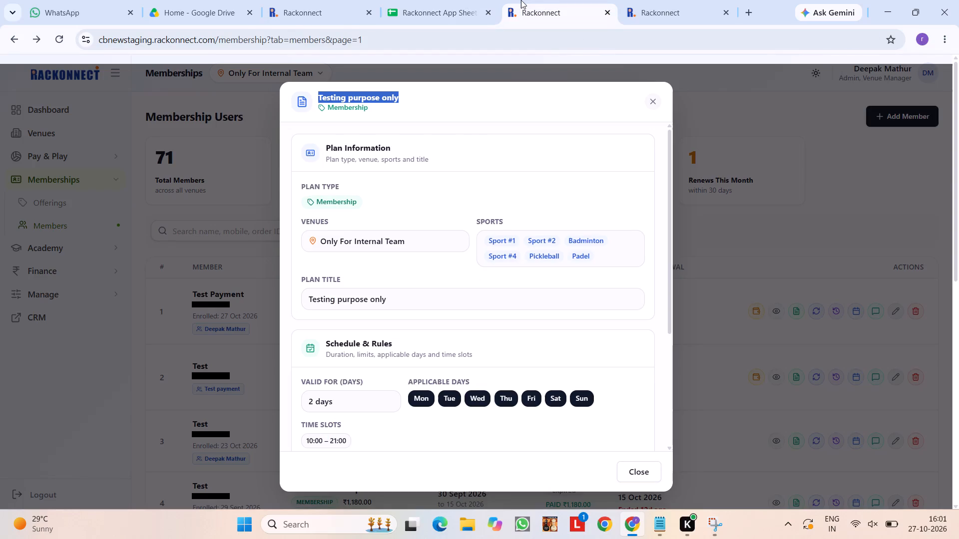
pyautogui.click(467, 0)
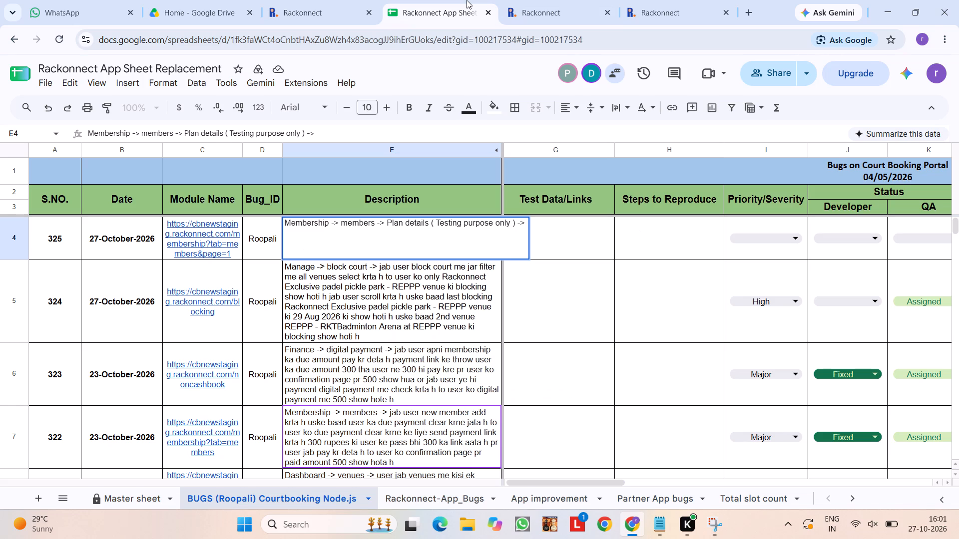
pyautogui.write('user jab')
pyautogui.press('space')
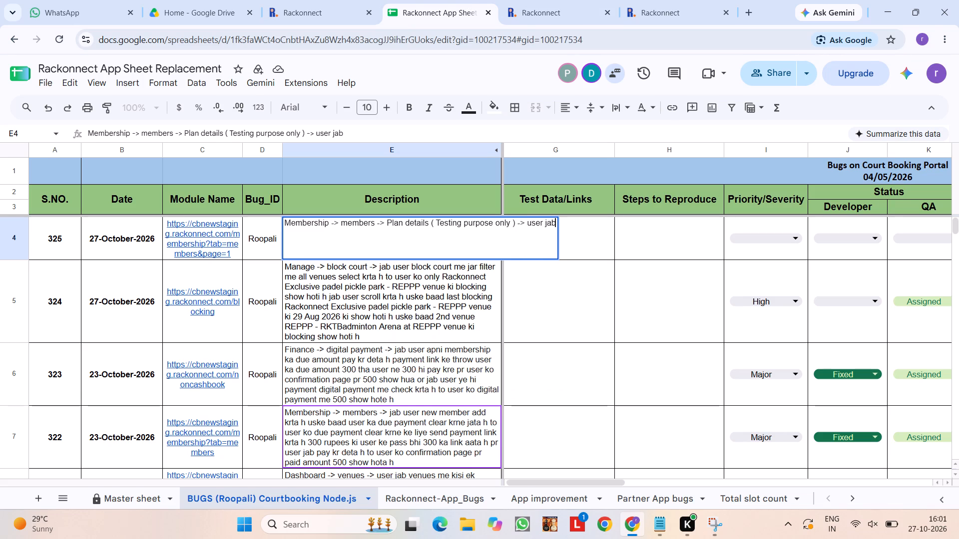
pyautogui.write('mem')
pyautogui.write('bers me plan details')
pyautogui.press('space')
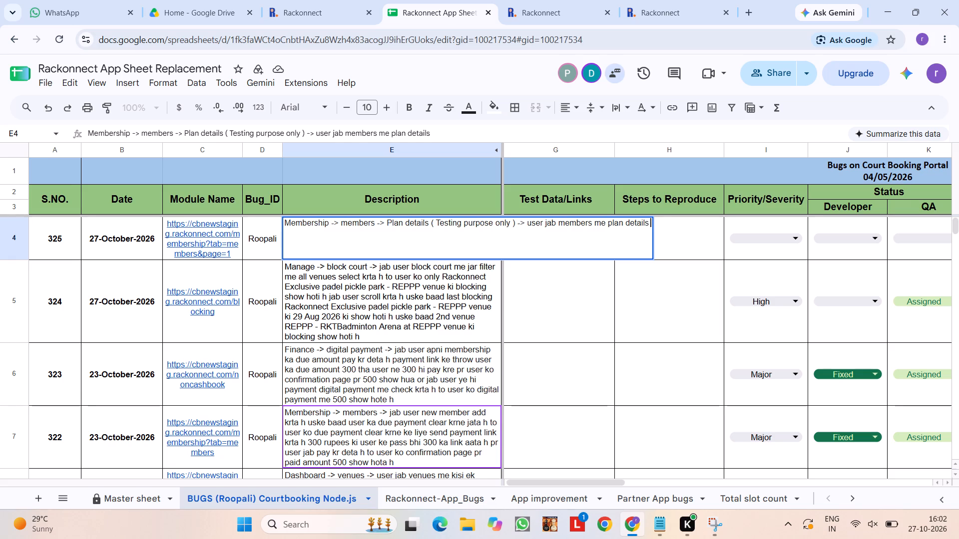
# Open Digital Payments under Finance on the staging site and examine today's digital transactions.
pyautogui.click(554, 1)
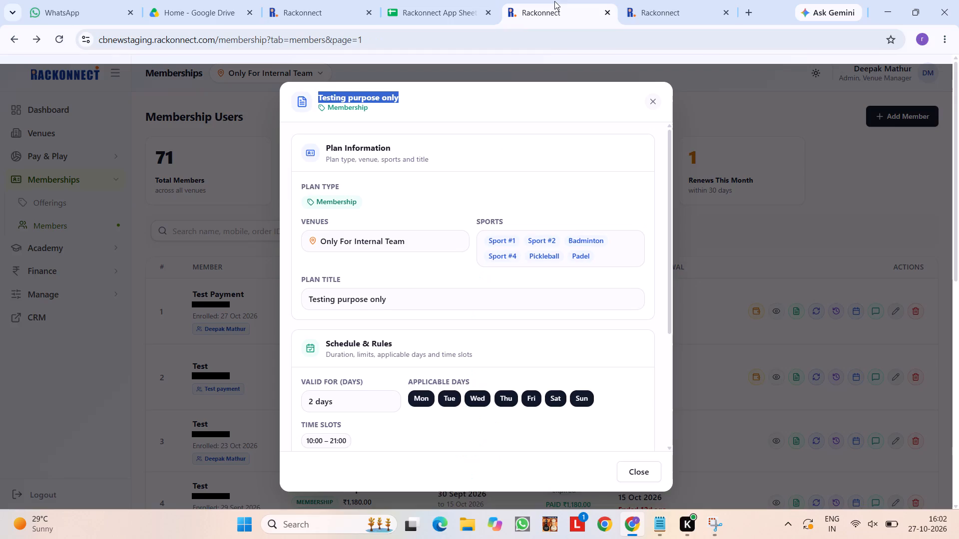
pyautogui.click(677, 0)
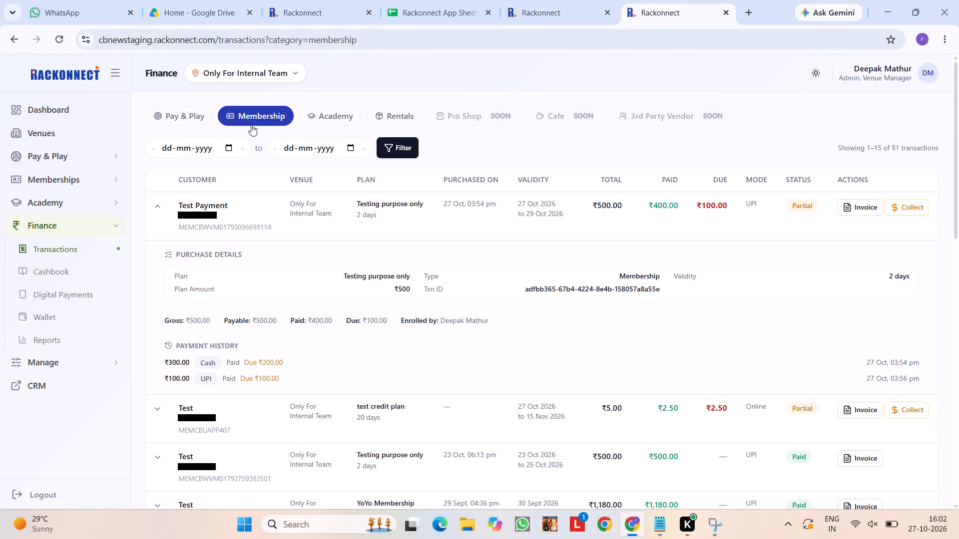
pyautogui.click(63, 363)
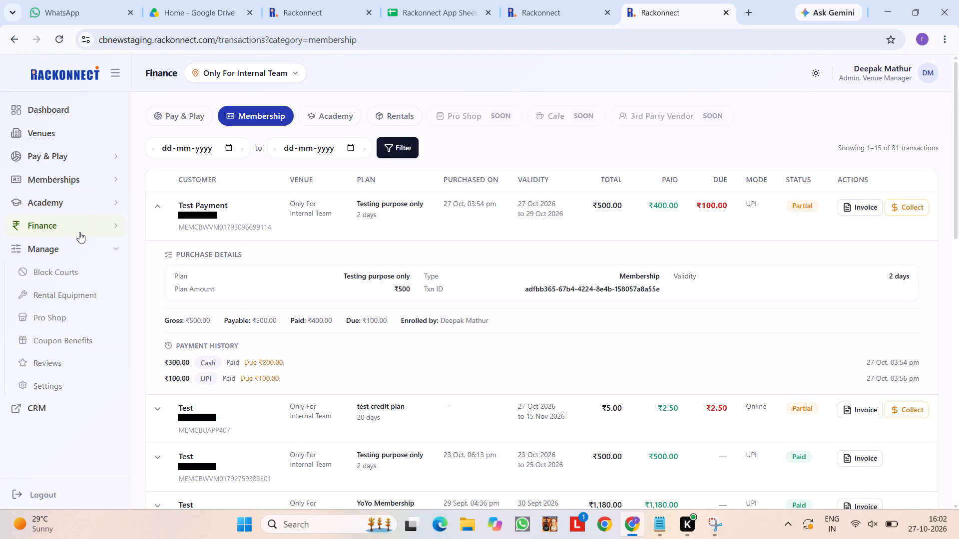
pyautogui.click(79, 232)
pyautogui.click(76, 291)
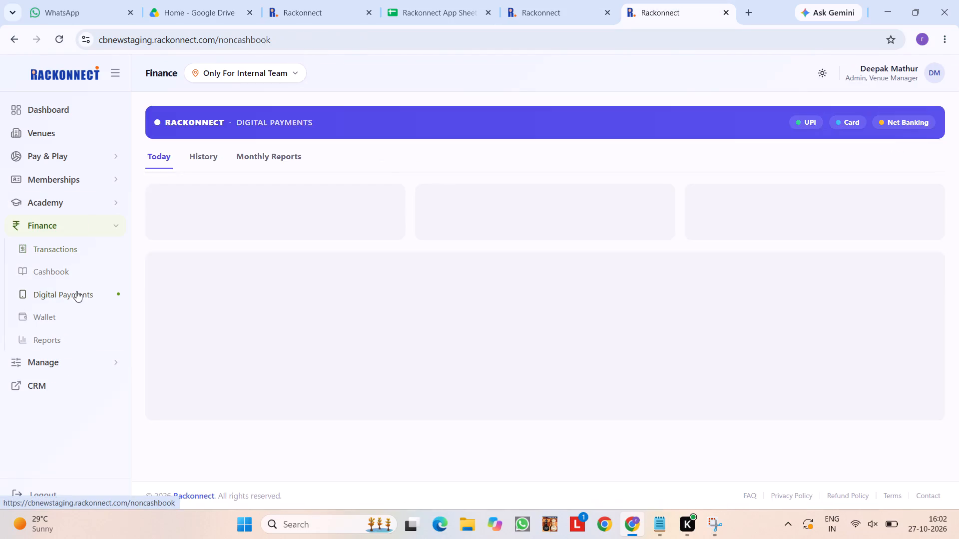
pyautogui.scroll(-1, 378, 341)
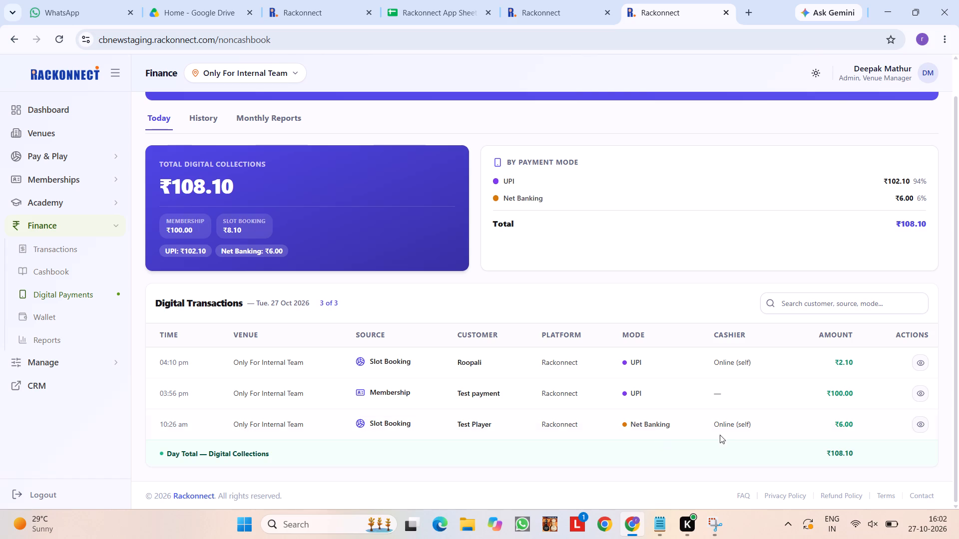
pyautogui.hscroll(-1, 741, 389)
# View the transaction details of the Test payment customer's membership payment, and close them.
pyautogui.click(925, 388)
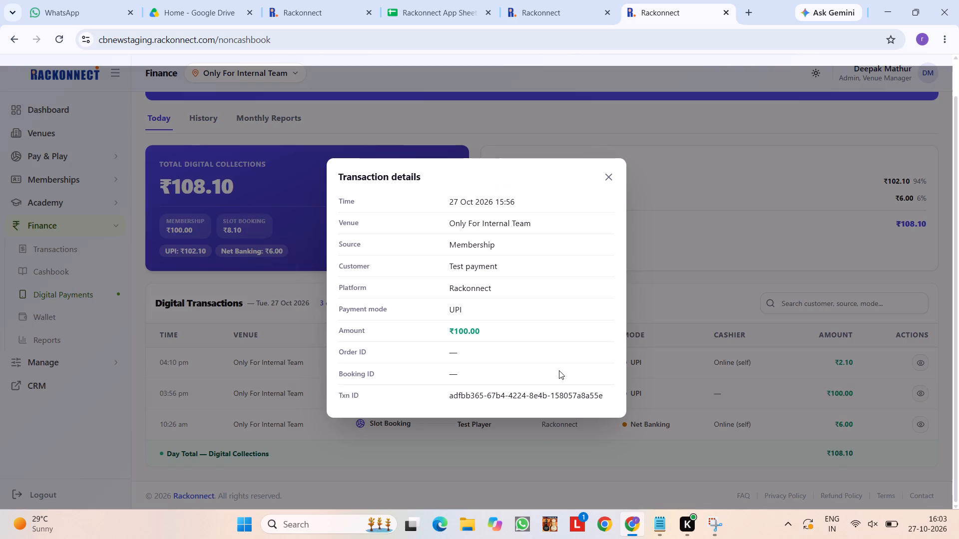
pyautogui.click(696, 404)
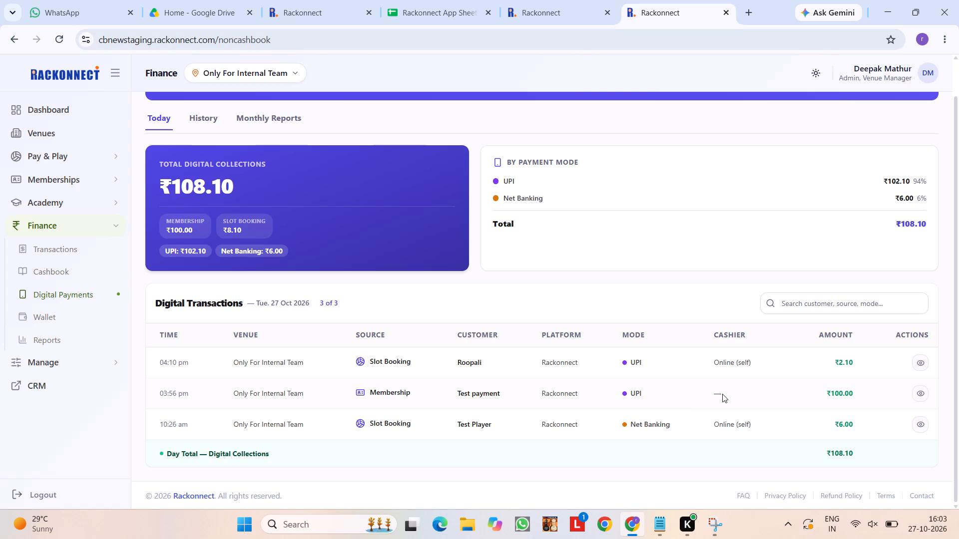
# View the transaction details of the Test payment customer's membership payment again, and close them.
pyautogui.click(921, 390)
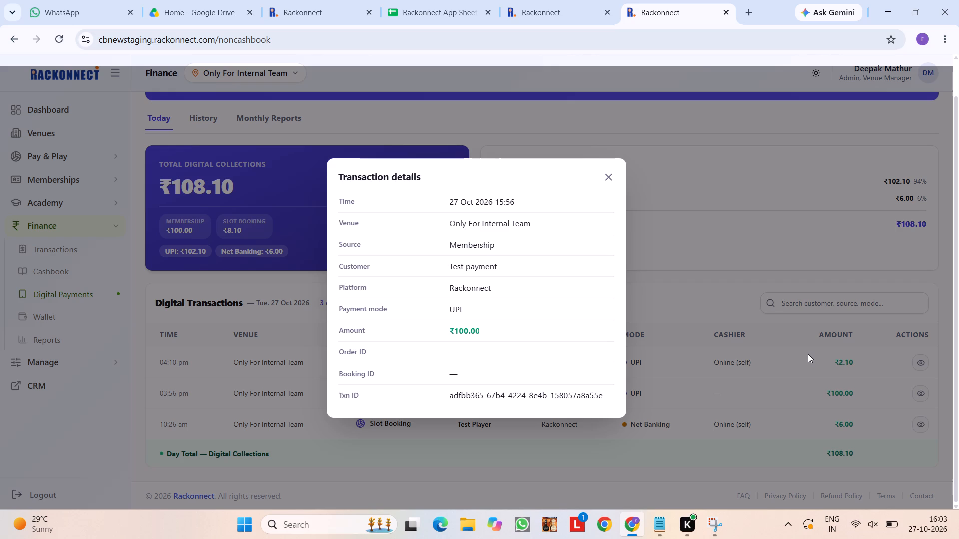
pyautogui.click(808, 354)
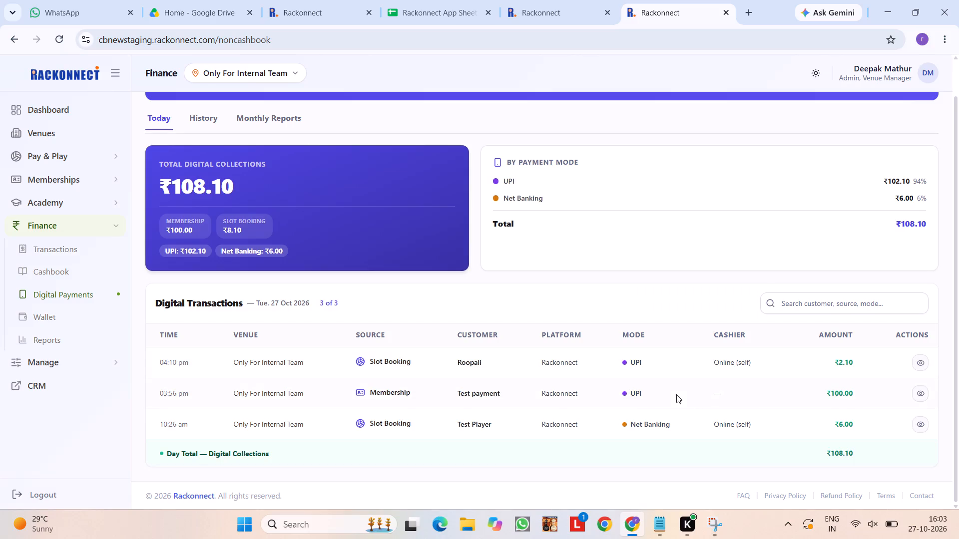
# Continue bug 325's description in the bug sheet with "check krta h to user ko sports me kuch sports - ".
pyautogui.click(524, 0)
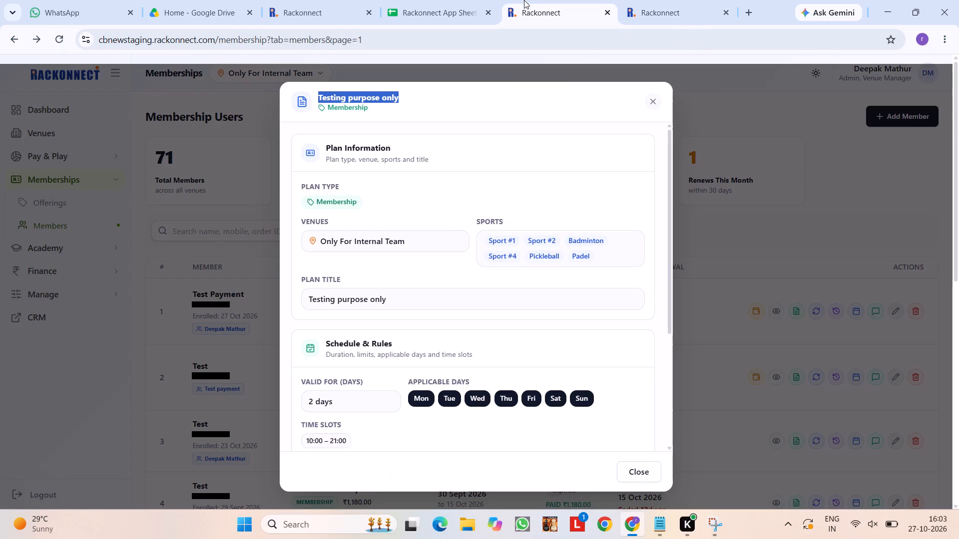
pyautogui.click(454, 0)
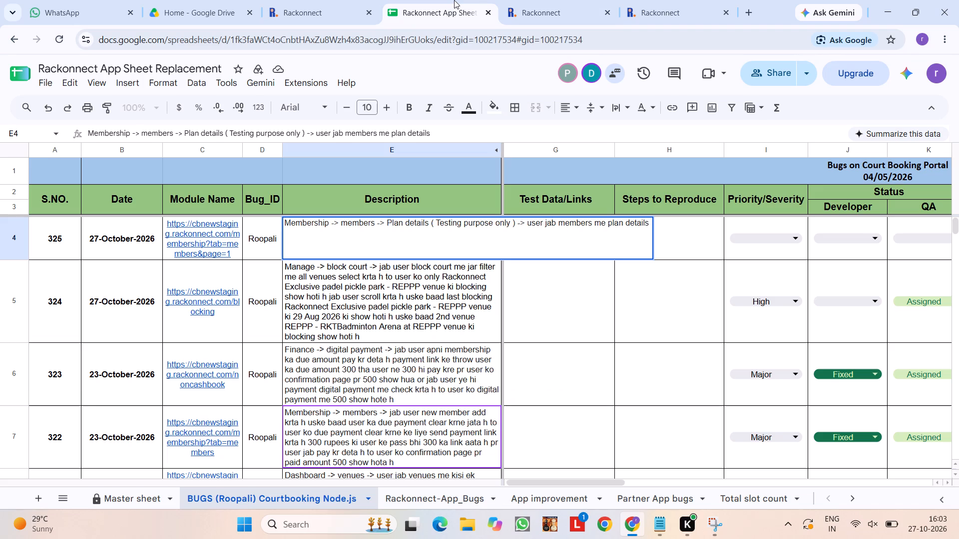
pyautogui.write('check krts h')
pyautogui.press('space')
pyautogui.press('BackSpace')
pyautogui.press('BackSpace')
pyautogui.press('BackSpace')
pyautogui.press('BackSpace')
pyautogui.press('a')
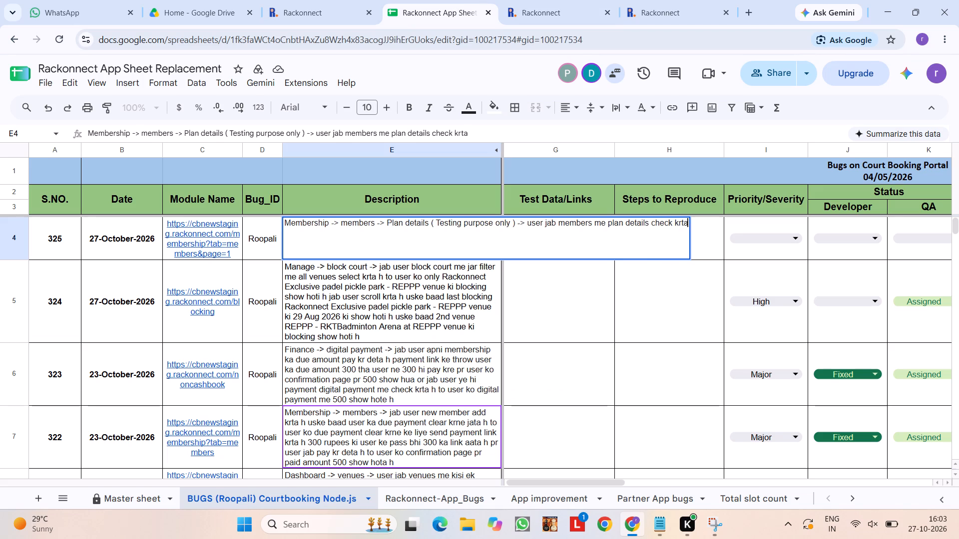
pyautogui.press('space')
pyautogui.write('h to')
pyautogui.press('space')
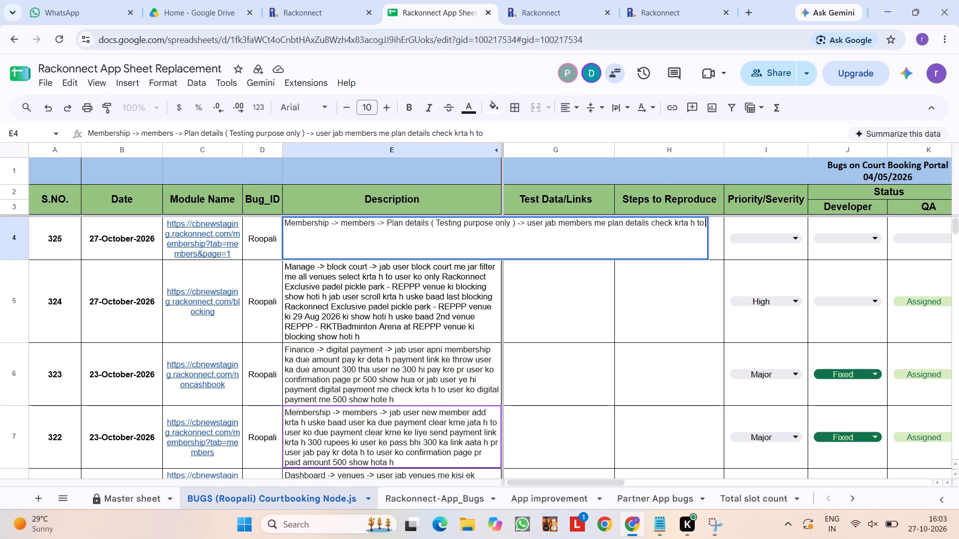
pyautogui.write('user ko')
pyautogui.press('space')
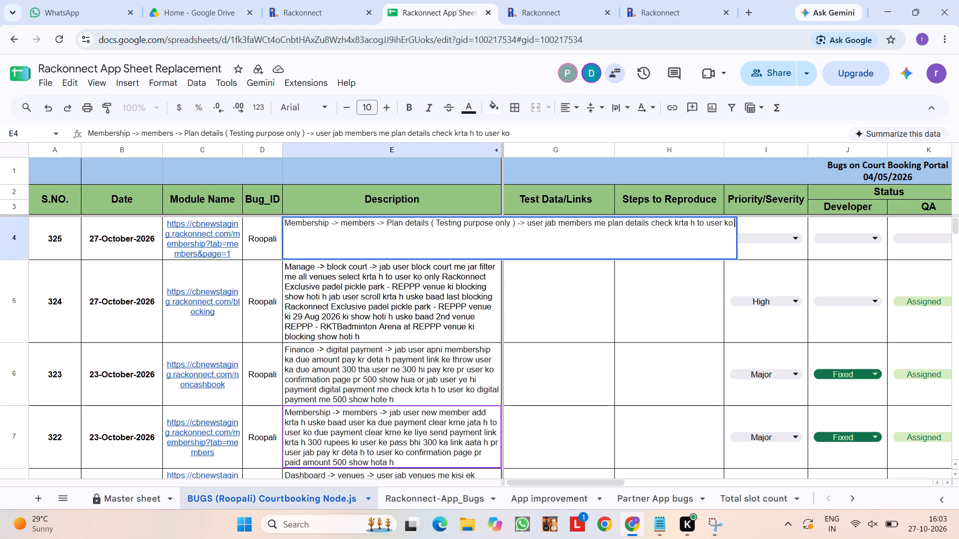
pyautogui.write('sports me kuch sports -')
pyautogui.press('space')
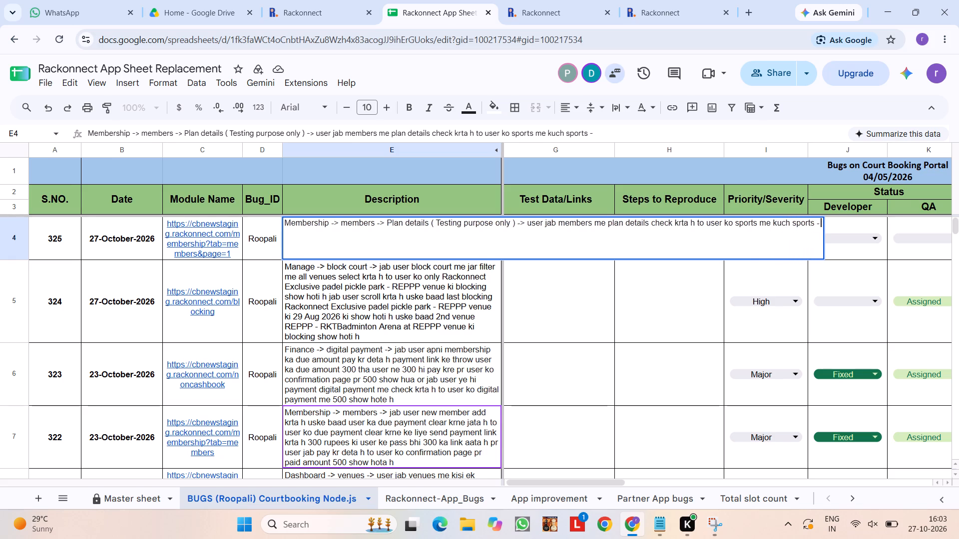
# Copy the sports from Sport #1 through Sport #4 in the staging plan details and paste them at the end of bug 325's description.
pyautogui.click(530, 0)
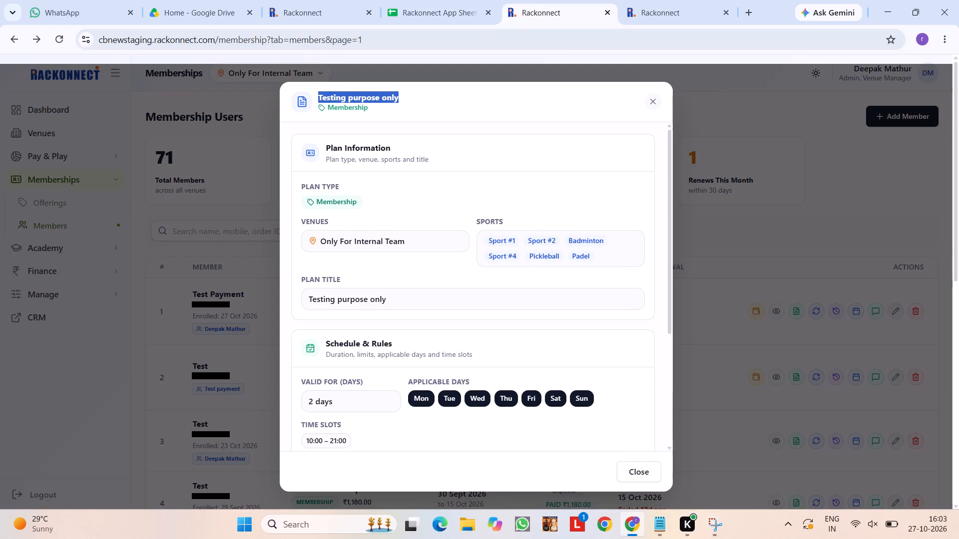
pyautogui.moveTo(485, 239); pyautogui.dragTo(601, 256)
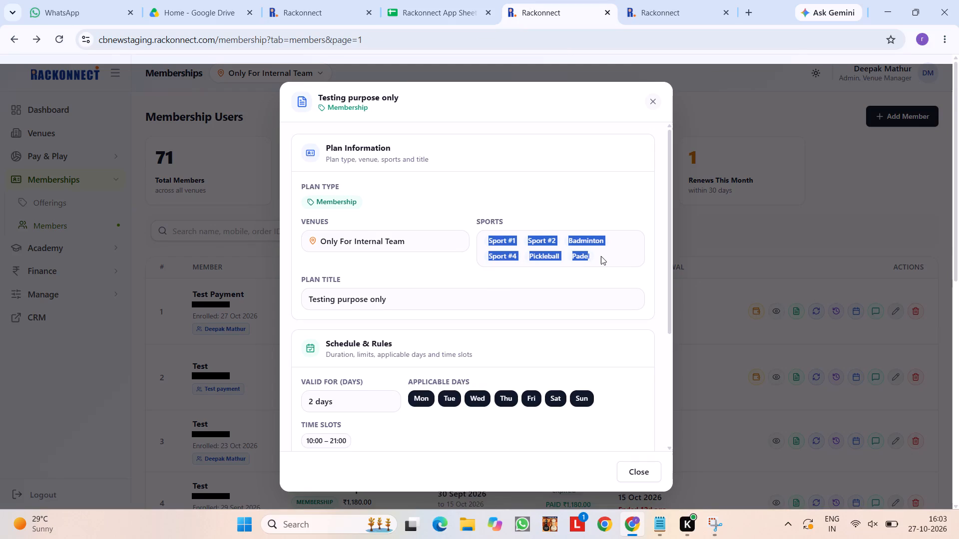
pyautogui.hotkey('shift', 'Left')
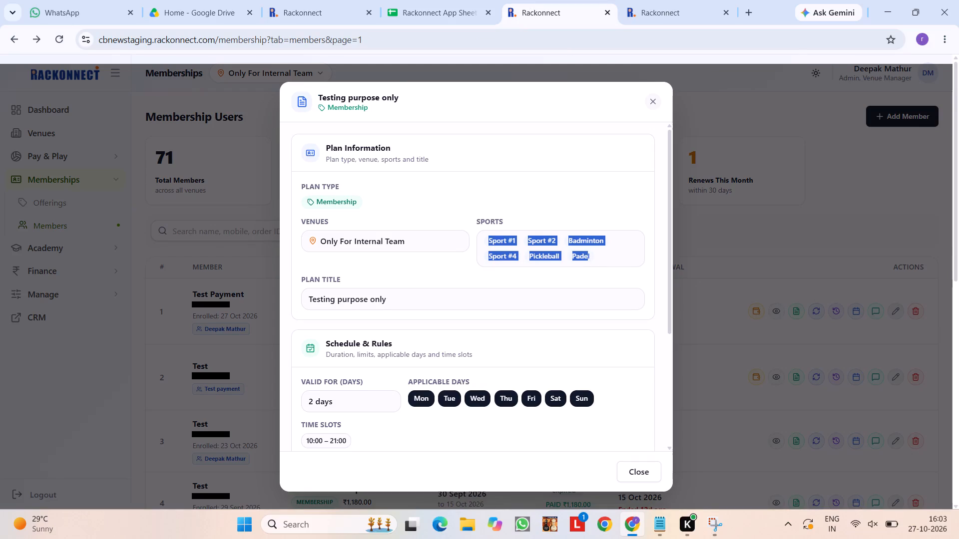
pyautogui.click(530, 243)
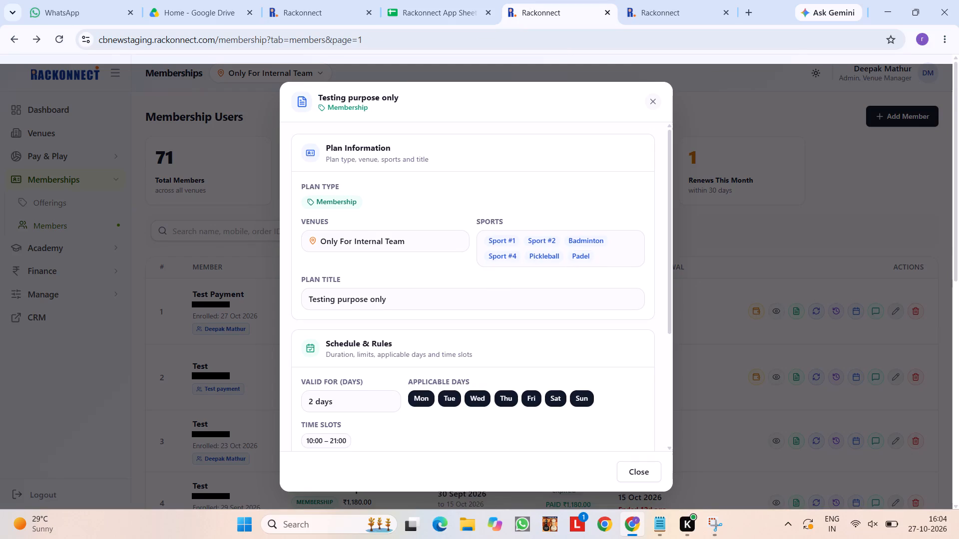
pyautogui.moveTo(489, 241); pyautogui.dragTo(518, 252)
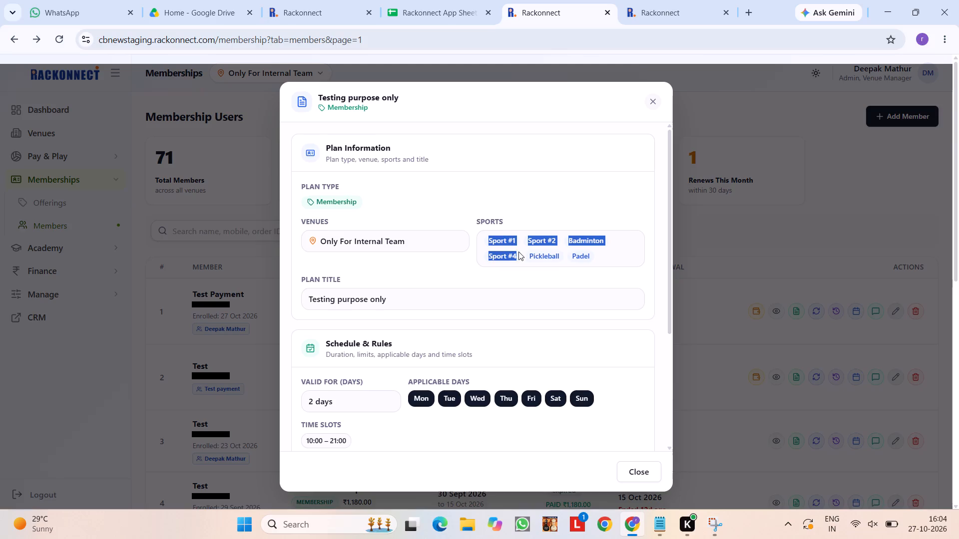
pyautogui.hotkey('ctrl', 'c')
pyautogui.hotkey('ctrl', 'c')
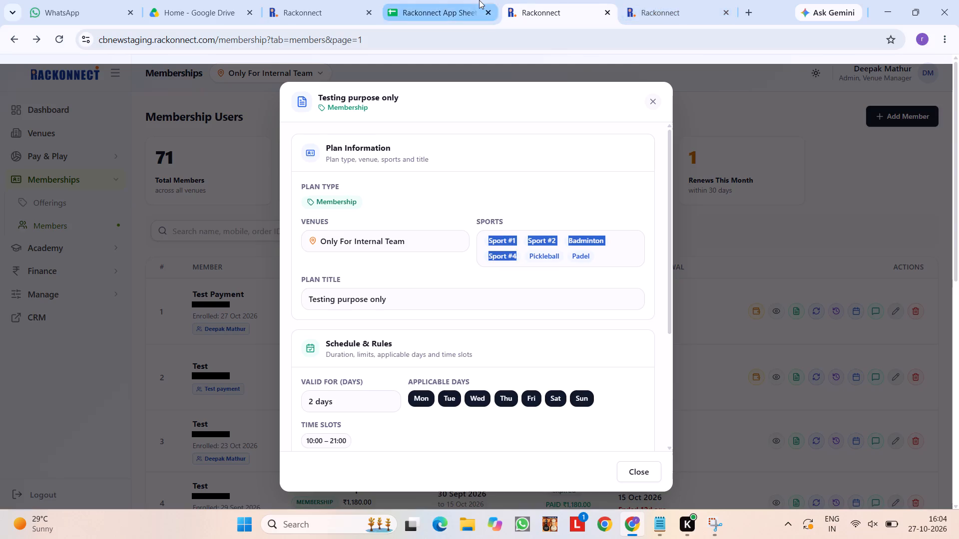
pyautogui.click(479, 0)
pyautogui.hotkey('ctrl', 'v')
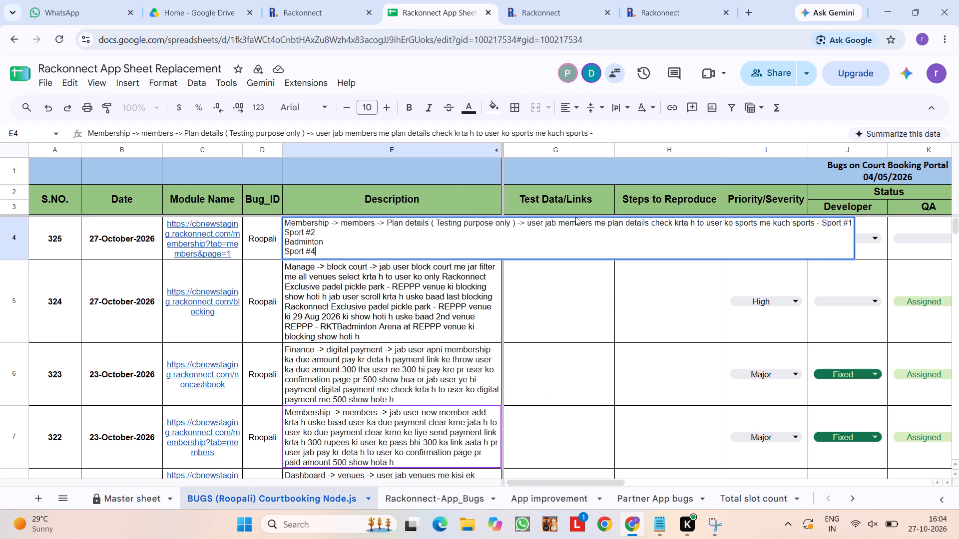
pyautogui.click(285, 232)
pyautogui.press('BackSpace')
pyautogui.write(',')
pyautogui.press('space')
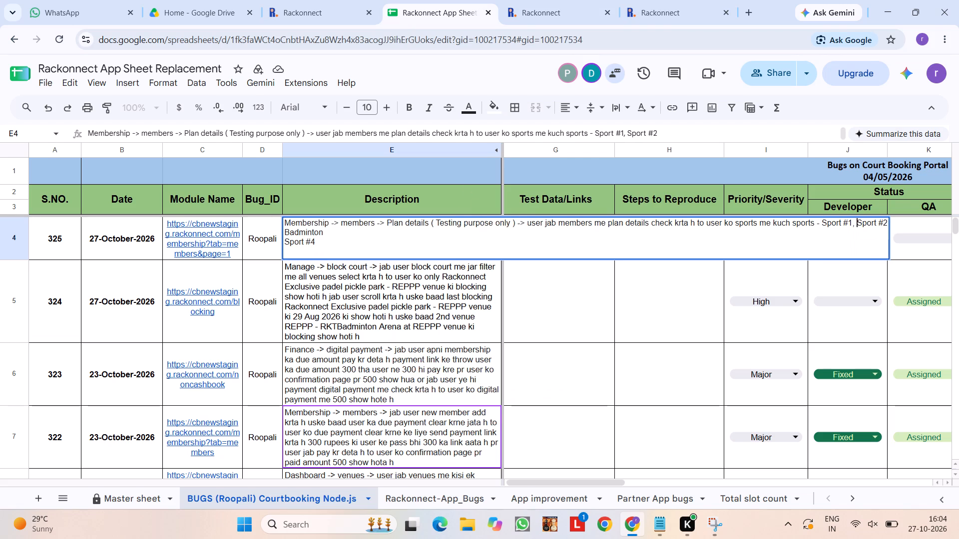
# Remove Badminton from the pasted sports list and join the last sport, so that it reads "Sport #1, Sport #2, Sport #4".
pyautogui.press('Right')
pyautogui.press('Right')
pyautogui.press('Right')
pyautogui.press('Right')
pyautogui.press('Right')
pyautogui.press('Right')
pyautogui.press('Right')
pyautogui.press('Right')
pyautogui.press('Delete')
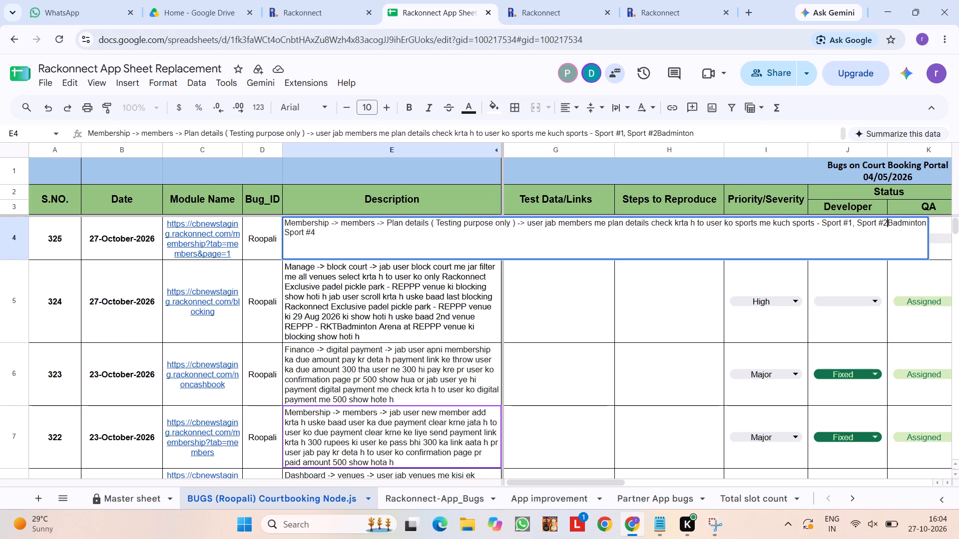
pyautogui.write(',')
pyautogui.press('space')
pyautogui.press('Delete')
pyautogui.press('Delete')
pyautogui.press('Delete')
pyautogui.press('Delete')
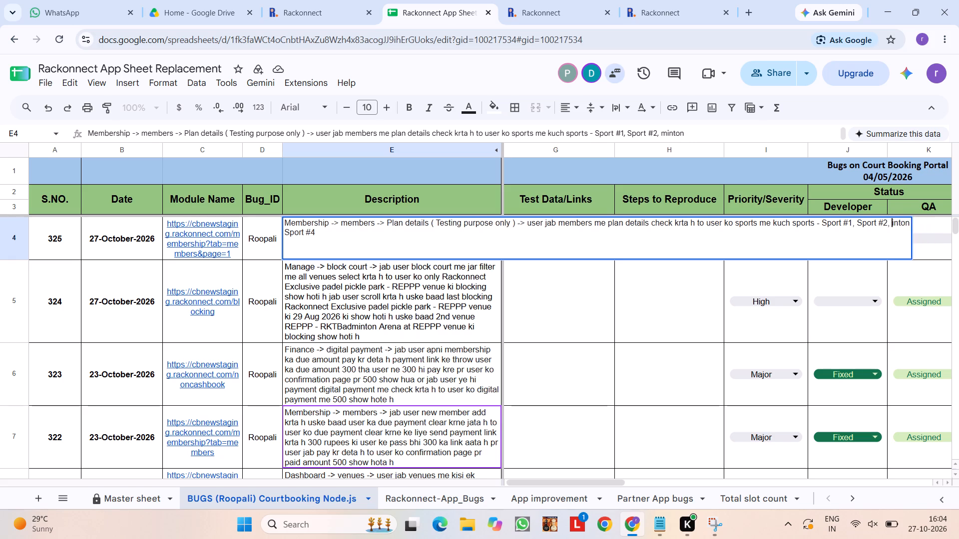
pyautogui.press('Delete')
pyautogui.press('Delete')
pyautogui.press('Delete')
pyautogui.press('Delete')
pyautogui.press('Delete')
pyautogui.press('Delete')
pyautogui.press('Delete')
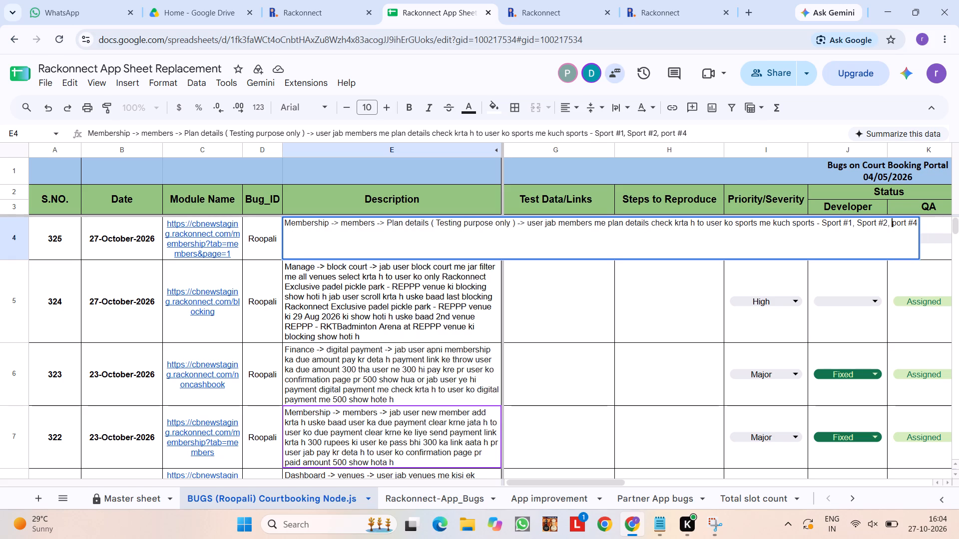
pyautogui.hotkey('shift', 's')
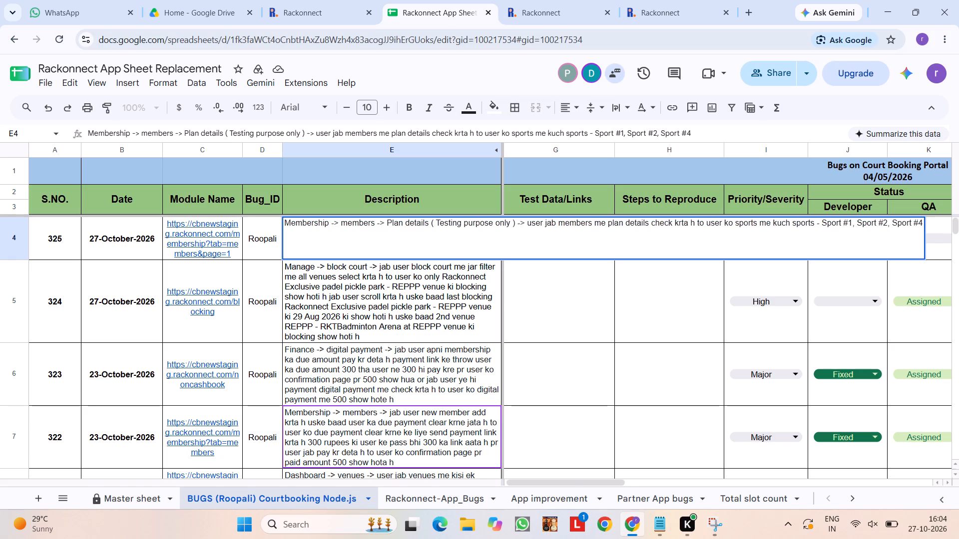
# Finish bug 325's description with "show ho rhe h" after Sport #4 and commit the cell.
pyautogui.press('Right')
pyautogui.press('Right')
pyautogui.press('Right')
pyautogui.press('Right')
pyautogui.press('Right')
pyautogui.press('Right')
pyautogui.press('Right')
pyautogui.press('Right')
pyautogui.press('space')
pyautogui.write('show ho')
pyautogui.press('space')
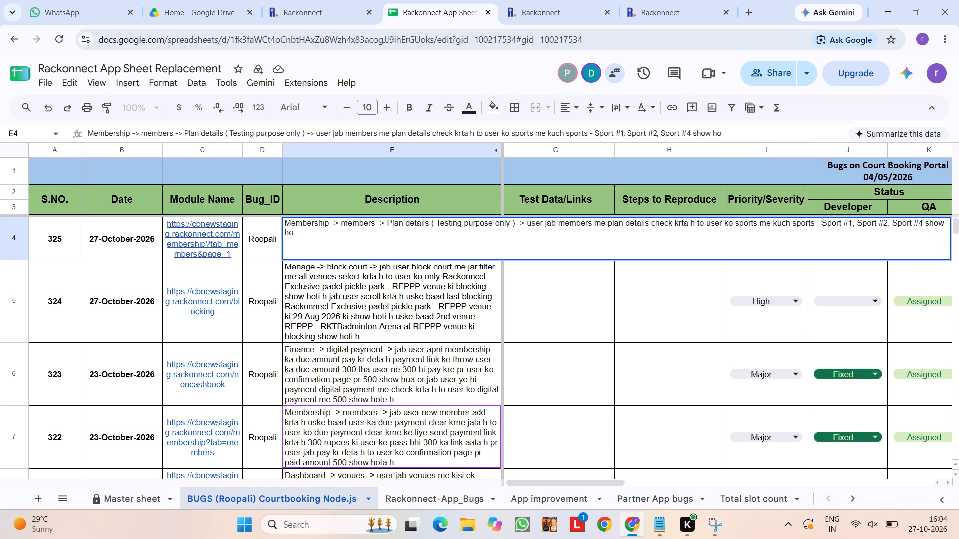
pyautogui.write('rhe h')
pyautogui.press('space')
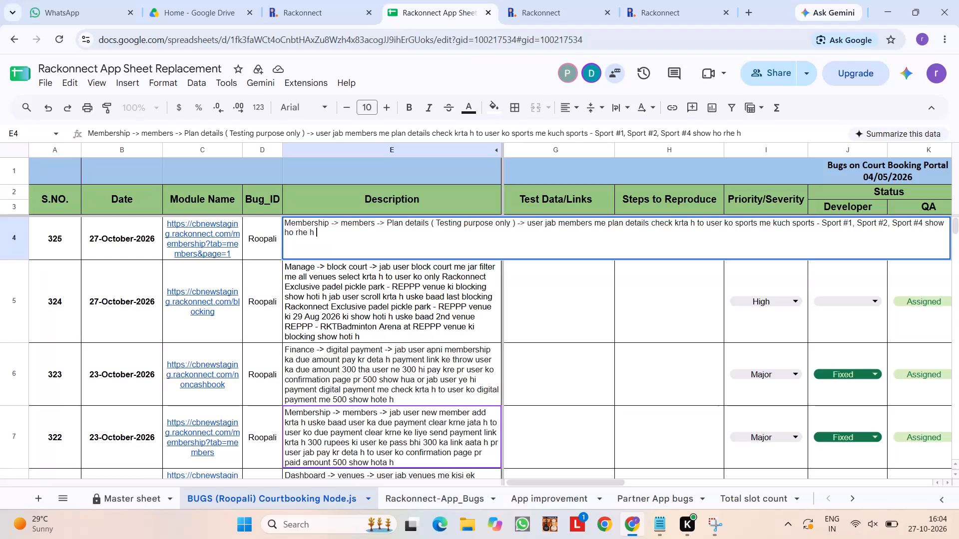
pyautogui.press('Return')
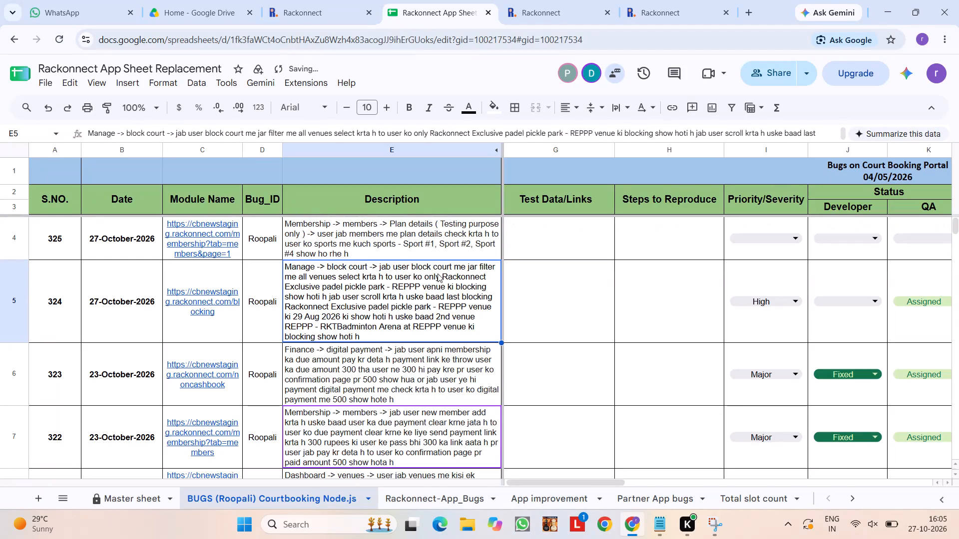
# Set bug 325's priority/severity to High and its QA status to Assigned.
pyautogui.click(746, 242)
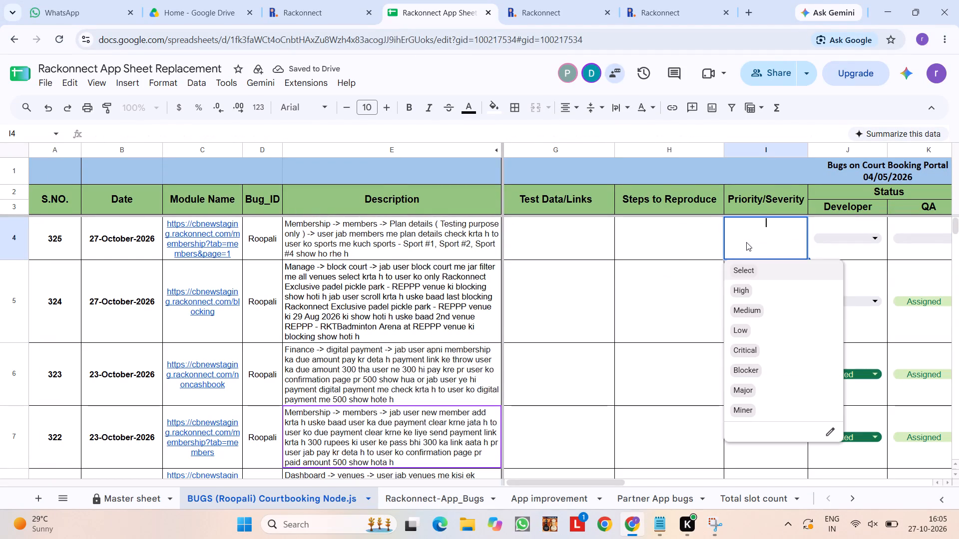
pyautogui.click(748, 295)
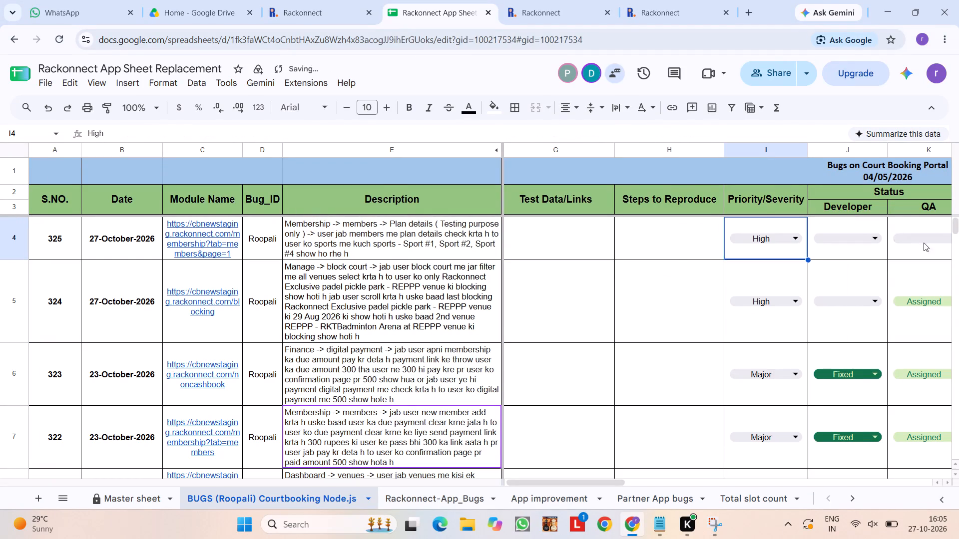
pyautogui.click(933, 236)
pyautogui.click(916, 289)
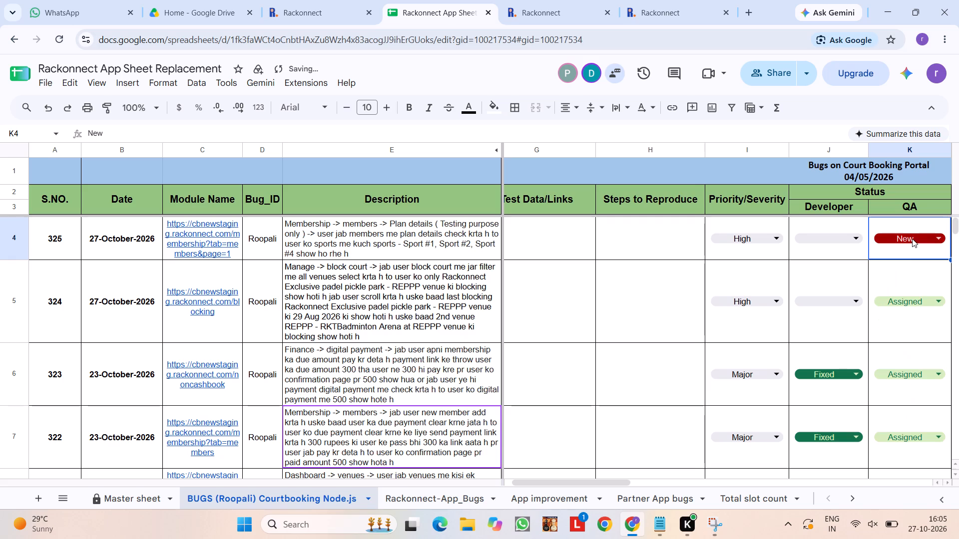
pyautogui.click(912, 239)
pyautogui.click(907, 316)
# Set bug 325's Dev/Live value to Dev.
pyautogui.hscroll(-4, 907, 316)
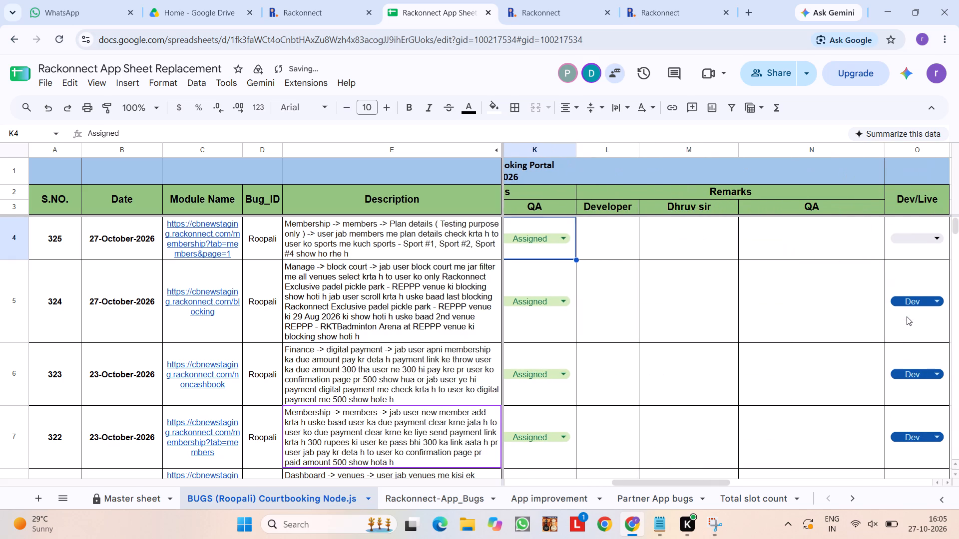
pyautogui.moveTo(921, 243); pyautogui.dragTo(920, 273)
pyautogui.click(920, 273)
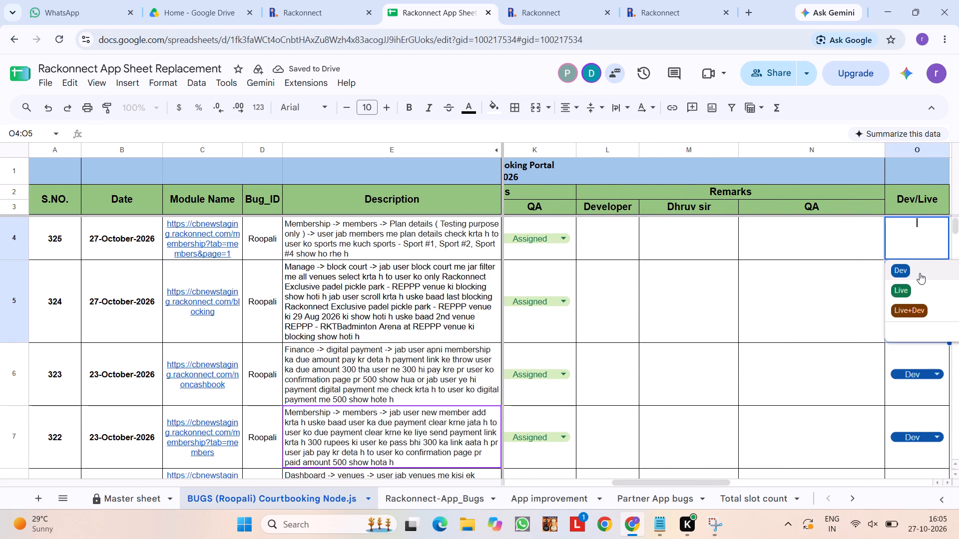
# Insert two empty rows above the bug 325 row in the bug sheet.
pyautogui.hscroll(8, 920, 273)
pyautogui.hscroll(4, 328, 269)
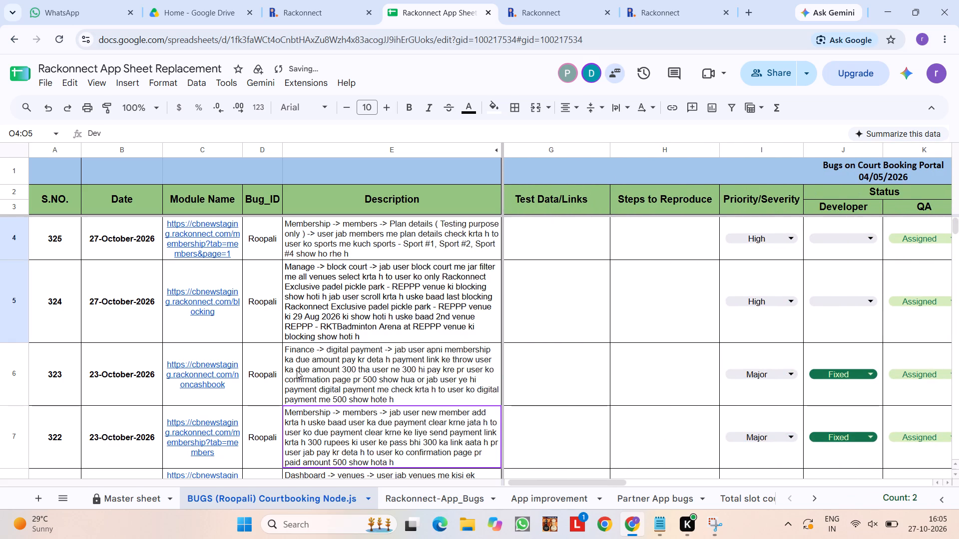
pyautogui.scroll(3, 297, 371)
pyautogui.click(13, 251)
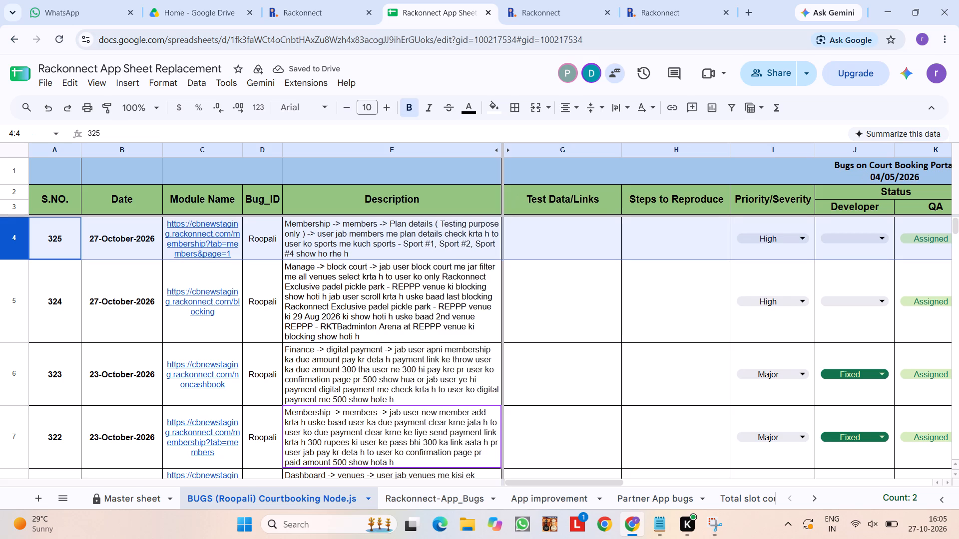
pyautogui.click(14, 314)
pyautogui.moveTo(13, 234); pyautogui.dragTo(16, 289)
pyautogui.rightClick(16, 289)
pyautogui.click(76, 288)
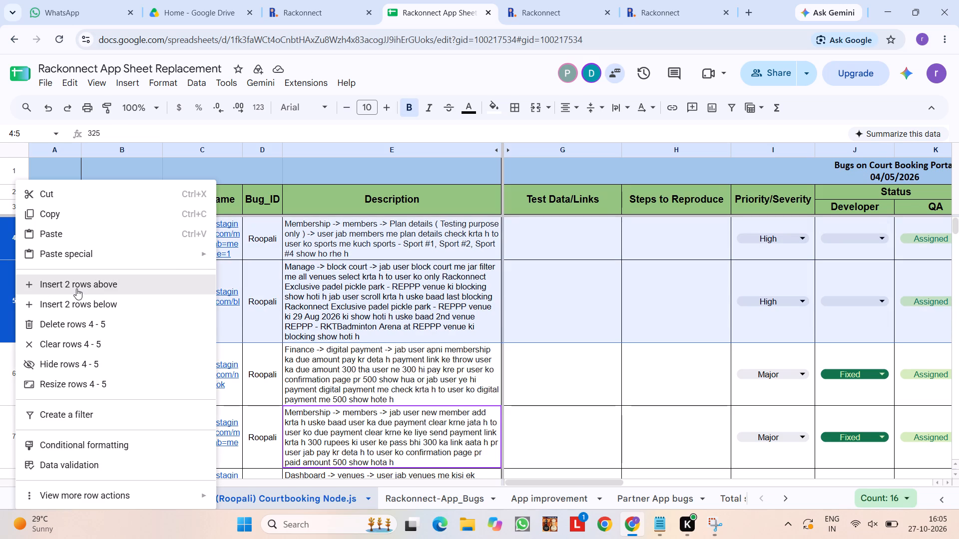
pyautogui.click(51, 250)
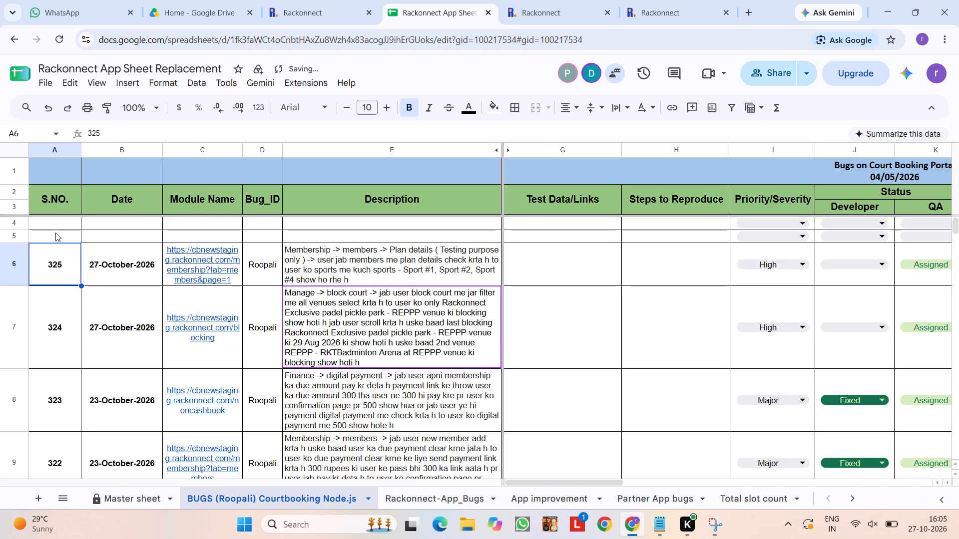
# Number the empty row directly above bug 325 as 326 and give it bug 325's date, 27-October-2026.
pyautogui.click(55, 233)
pyautogui.press('3')
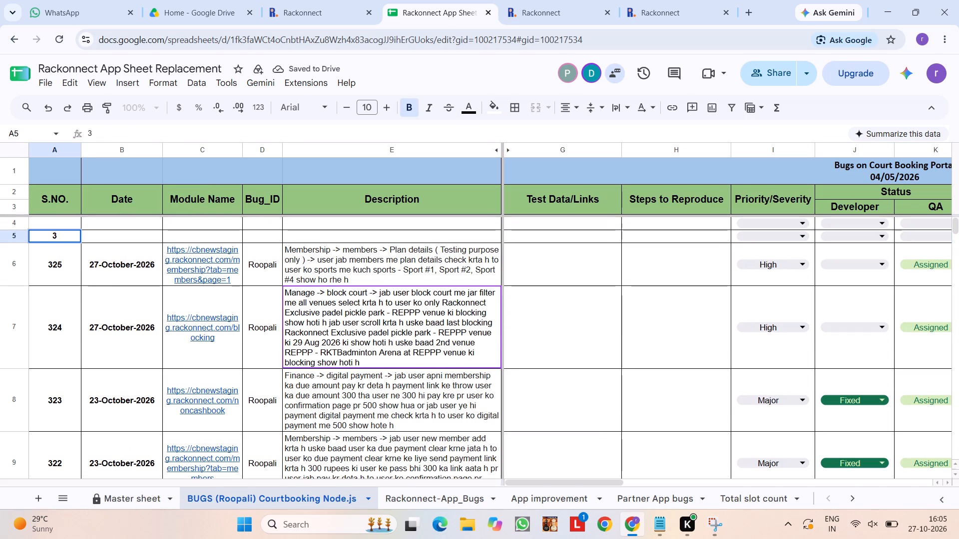
pyautogui.write('26')
pyautogui.click(107, 257)
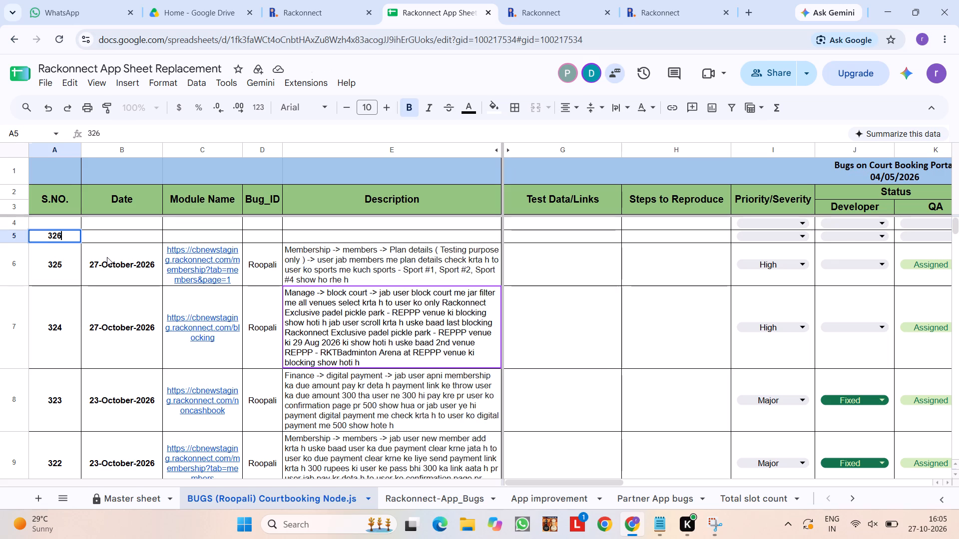
pyautogui.hotkey('ctrl', 'c')
pyautogui.click(118, 234)
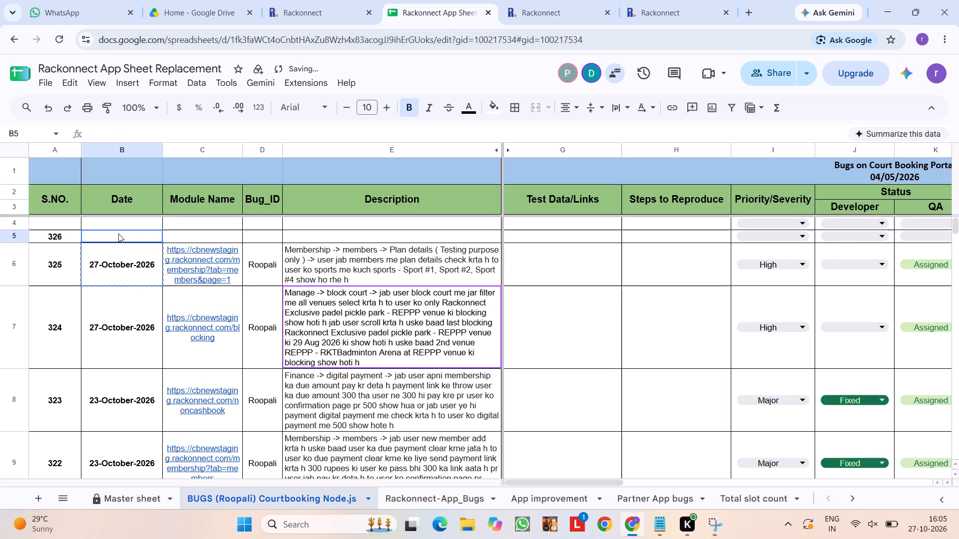
pyautogui.hotkey('ctrl', 'v')
pyautogui.click(199, 232)
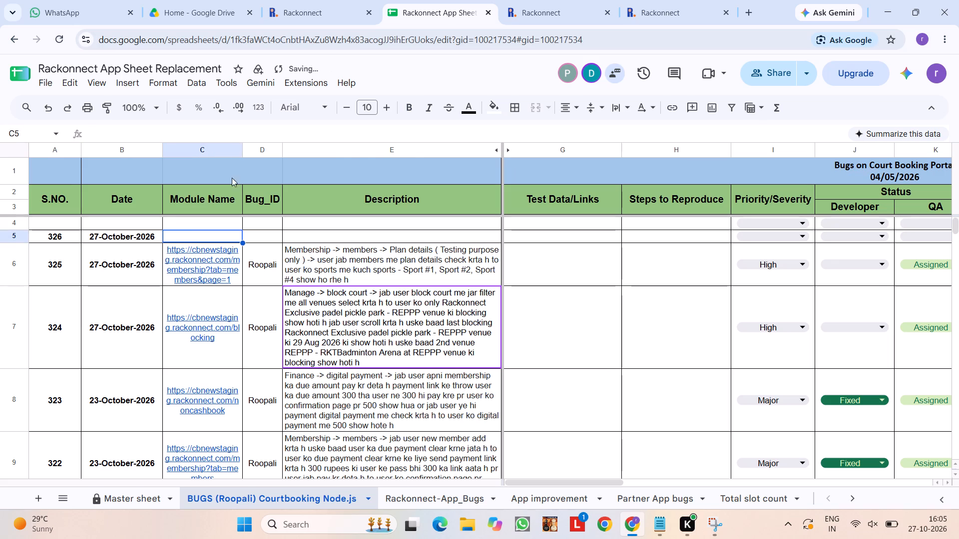
pyautogui.click(524, 0)
pyautogui.click(622, 9)
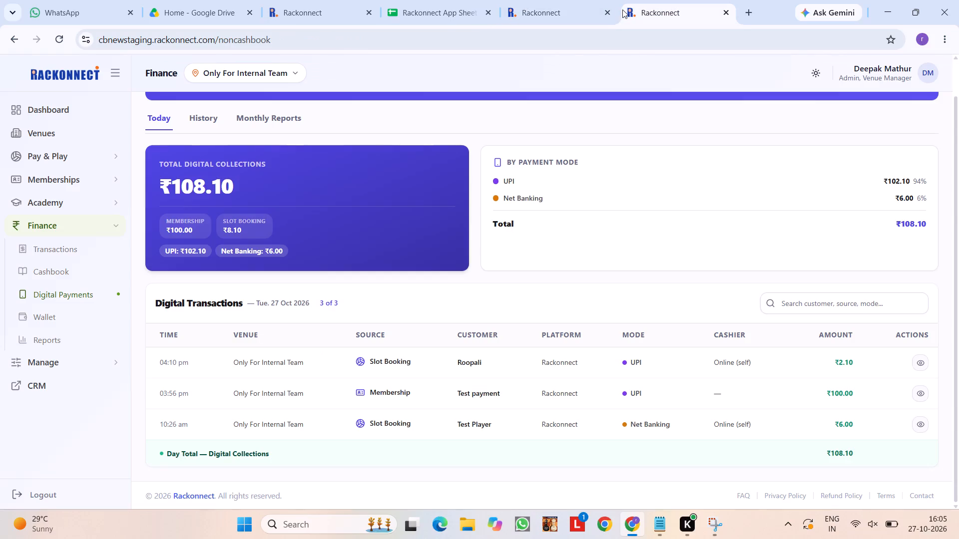
pyautogui.moveTo(566, 28); pyautogui.dragTo(564, 36)
pyautogui.click(525, 0)
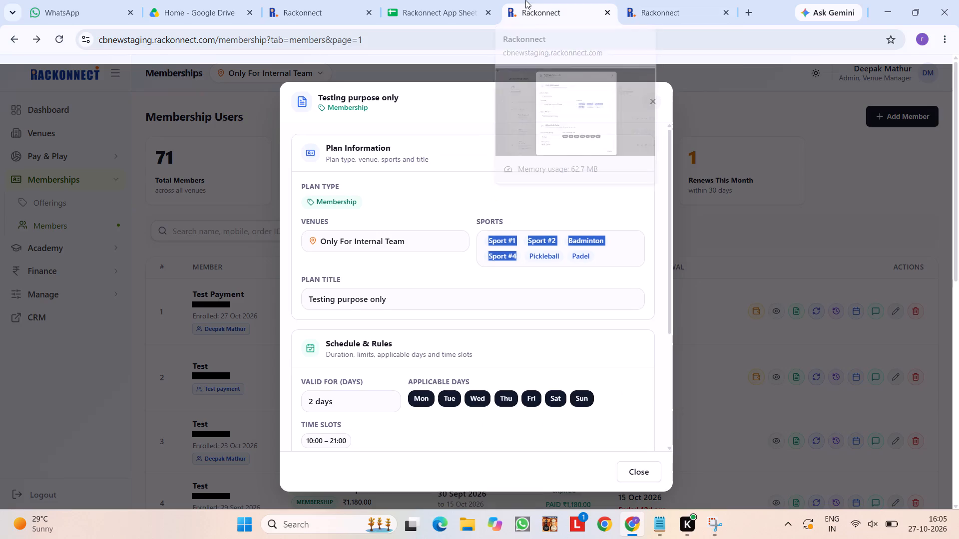
pyautogui.click(654, 0)
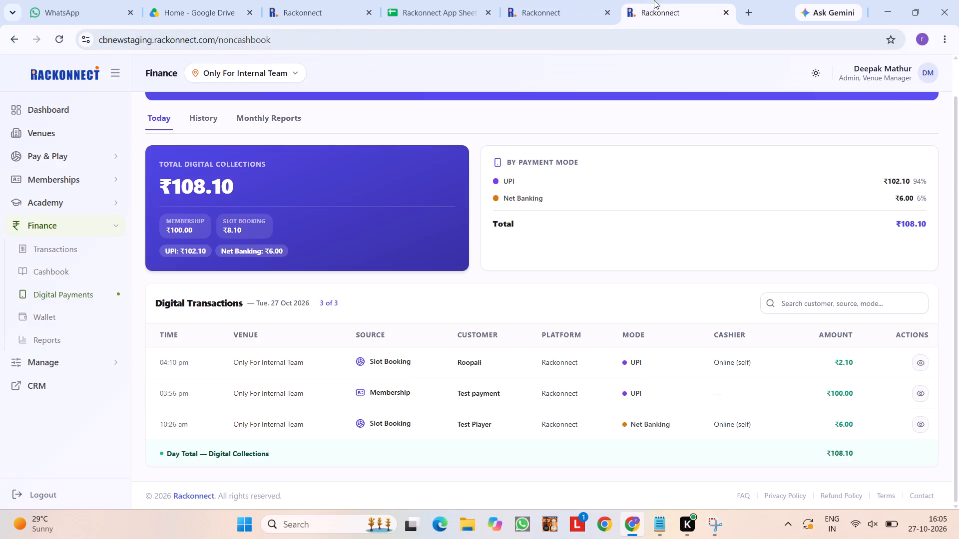
pyautogui.click(519, 0)
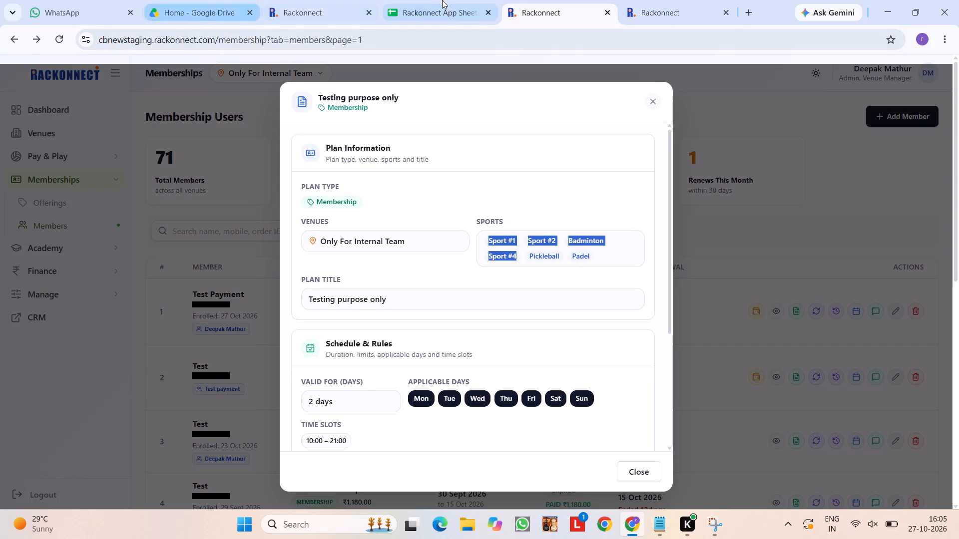
pyautogui.tripleClick(443, 38)
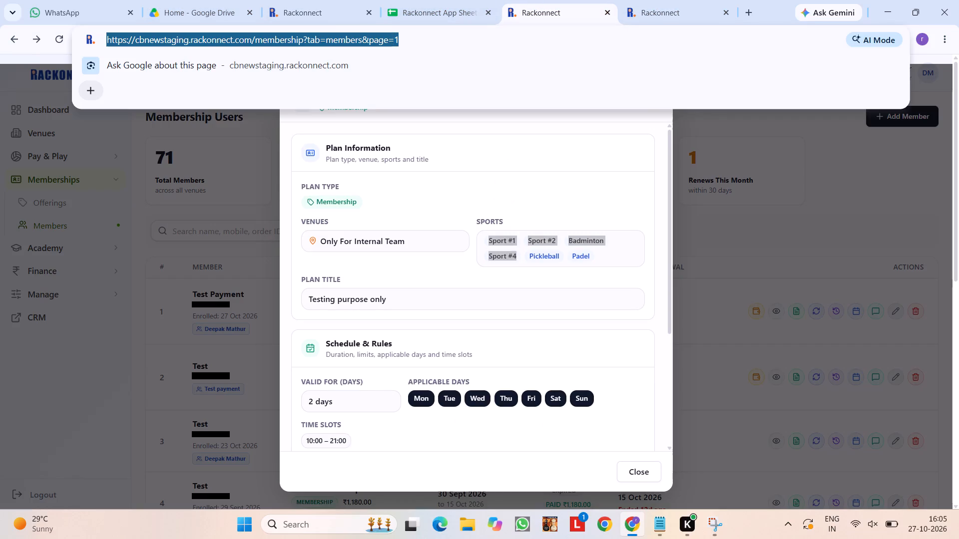
pyautogui.hotkey('ctrl', 'c')
pyautogui.hotkey('ctrl', 'c')
pyautogui.hotkey('ctrl', 'c')
pyautogui.click(692, 200)
pyautogui.click(443, 8)
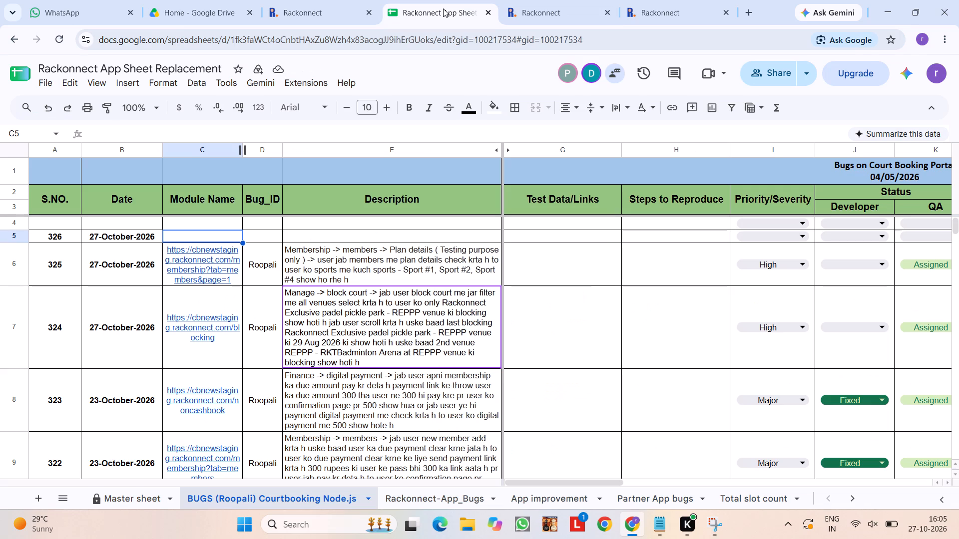
pyautogui.hotkey('ctrl', 'v')
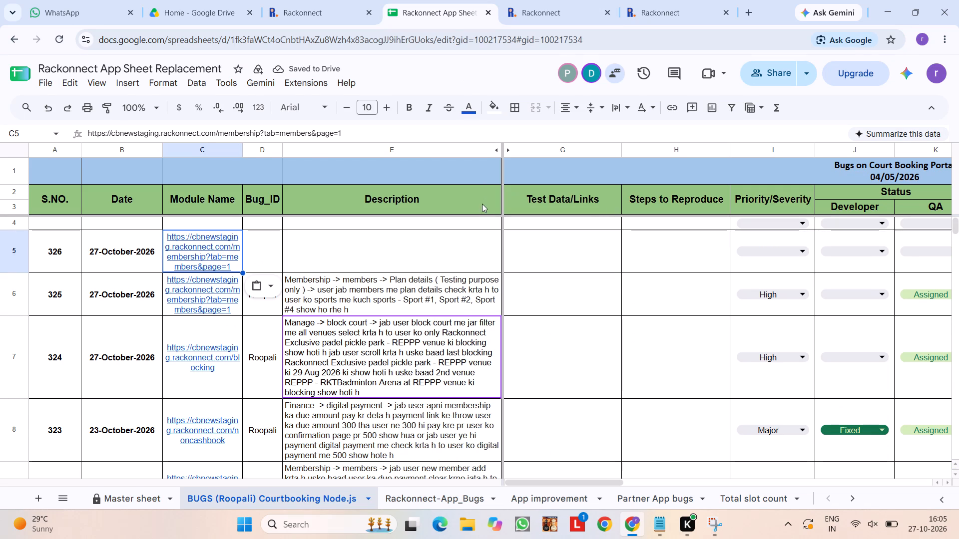
# Copy bug 325's Bug_ID entry, Roopali, into the bug 326 row.
pyautogui.click(266, 311)
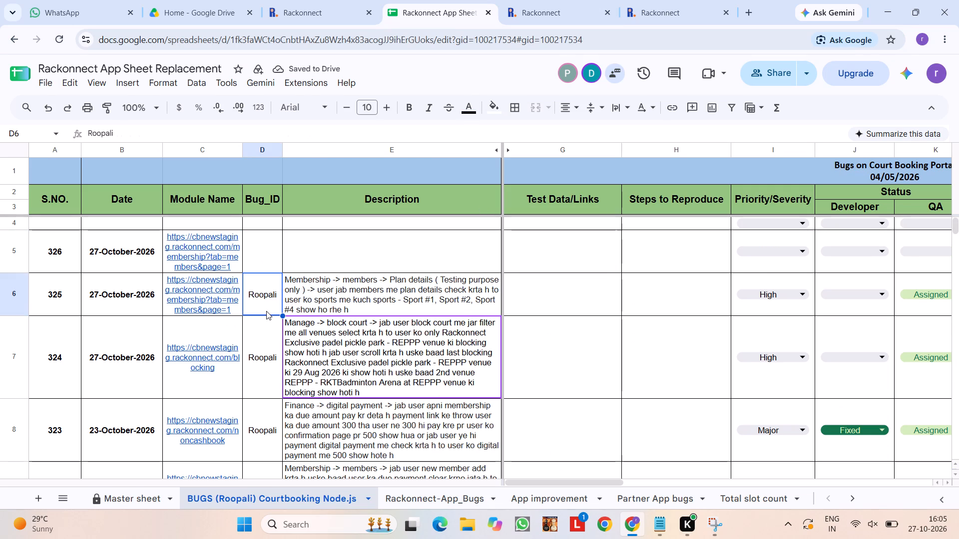
pyautogui.hotkey('ctrl', 'c')
pyautogui.click(264, 263)
pyautogui.hotkey('ctrl', 'v')
# Begin bug 326's description with "Membership -> members -> user jab kisi customer ko payment link send krta h uska due clear krne ke liye".
pyautogui.doubleClick(340, 266)
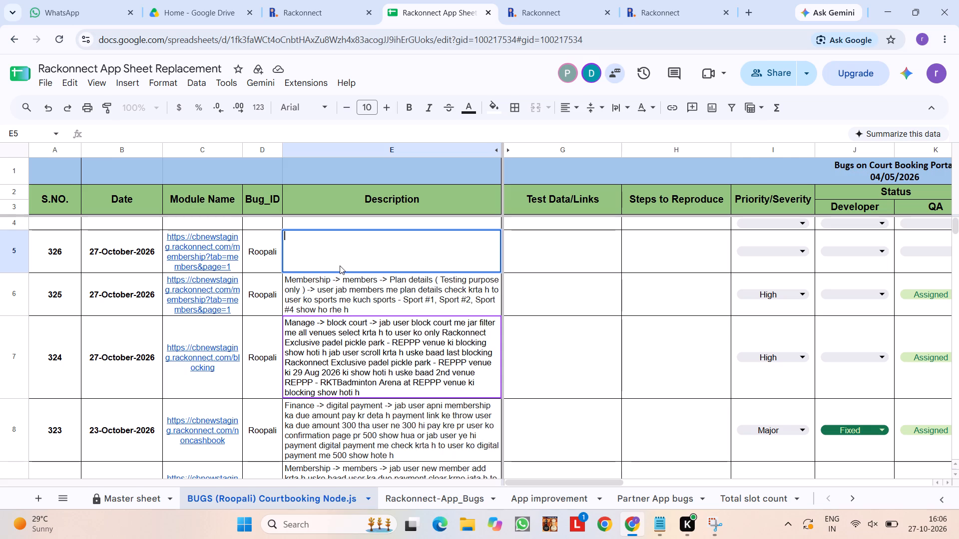
pyautogui.write('Membership ->')
pyautogui.press('space')
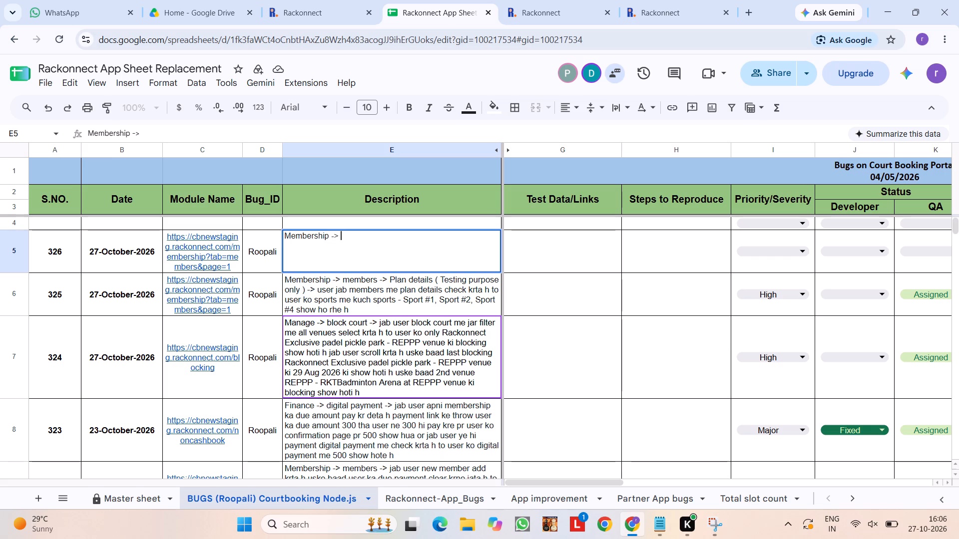
pyautogui.write('members')
pyautogui.press('space')
pyautogui.write('->')
pyautogui.press('space')
pyautogui.press('p')
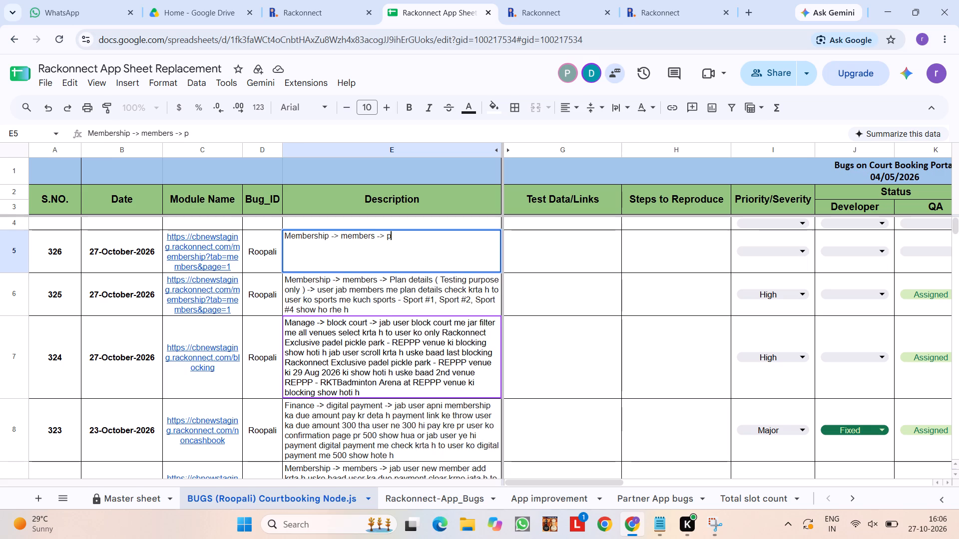
pyautogui.press('BackSpace')
pyautogui.press('BackSpace')
pyautogui.write('user jab')
pyautogui.press('space')
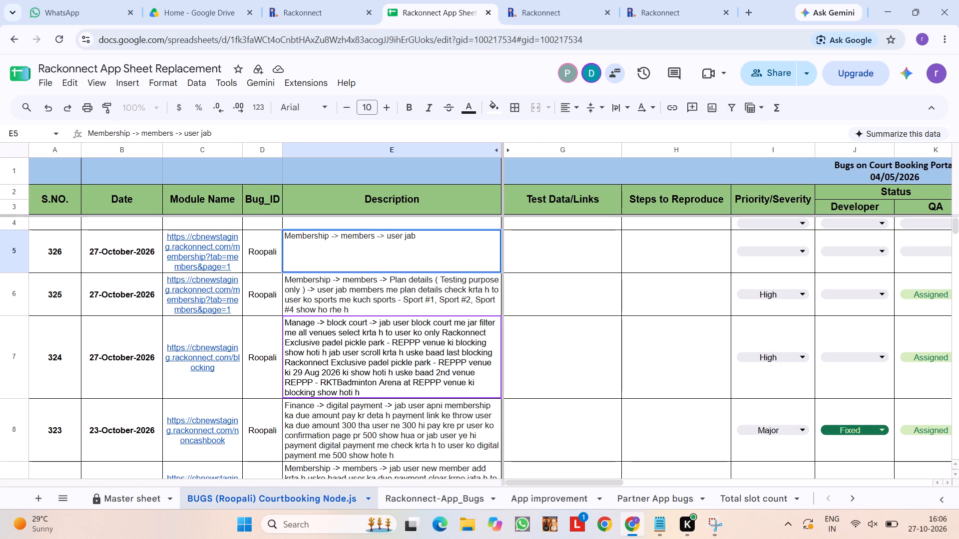
pyautogui.write('kisi customer ko payment link s')
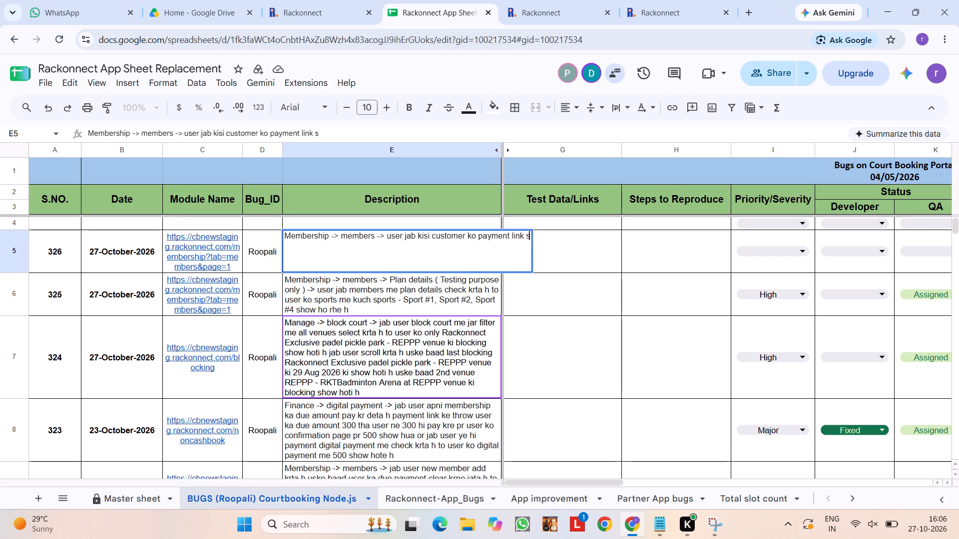
pyautogui.write('ene')
pyautogui.press('BackSpace')
pyautogui.write('d krta h usk')
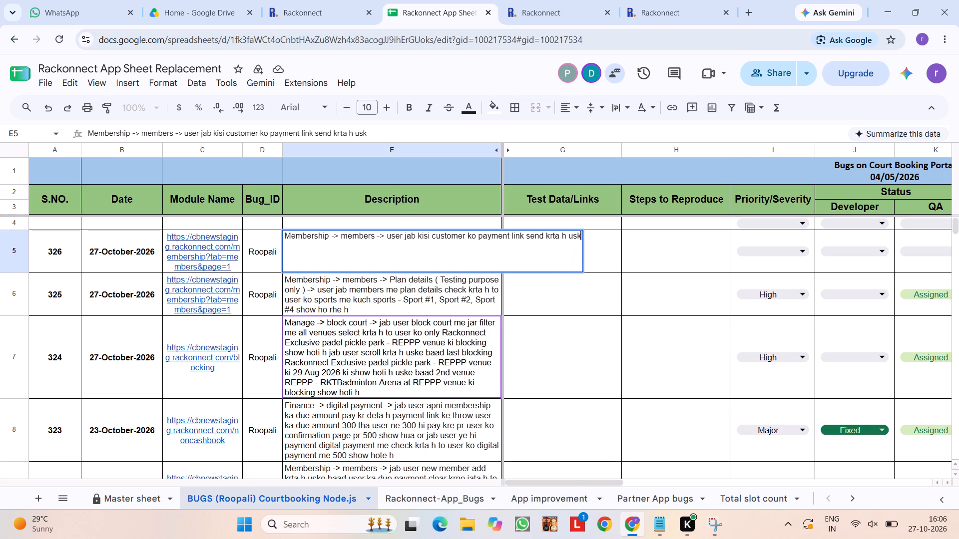
pyautogui.write('a due clear krne j')
pyautogui.press('BackSpace')
pyautogui.write('ke liye')
pyautogui.press('space')
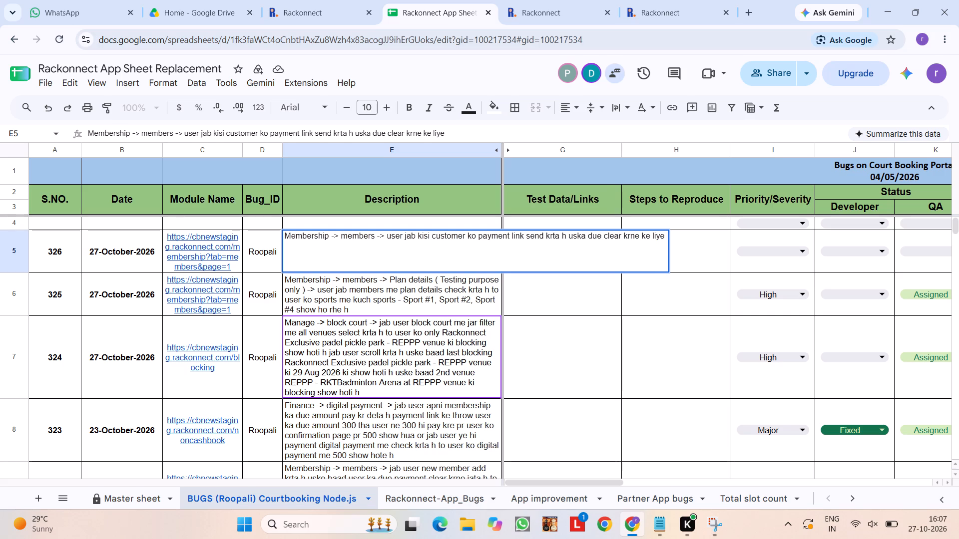
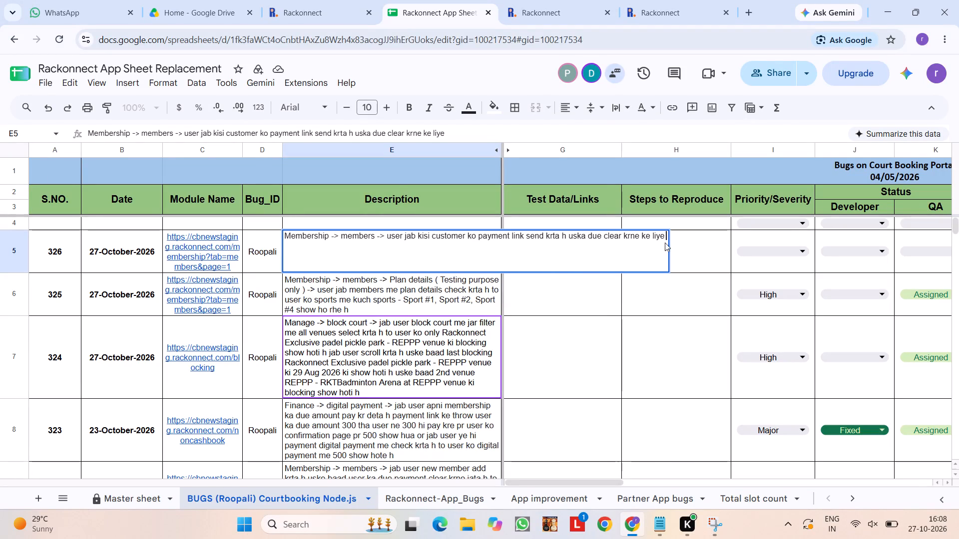
# Continue bug 326's description with "to user payment to successfully kr deta h".
pyautogui.write('to user payment')
pyautogui.press('space')
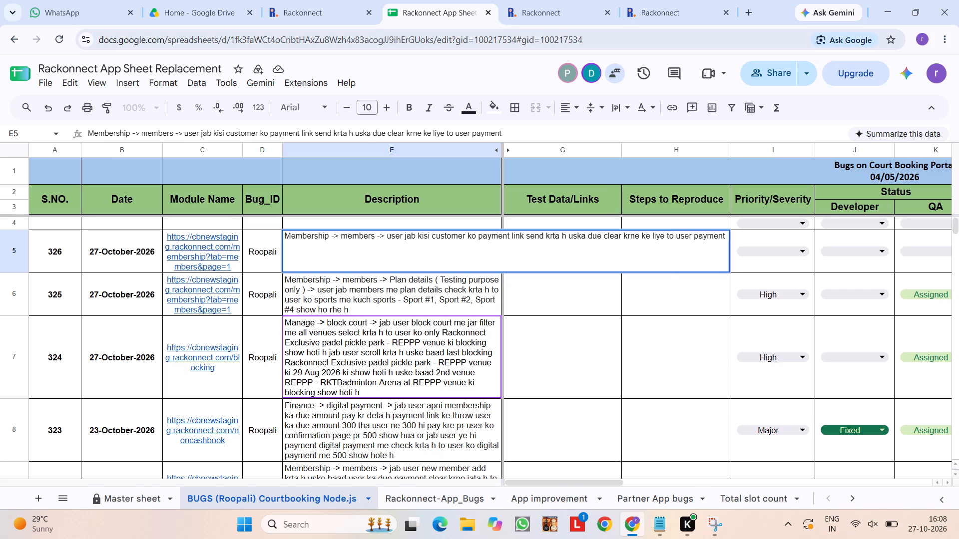
pyautogui.write('to')
pyautogui.press('space')
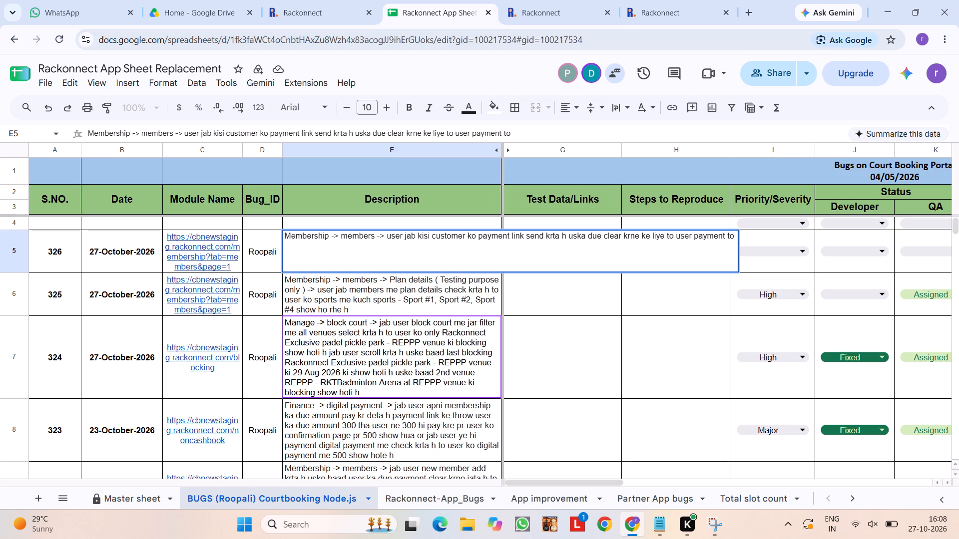
pyautogui.write('successfully kr')
pyautogui.press('space')
pyautogui.write('deta h')
pyautogui.press('space')
# Extend bug 326's description with the PayU side of the payment: "payu ki tarf se bhi success".
pyautogui.write('pyu k')
pyautogui.press('BackSpace')
pyautogui.press('BackSpace')
pyautogui.press('BackSpace')
pyautogui.press('BackSpace')
pyautogui.write('ayu ku =')
pyautogui.press('BackSpace')
pyautogui.press('BackSpace')
pyautogui.press('BackSpace')
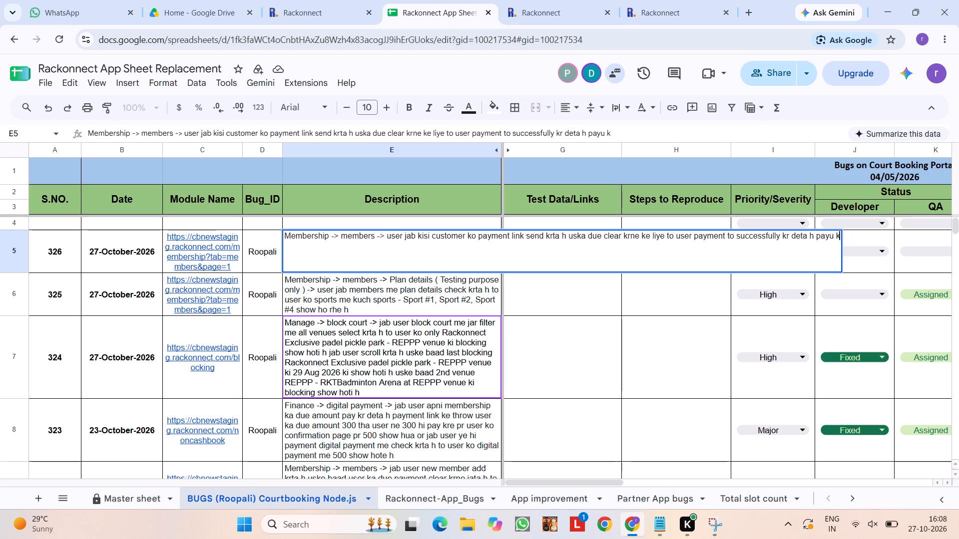
pyautogui.write('i')
pyautogui.press('space')
pyautogui.write('tarf')
pyautogui.press('space')
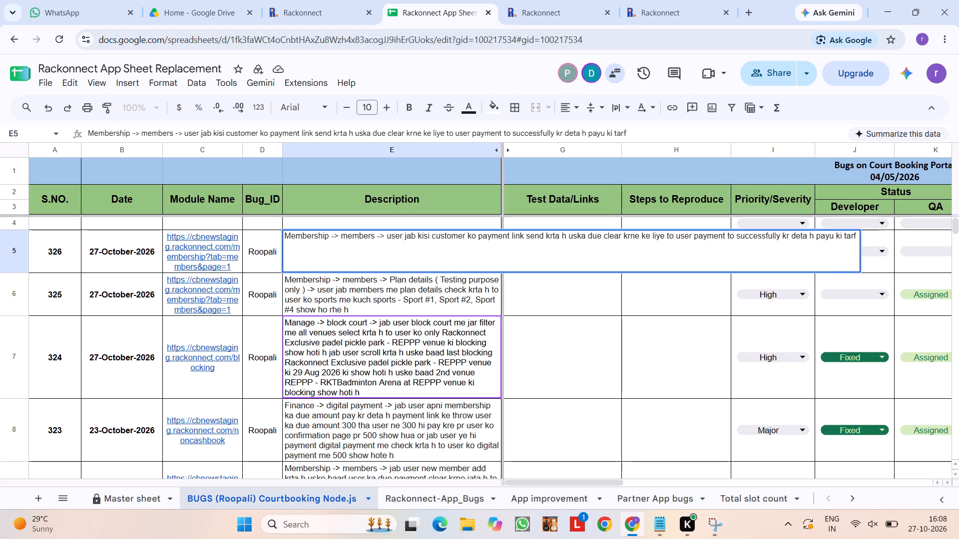
pyautogui.write('se bhi su')
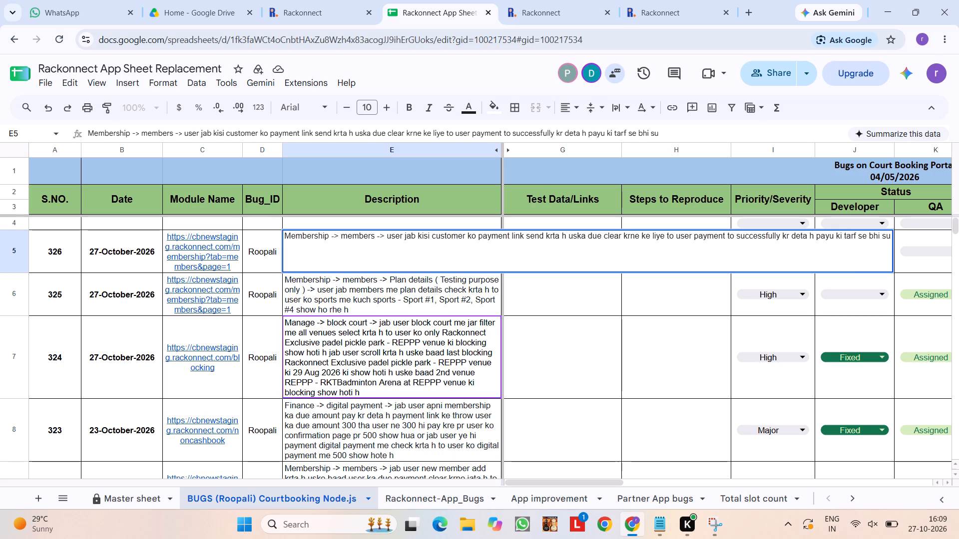
pyautogui.write('ccess')
pyautogui.press('space')
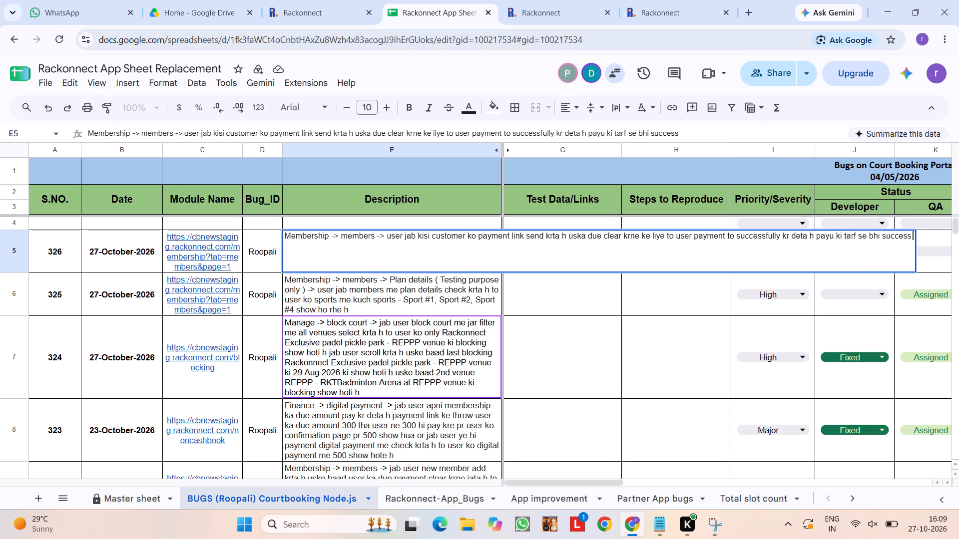
pyautogui.press('BackSpace')
pyautogui.press('f')
pyautogui.press('BackSpace')
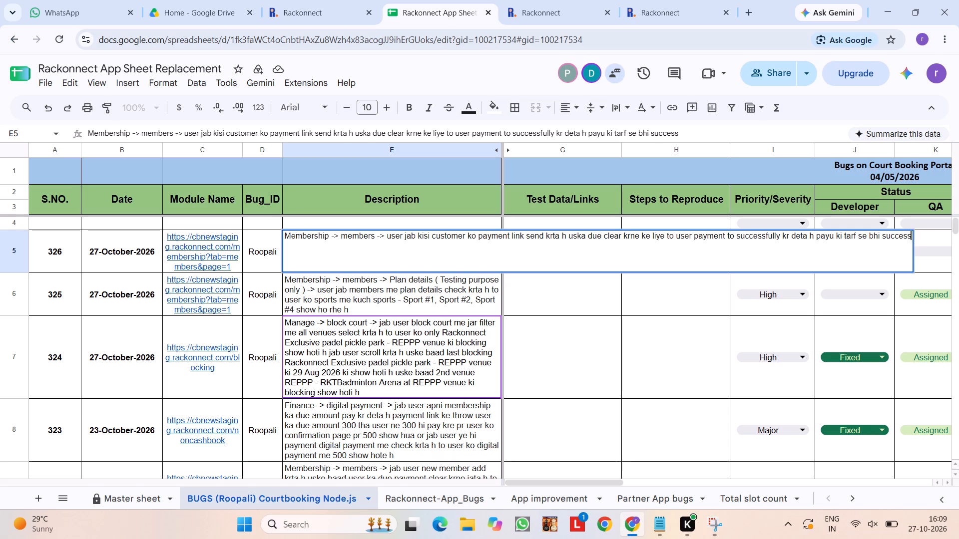
pyautogui.press('BackSpace')
pyautogui.press('BackSpace')
pyautogui.press('BackSpace')
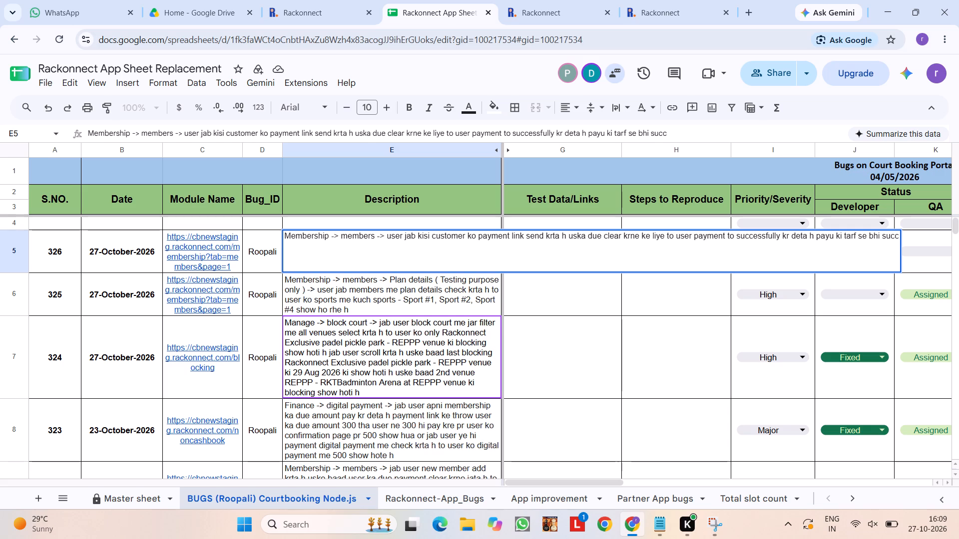
pyautogui.write('ess')
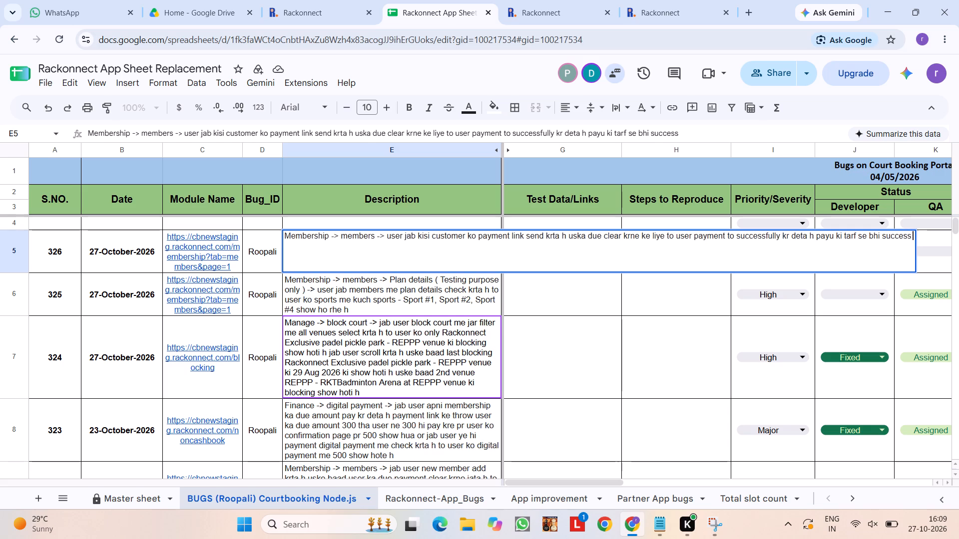
# Add "dikha deta h lekin" to the end of bug 326's description.
pyautogui.press('space')
pyautogui.write('dikha dek')
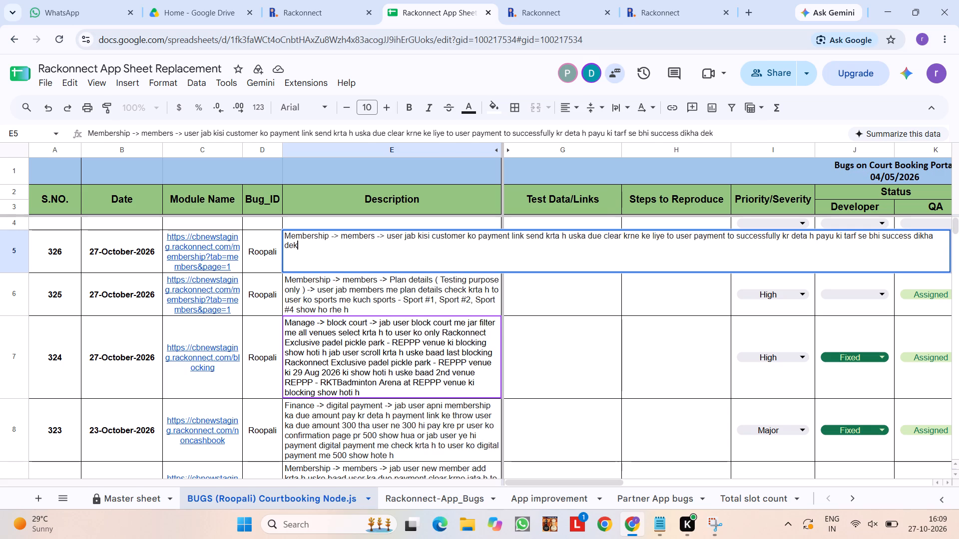
pyautogui.press('BackSpace')
pyautogui.write('ta h')
pyautogui.press('space')
pyautogui.press('k')
pyautogui.press('BackSpace')
pyautogui.write('leki')
pyautogui.press('space')
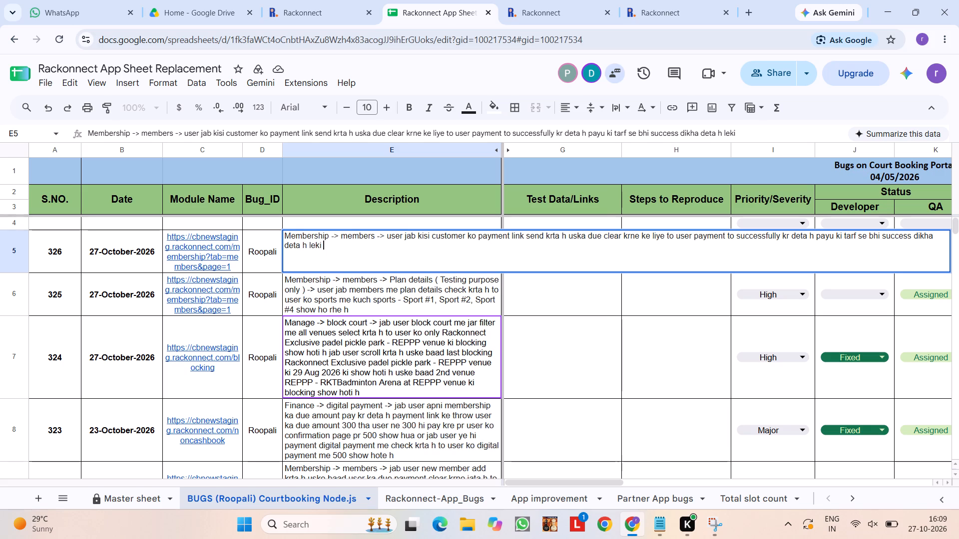
pyautogui.press('BackSpace')
pyautogui.write('n')
pyautogui.press('space')
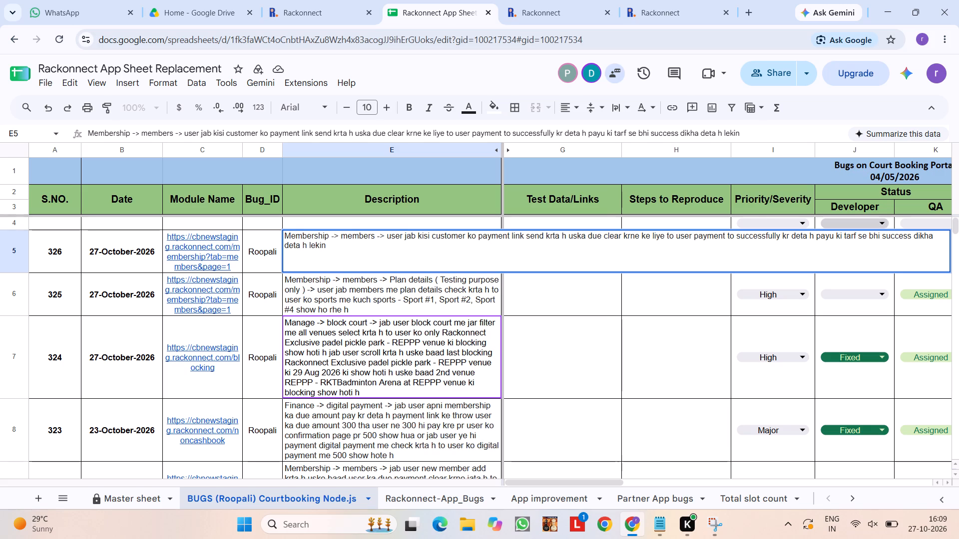
# Check the spelling of "success" from bug 326's description against search suggestions in a new browser tab, and close that tab.
pyautogui.moveTo(882, 239); pyautogui.dragTo(915, 239)
pyautogui.moveTo(915, 239); pyautogui.dragTo(911, 237)
pyautogui.hotkey('ctrl', 'c')
pyautogui.click(753, 14)
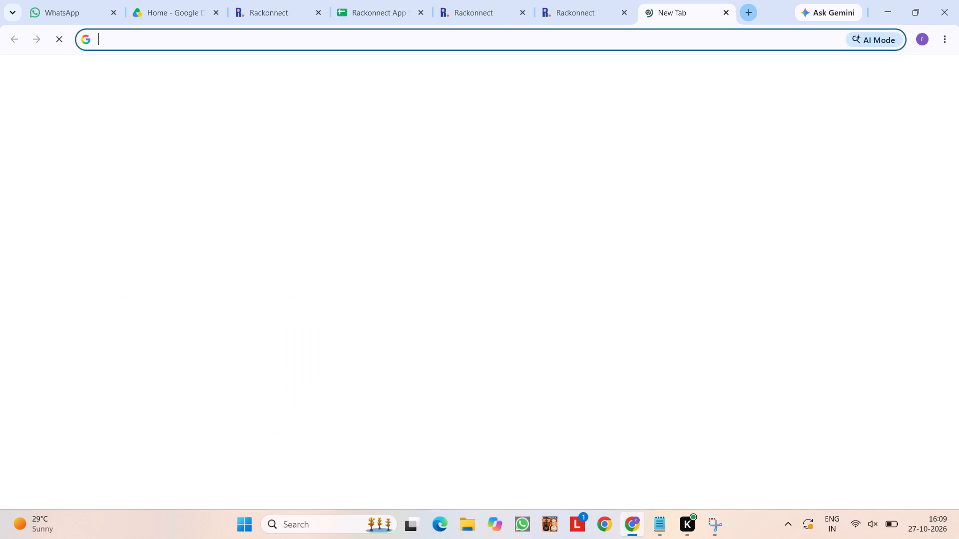
pyautogui.click(722, 40)
pyautogui.hotkey('ctrl', 'v')
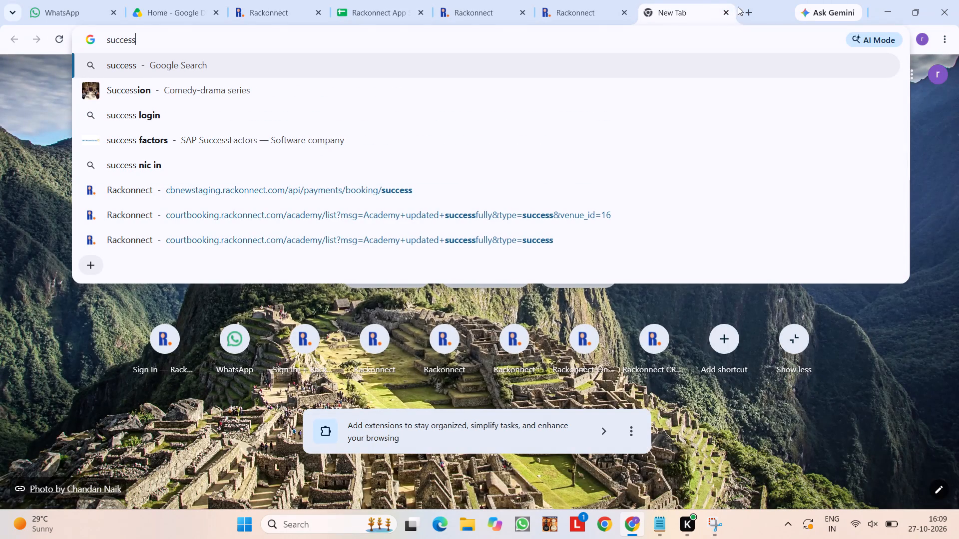
pyautogui.click(727, 11)
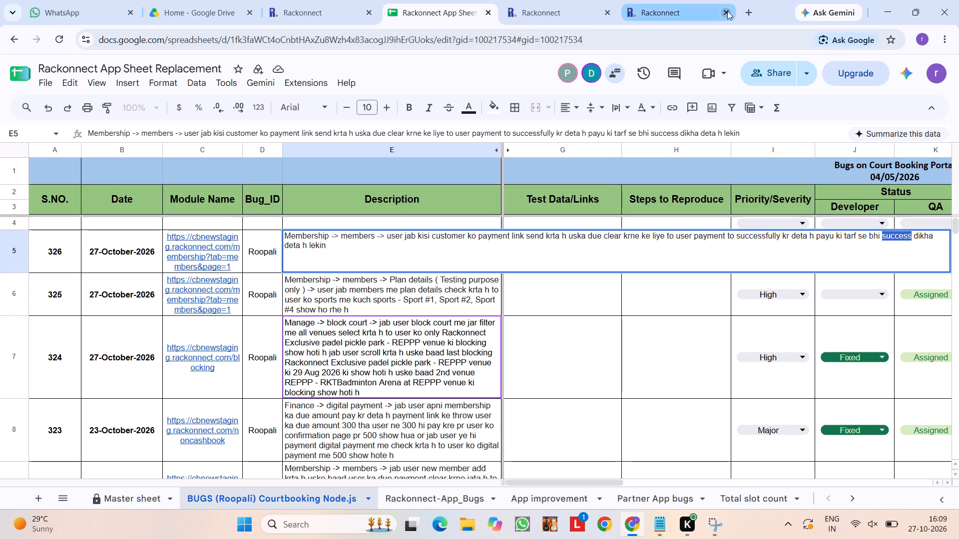
# Finish bug 326's description with "user baad user ko still confirmtion ka page show hota h".
pyautogui.click(718, 247)
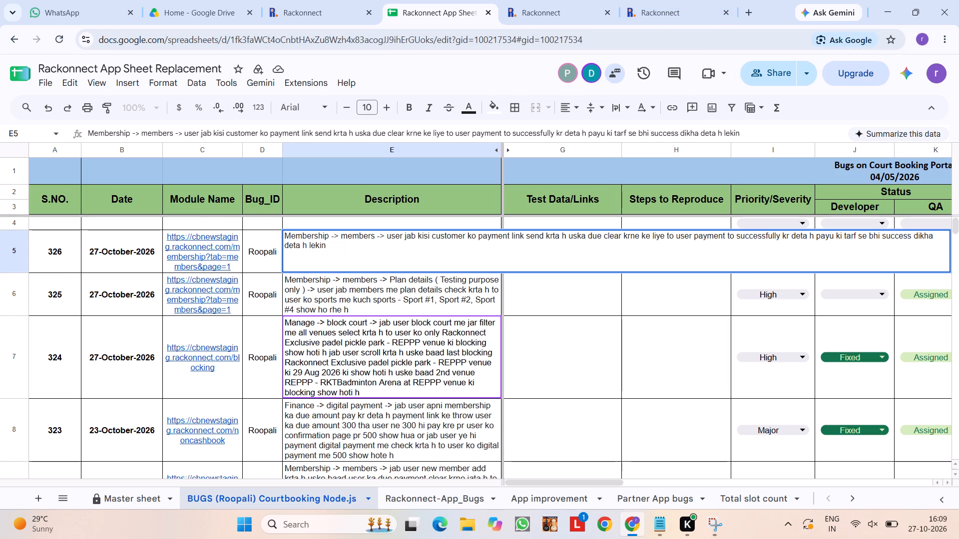
pyautogui.write('user')
pyautogui.press('space')
pyautogui.press('BackSpace')
pyautogui.press('BackSpace')
pyautogui.press('BackSpace')
pyautogui.press('BackSpace')
pyautogui.press('BackSpace')
pyautogui.write('user baad user ko still confirm')
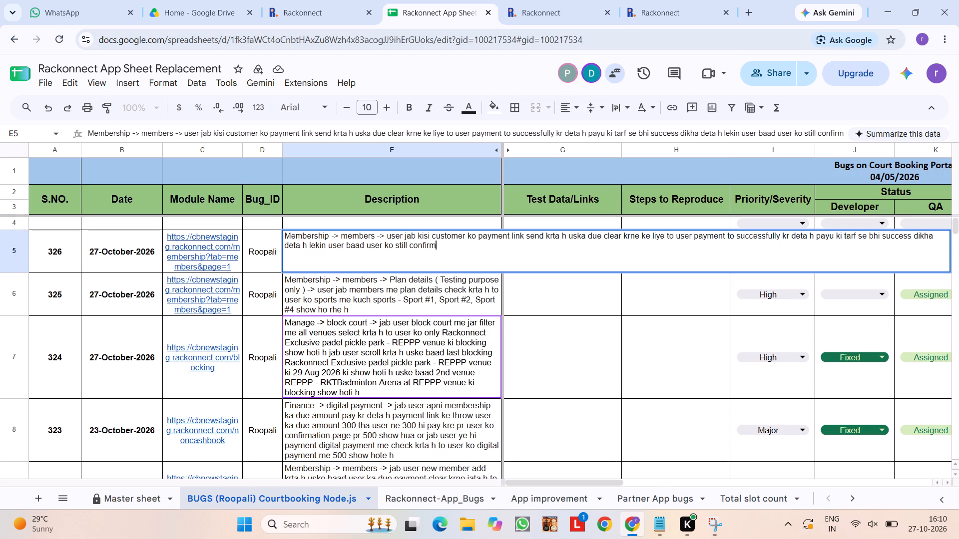
pyautogui.write('tion ka page show hota h')
pyautogui.press('space')
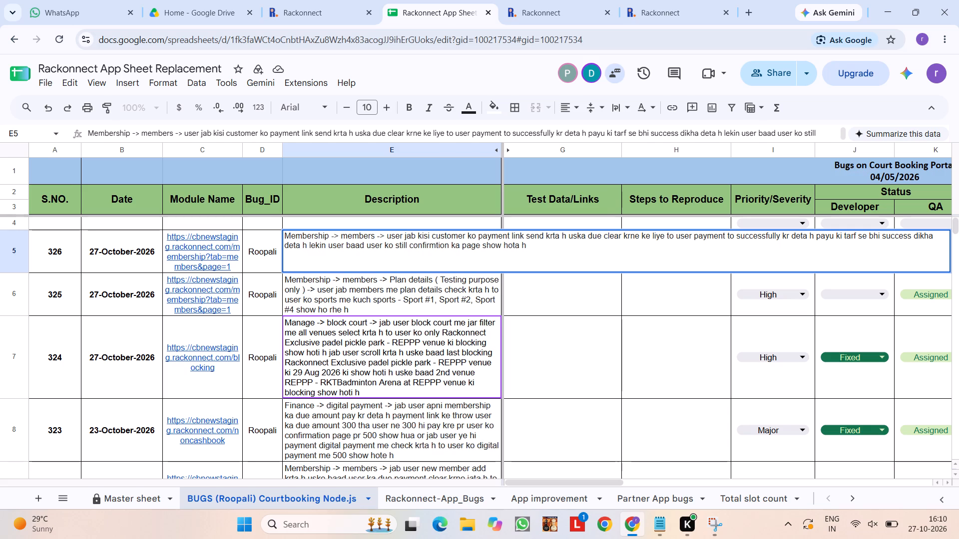
pyautogui.press('Return')
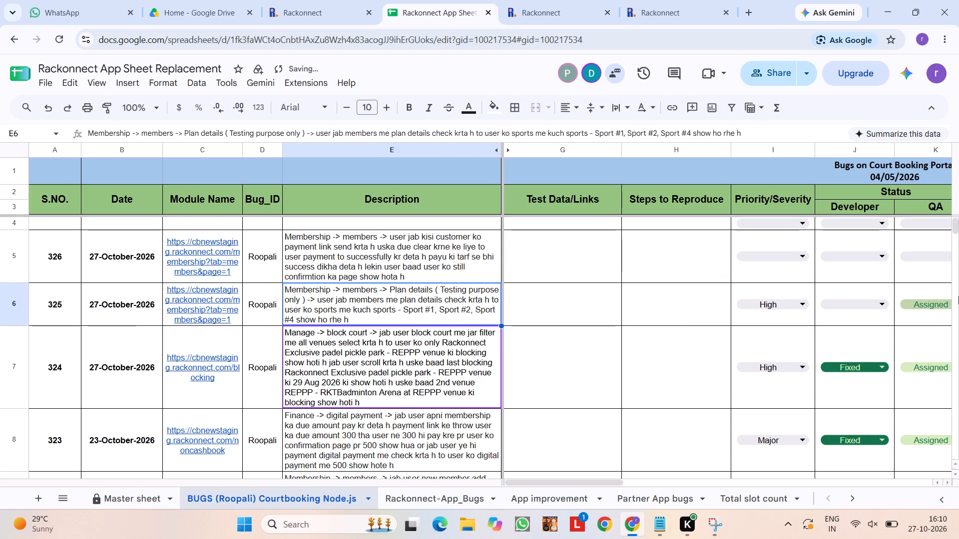
# Set bug 326's Priority/Severity to High and its QA status to Assigned.
pyautogui.click(794, 257)
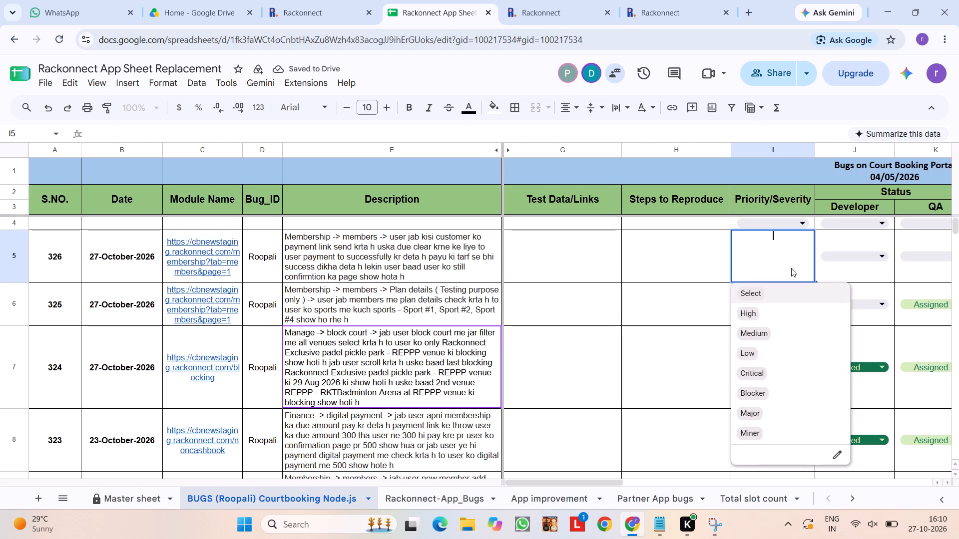
pyautogui.click(773, 306)
pyautogui.click(909, 255)
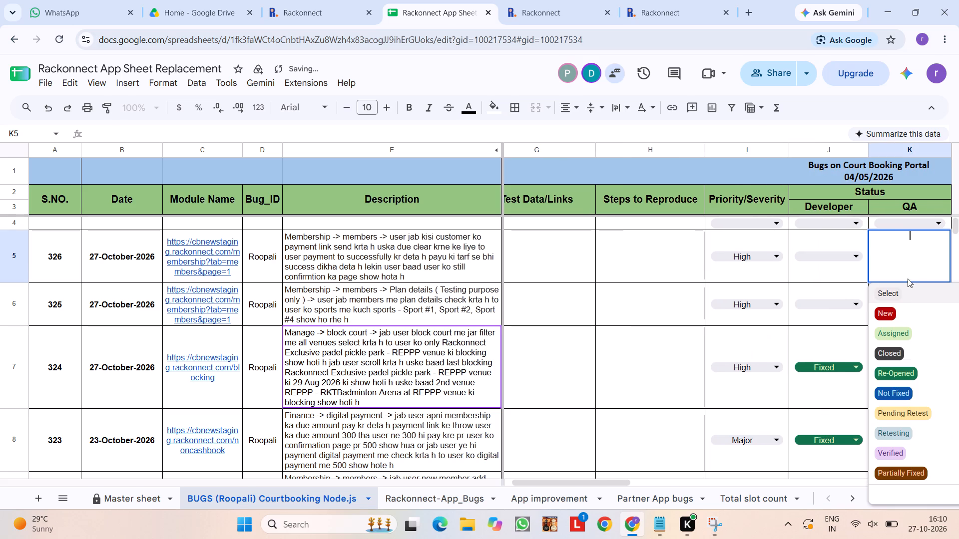
pyautogui.click(902, 310)
pyautogui.click(918, 258)
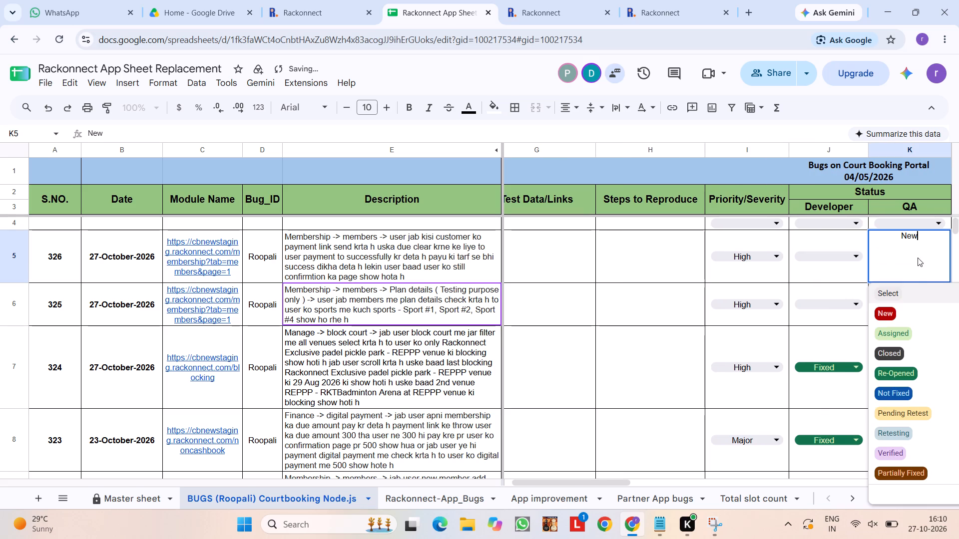
pyautogui.click(899, 332)
# Mark bug 326 as Dev in the Dev/Live column.
pyautogui.scroll(1, 621, 305)
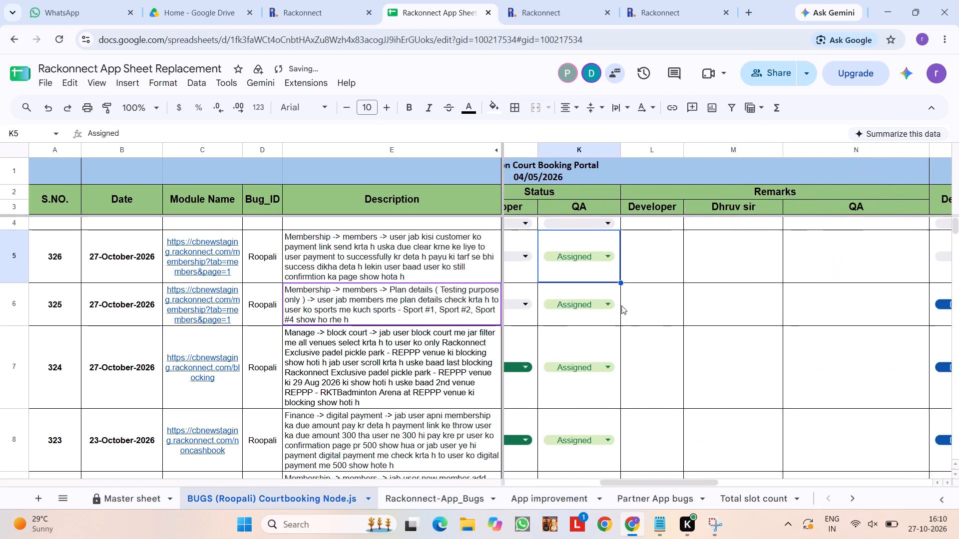
pyautogui.scroll(1, 621, 305)
pyautogui.click(889, 258)
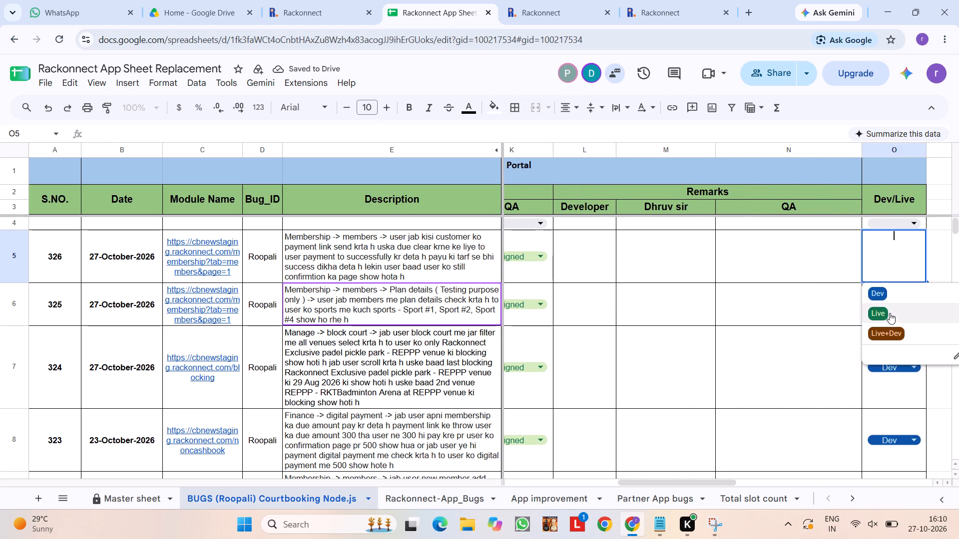
pyautogui.click(888, 295)
# Number the empty row directly above bug 326 as 327 and give it bug 326's date, 27-October-2026.
pyautogui.hscroll(8, 888, 295)
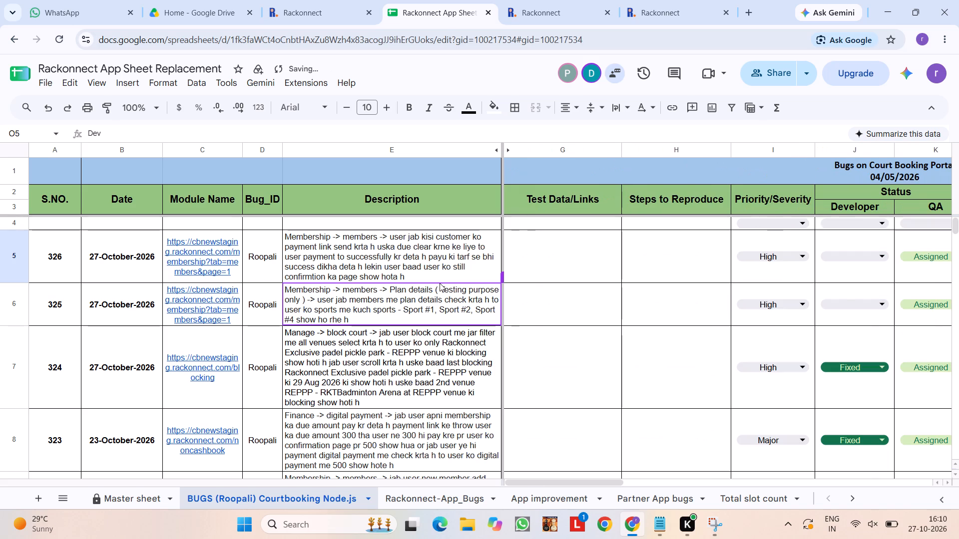
pyautogui.click(60, 224)
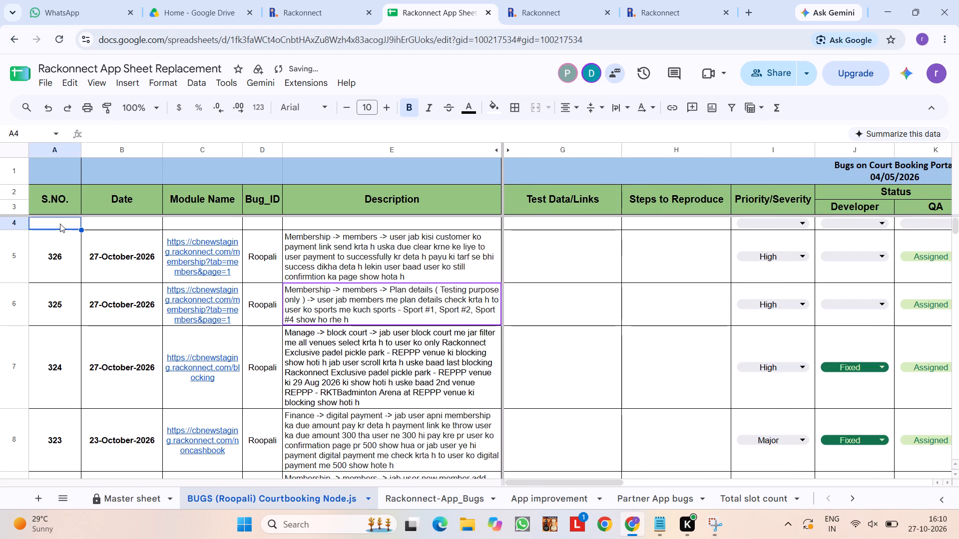
pyautogui.write('327')
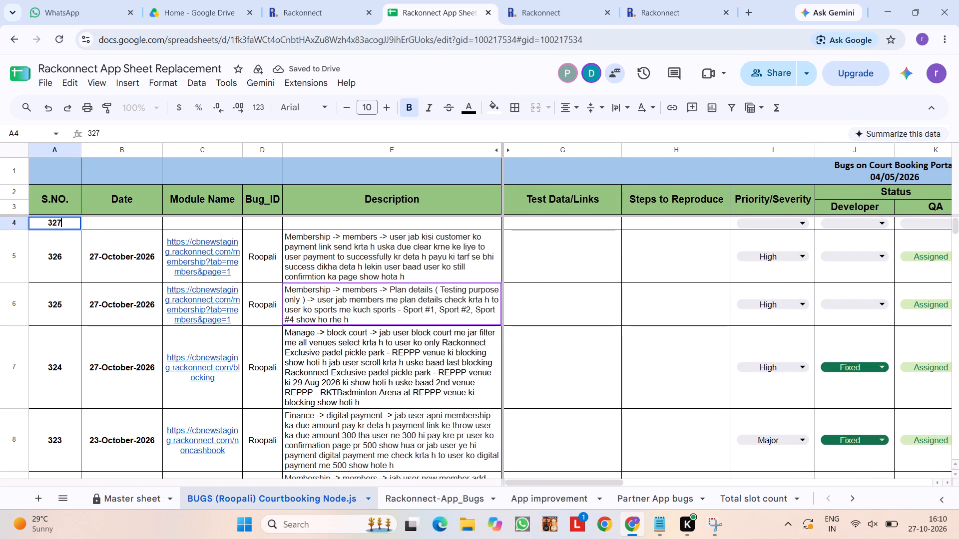
pyautogui.click(122, 250)
pyautogui.hotkey('ctrl', 'c')
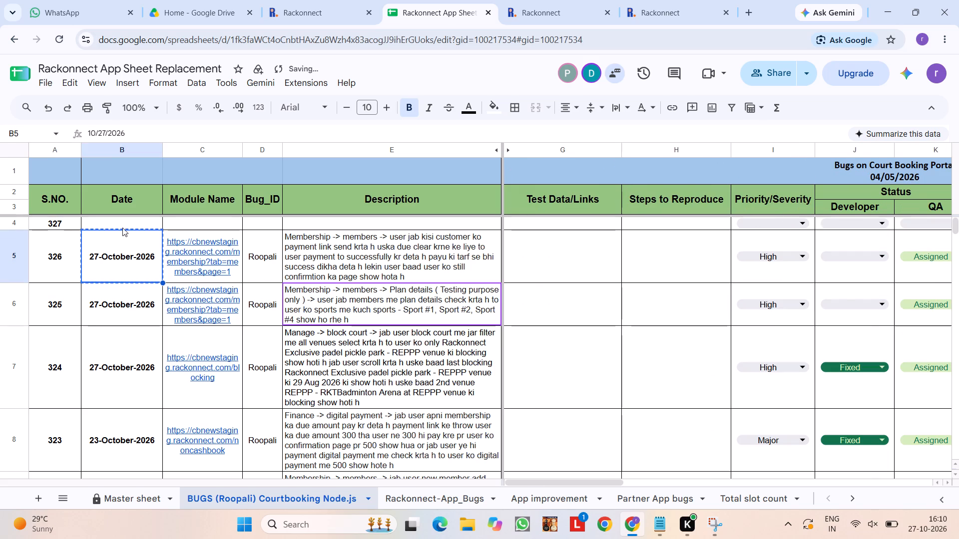
pyautogui.click(123, 227)
pyautogui.hotkey('ctrl', 'v')
pyautogui.click(219, 226)
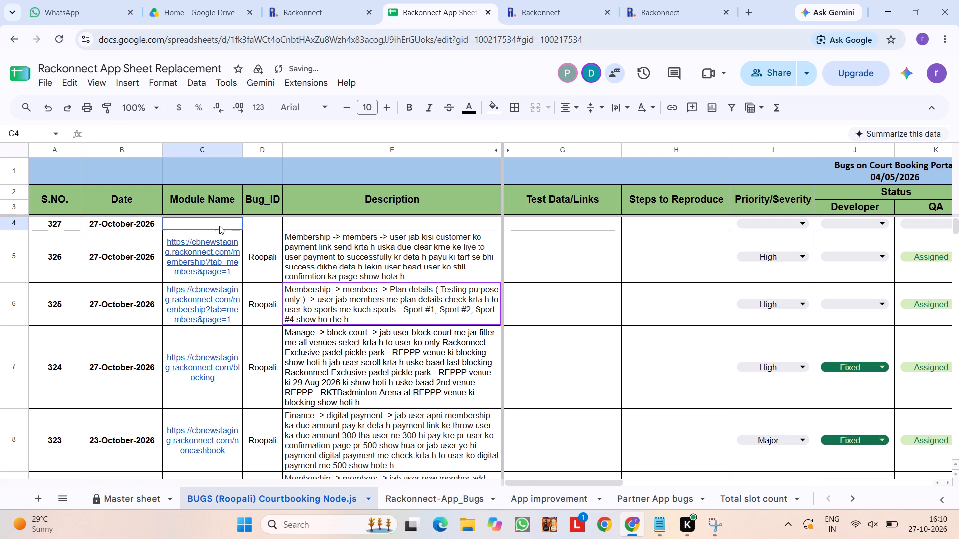
pyautogui.click(641, 0)
pyautogui.tripleClick(568, 38)
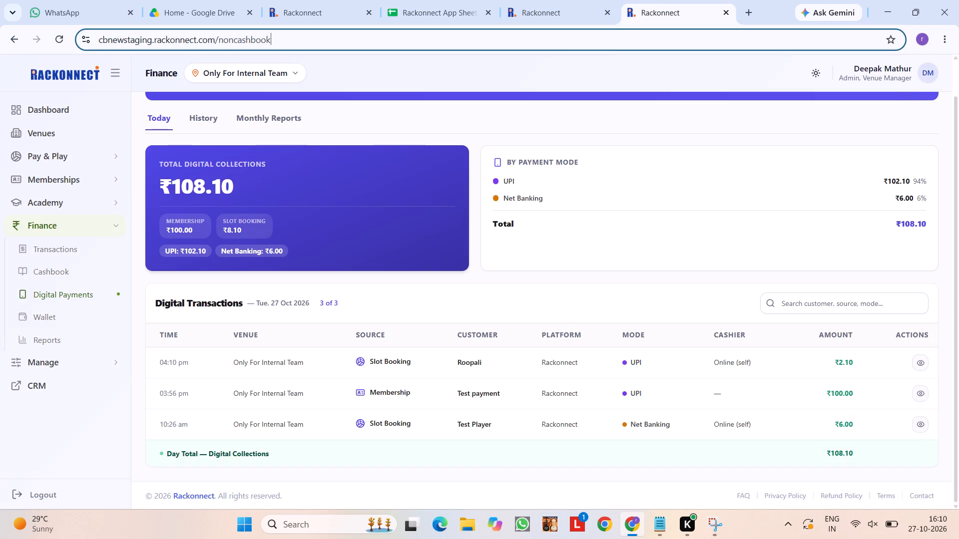
pyautogui.tripleClick(568, 38)
pyautogui.click(568, 38)
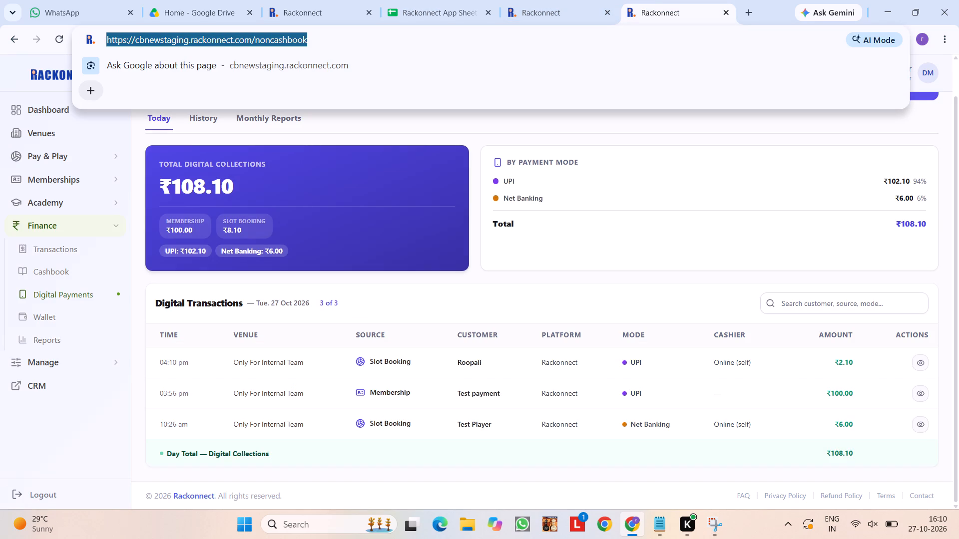
pyautogui.hotkey('ctrl', 'c')
pyautogui.hotkey('ctrl', 'c')
pyautogui.click(524, 0)
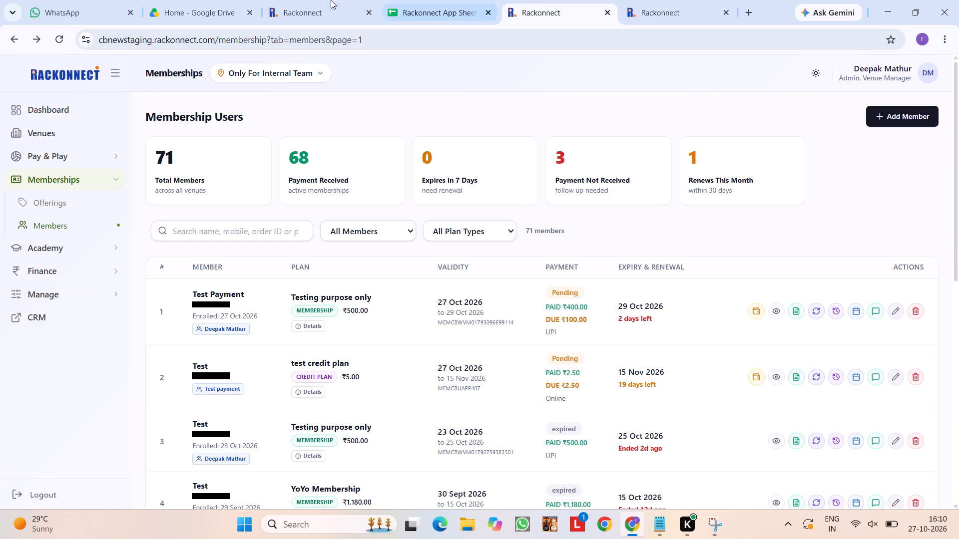
pyautogui.click(433, 0)
pyautogui.hotkey('ctrl', 'v')
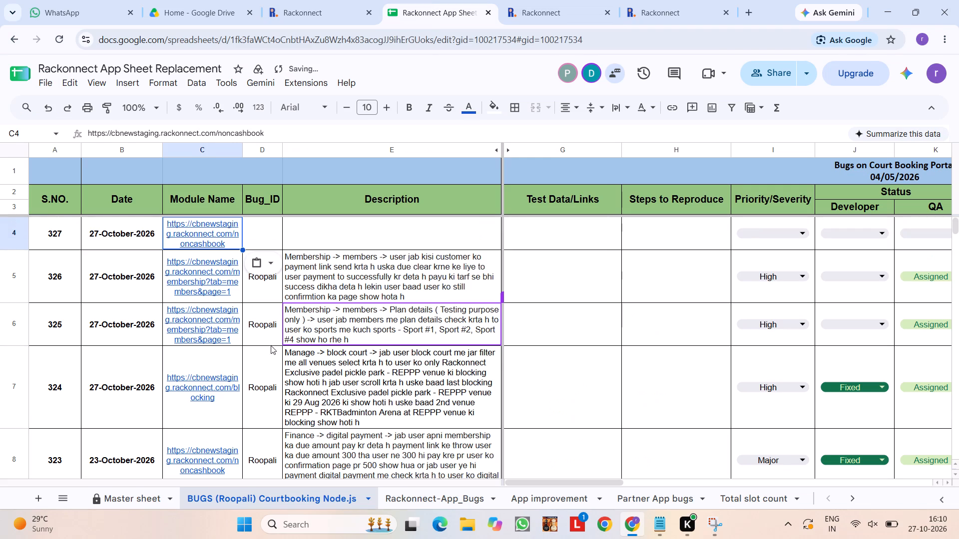
# Copy bug 326's Bug_ID entry, Roopali, into bug 327's row.
pyautogui.click(272, 296)
pyautogui.hotkey('ctrl', 'c')
pyautogui.click(261, 223)
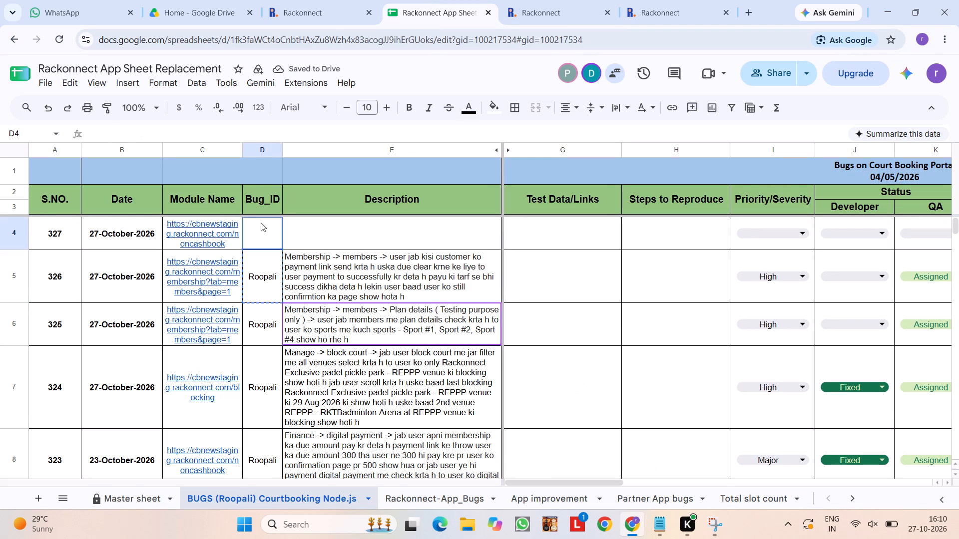
pyautogui.hotkey('ctrl', 'v')
# Begin bug 327's description with the path "Finance -> Digital payment ->".
pyautogui.doubleClick(365, 225)
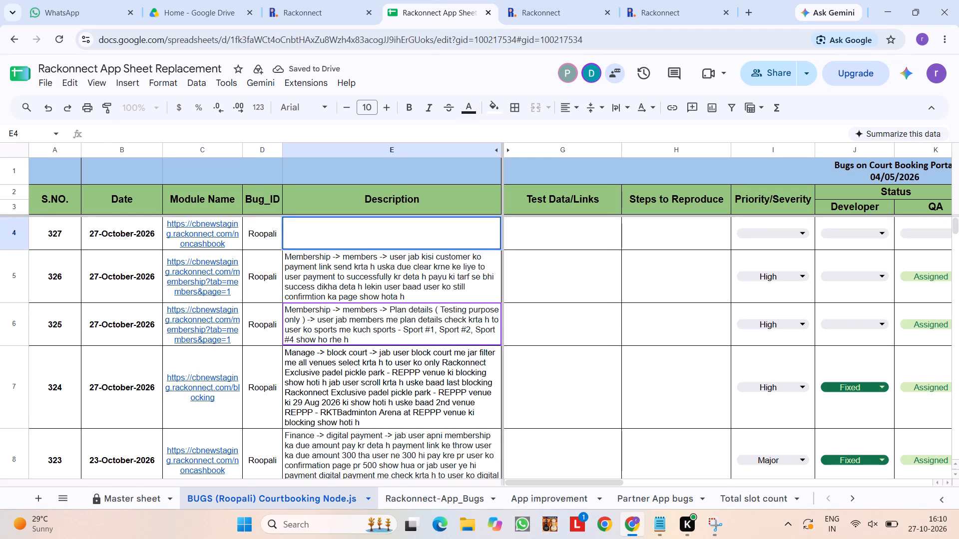
pyautogui.write('Fi')
pyautogui.write('nance ->')
pyautogui.press('space')
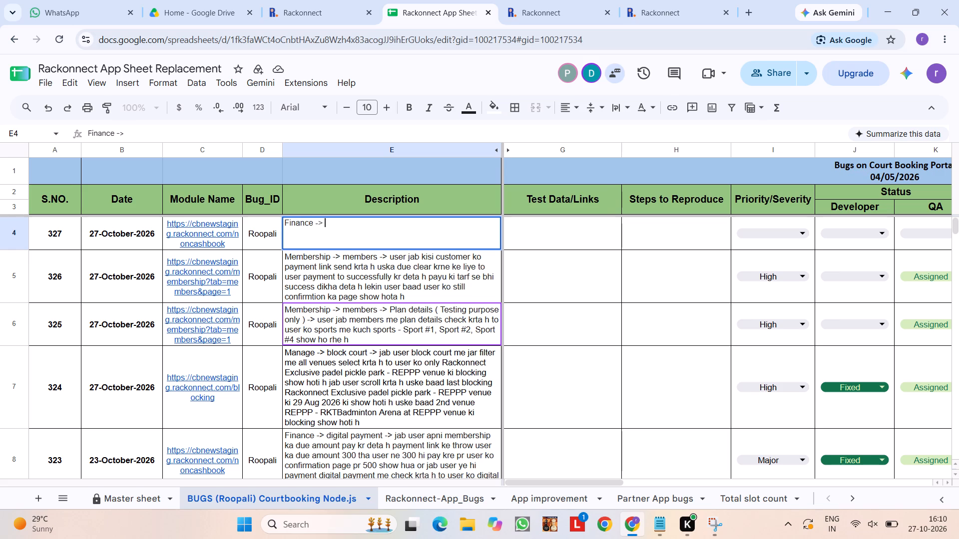
pyautogui.write('tr')
pyautogui.press('BackSpace')
pyautogui.press('BackSpace')
pyautogui.write('Digital payment')
pyautogui.press('space')
pyautogui.press('BackSpace')
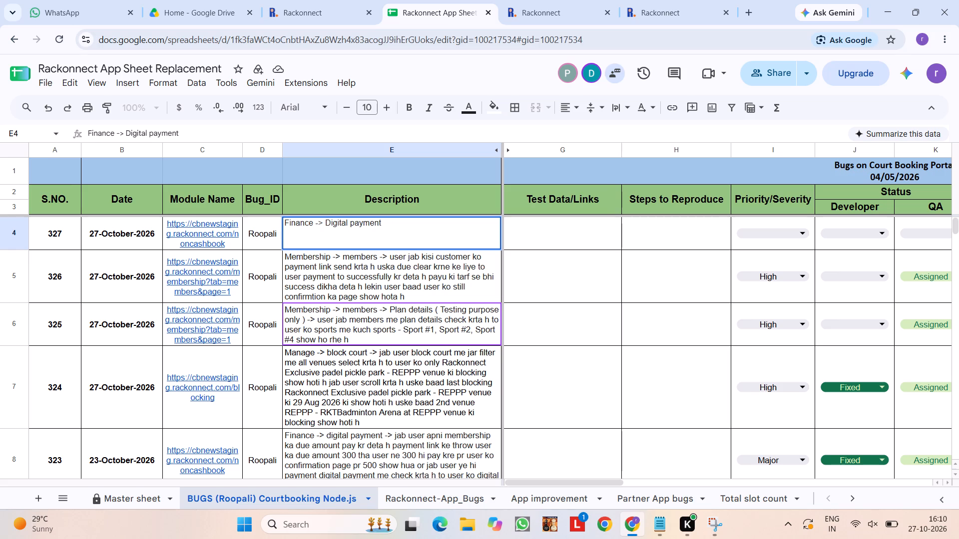
pyautogui.press('space')
pyautogui.write('->')
pyautogui.press('space')
# Continue bug 327's description after the path with the words "user jab".
pyautogui.write('user')
pyautogui.press('space')
pyautogui.press('BackSpace')
pyautogui.press('BackSpace')
pyautogui.press('BackSpace')
pyautogui.press('BackSpace')
pyautogui.press('BackSpace')
pyautogui.write('user jab')
pyautogui.press('space')
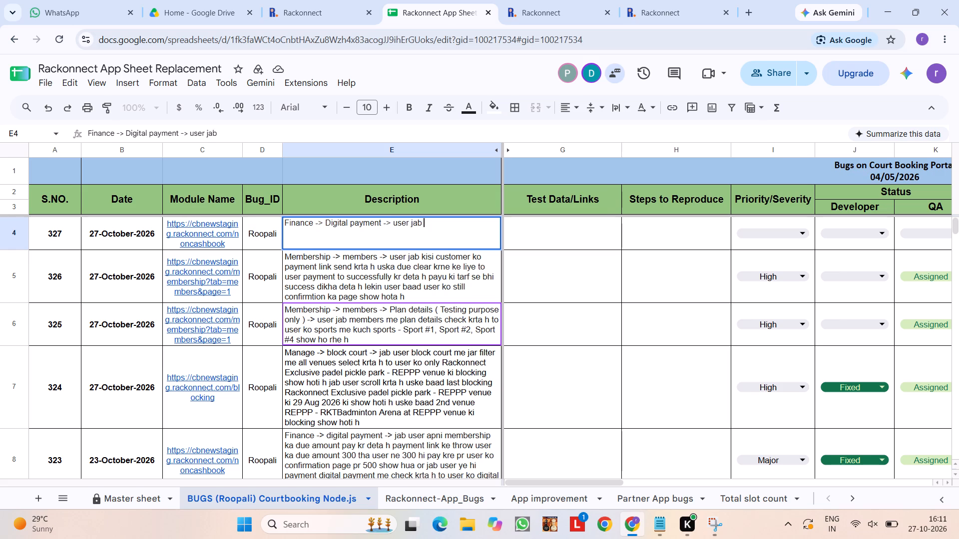
pyautogui.write('ye')
pyautogui.press('BackSpace')
pyautogui.press('BackSpace')
pyautogui.write('due')
pyautogui.press('space')
pyautogui.press('BackSpace')
pyautogui.press('BackSpace')
pyautogui.press('BackSpace')
pyautogui.press('BackSpace')
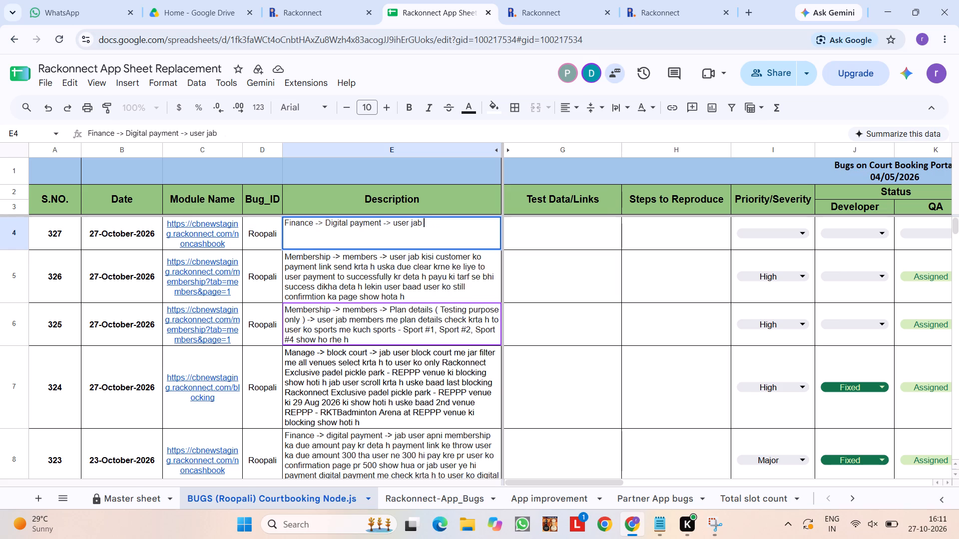
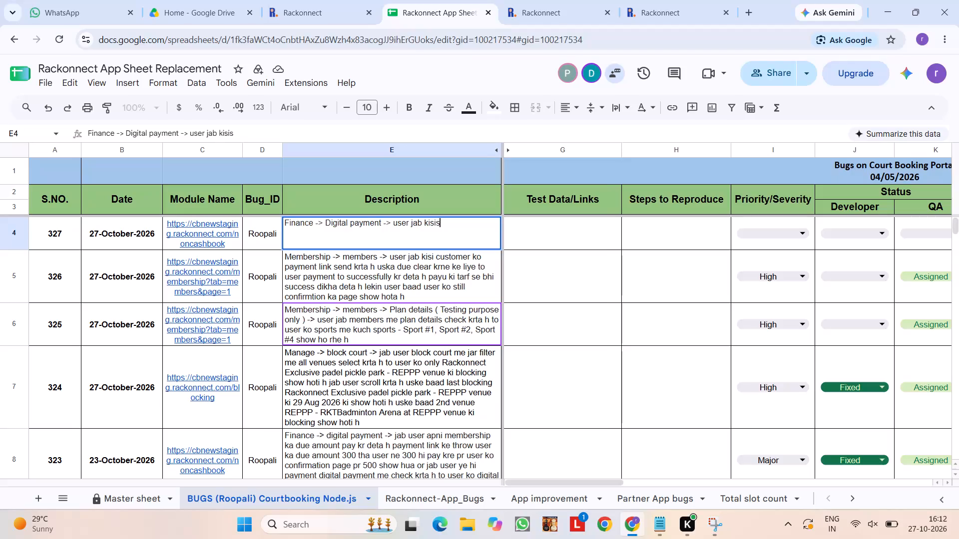
# Continue bug 327's description after "user jab" with the words "kisi customer ko payment link send krta h".
pyautogui.press('BackSpace')
pyautogui.press('space')
pyautogui.write('customer ka =')
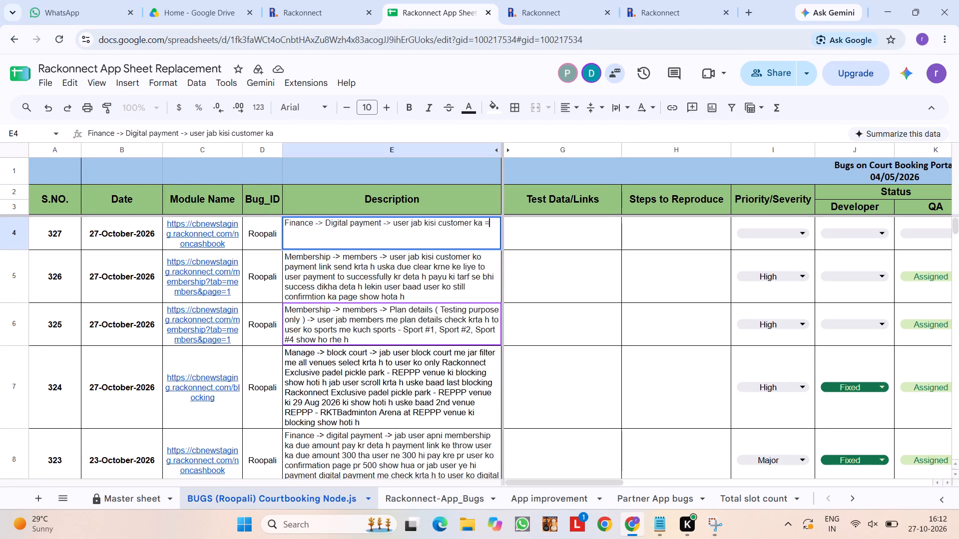
pyautogui.press('BackSpace')
pyautogui.press('BackSpace')
pyautogui.press('BackSpace')
pyautogui.write('o d')
pyautogui.press('BackSpace')
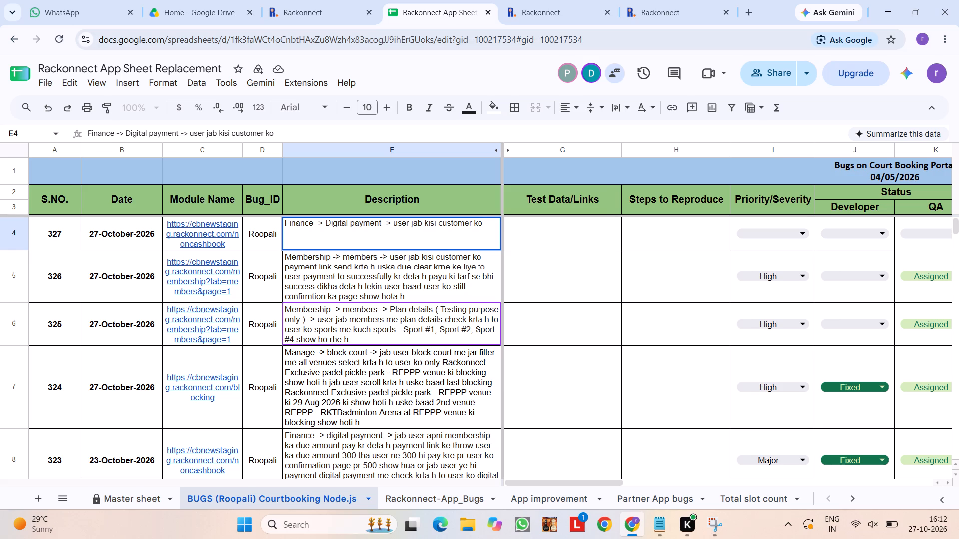
pyautogui.write('payment')
pyautogui.press('space')
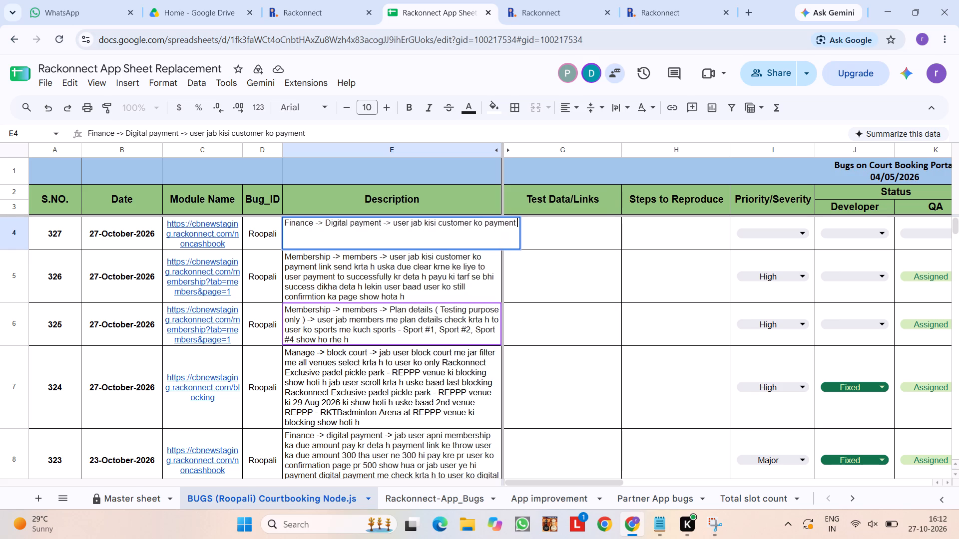
pyautogui.write('link send krta h')
pyautogui.press('space')
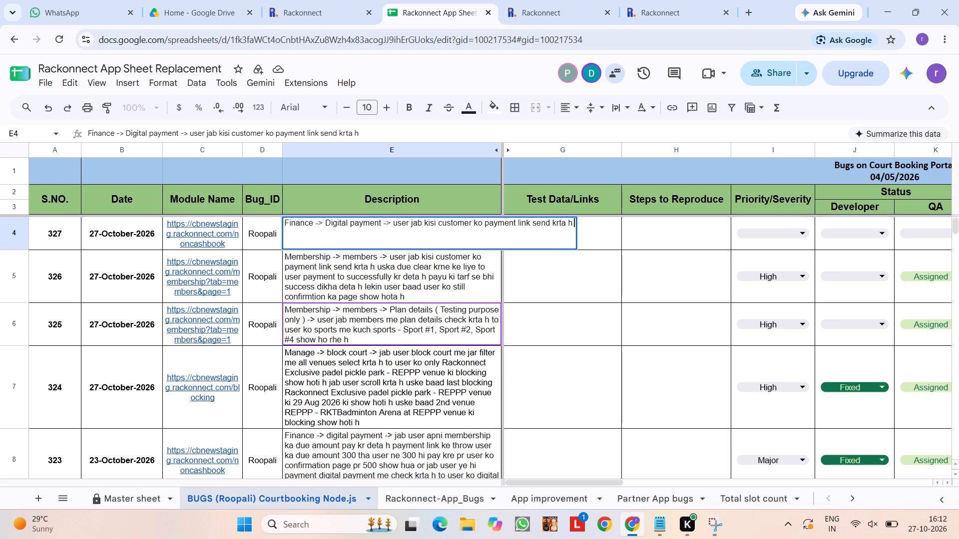
# Continue bug 327's description with the words "uska due clear krne ke liye".
pyautogui.write('uska')
pyautogui.press('space')
pyautogui.write('due')
pyautogui.press('space')
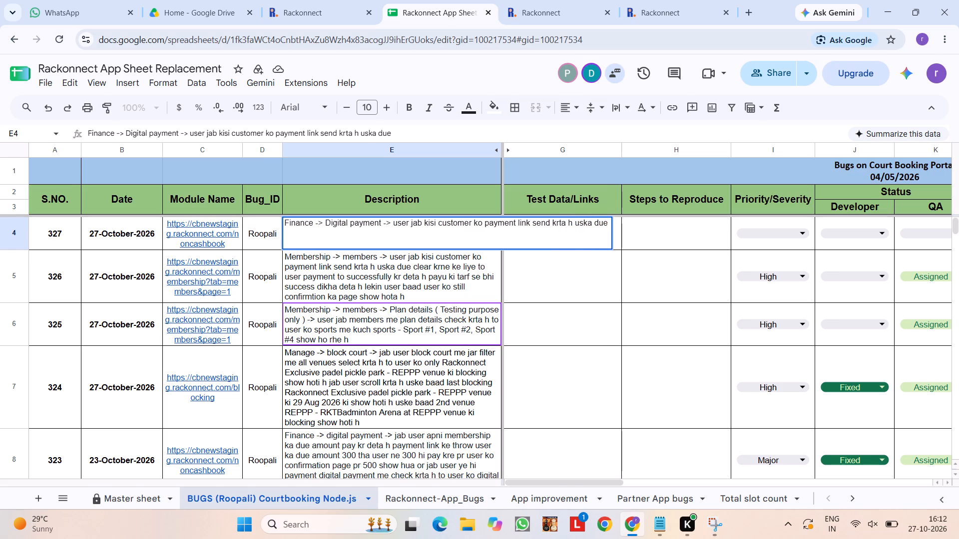
pyautogui.write('clea')
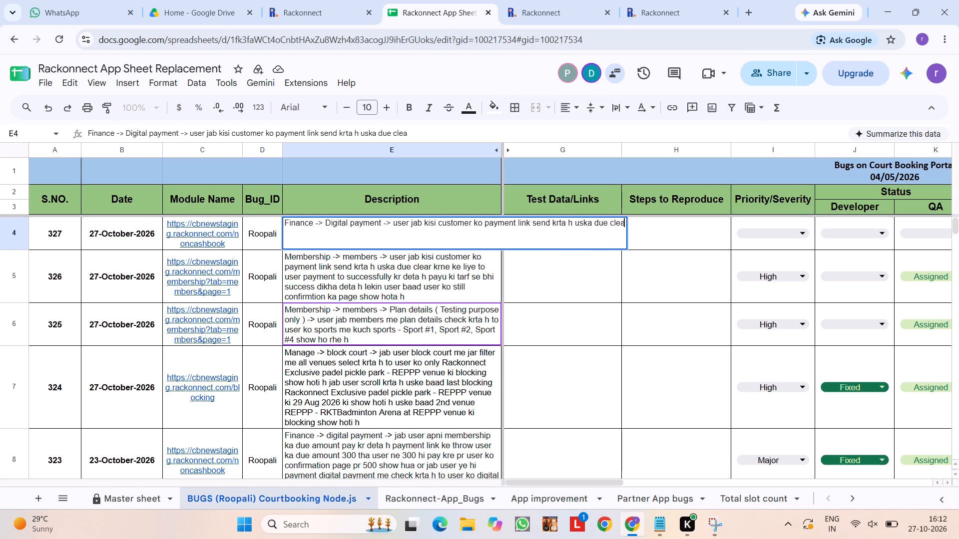
pyautogui.write('r')
pyautogui.press('space')
pyautogui.write('krne ke liye')
pyautogui.press('space')
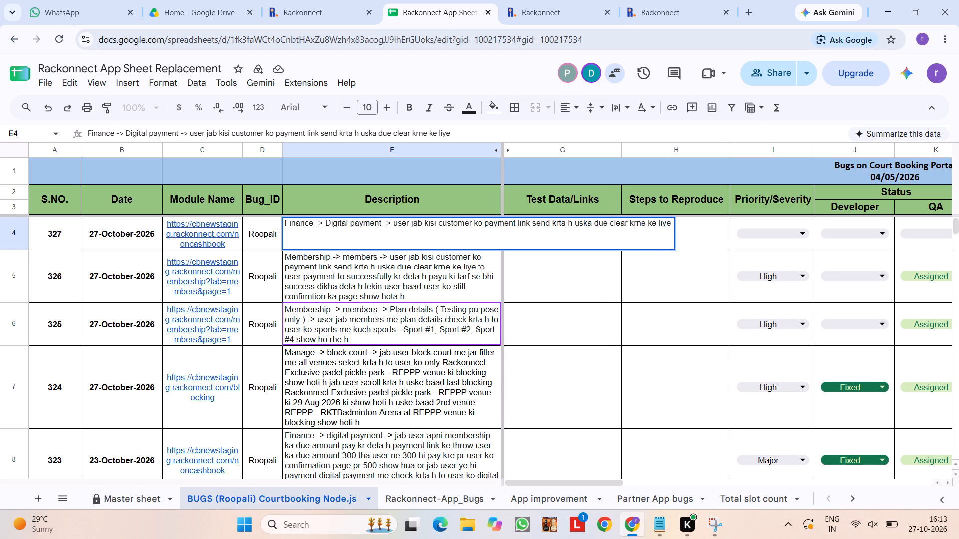
# Continue bug 327's description with "to user us payment link pr payment to kr deta h successfully".
pyautogui.write('to user')
pyautogui.press('space')
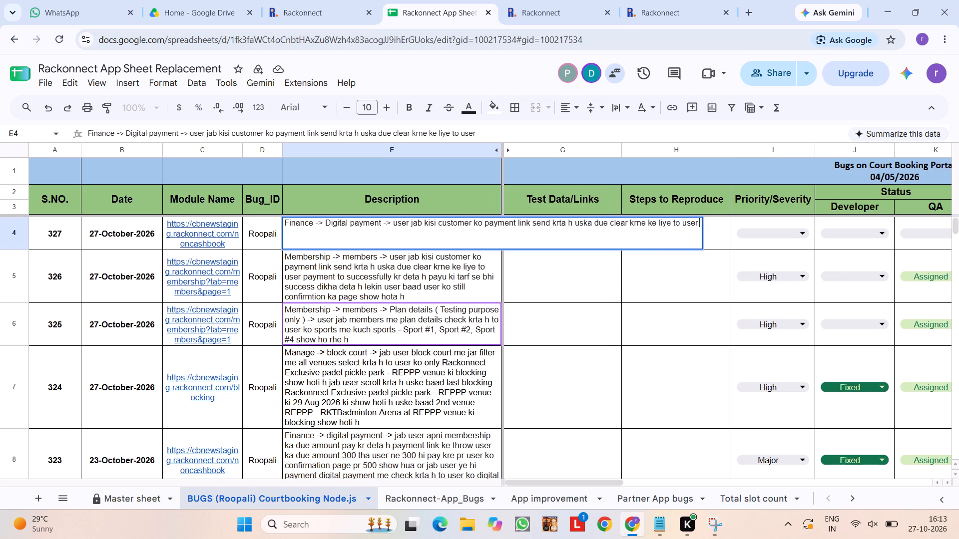
pyautogui.write('us pay')
pyautogui.write('ment link pr')
pyautogui.press('space')
pyautogui.write('pa')
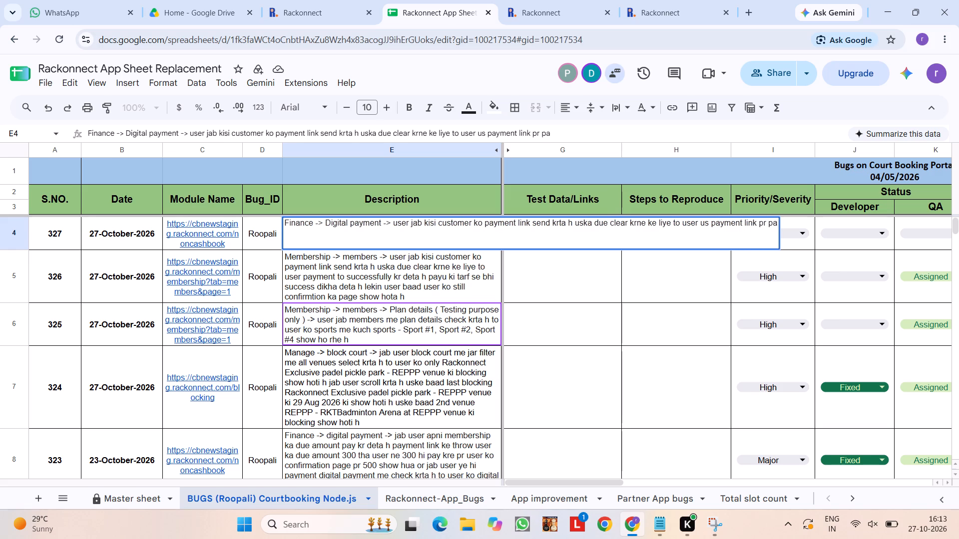
pyautogui.press('i')
pyautogui.press('BackSpace')
pyautogui.write('yment to kr s')
pyautogui.press('BackSpace')
pyautogui.write('detaa h')
pyautogui.press('space')
pyautogui.press('BackSpace')
pyautogui.press('BackSpace')
pyautogui.press('BackSpace')
pyautogui.press('BackSpace')
pyautogui.press('space')
pyautogui.write('h successfull')
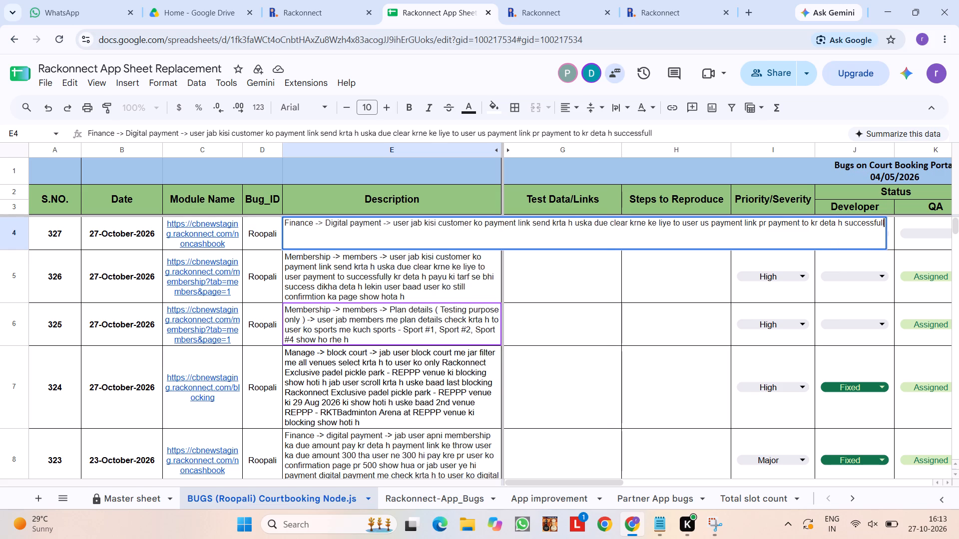
pyautogui.press('u')
pyautogui.press('BackSpace')
pyautogui.write('y')
pyautogui.press('space')
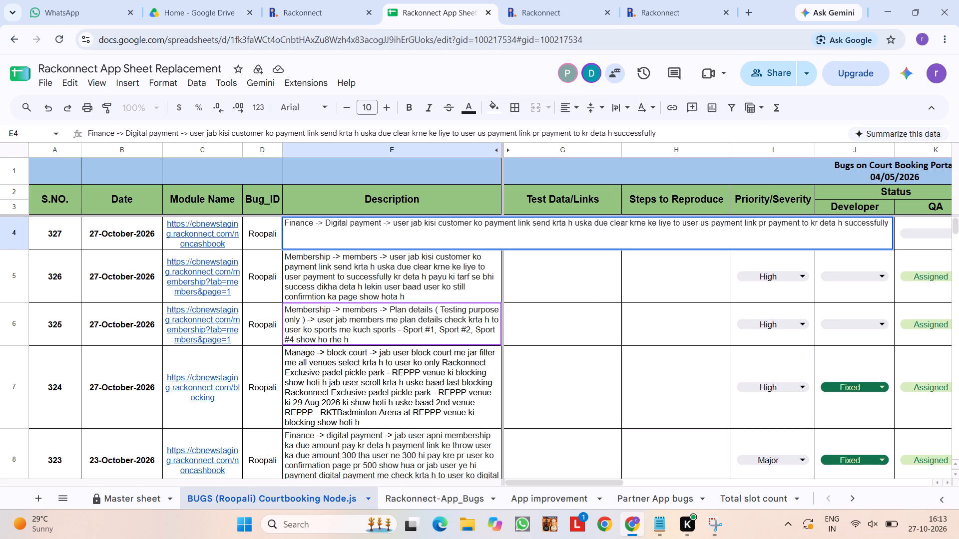
# Continue bug 327's description with "pr jab user yehi payment digital payment me check krta h to user ko".
pyautogui.write('ppr')
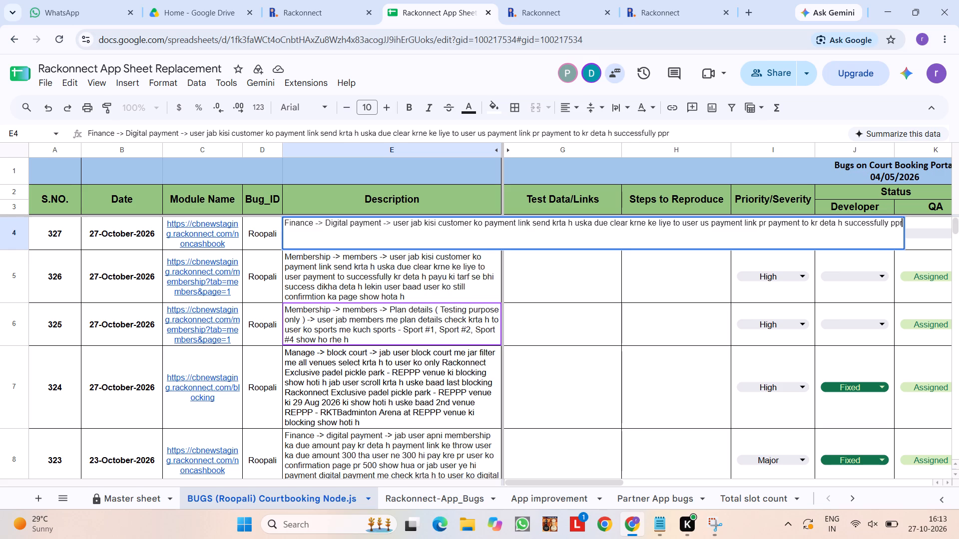
pyautogui.press('space')
pyautogui.press('BackSpace')
pyautogui.press('BackSpace')
pyautogui.press('BackSpace')
pyautogui.write('r jab user')
pyautogui.press('space')
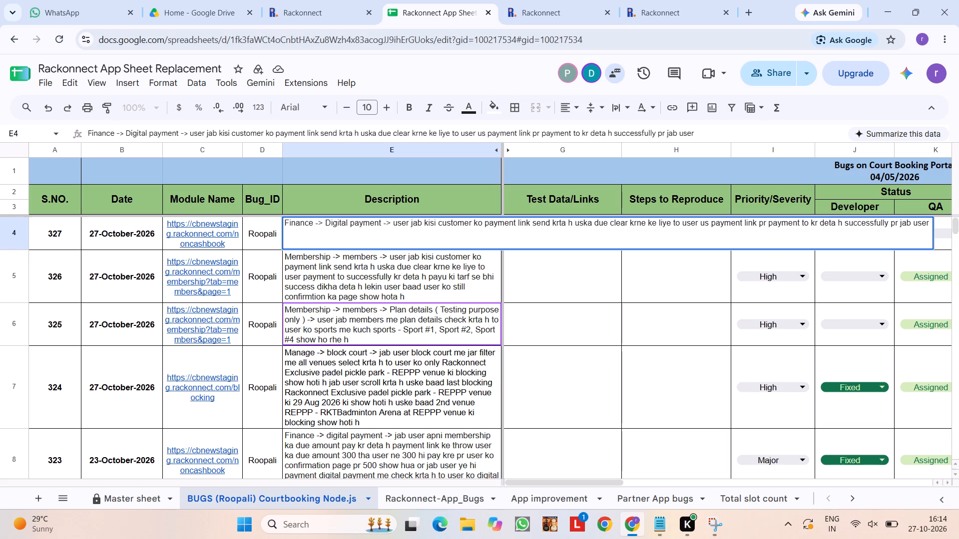
pyautogui.write('yehi pau')
pyautogui.press('BackSpace')
pyautogui.write('yment')
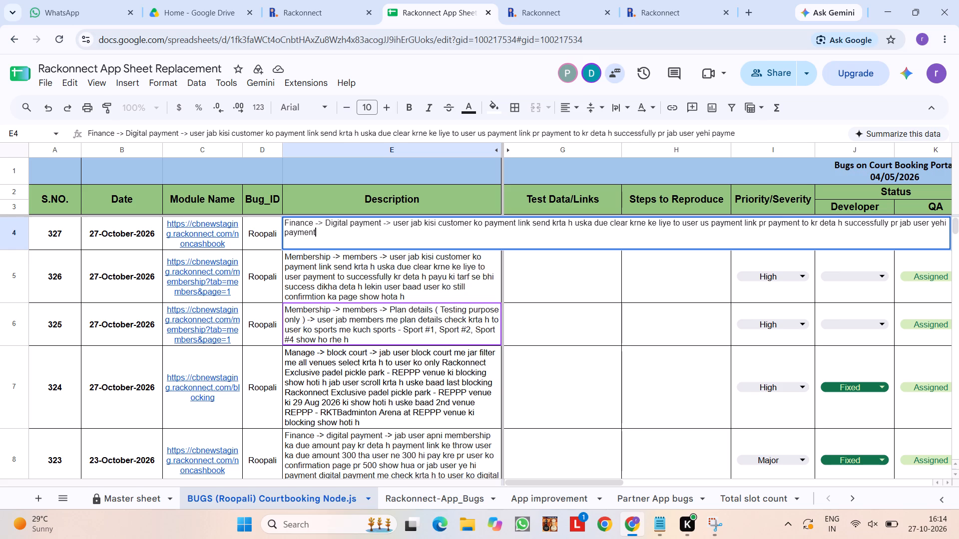
pyautogui.press('space')
pyautogui.write('digital')
pyautogui.press('space')
pyautogui.write('payment me check krta h to usr')
pyautogui.press('space')
pyautogui.press('BackSpace')
pyautogui.press('BackSpace')
pyautogui.write('er ko')
pyautogui.press('space')
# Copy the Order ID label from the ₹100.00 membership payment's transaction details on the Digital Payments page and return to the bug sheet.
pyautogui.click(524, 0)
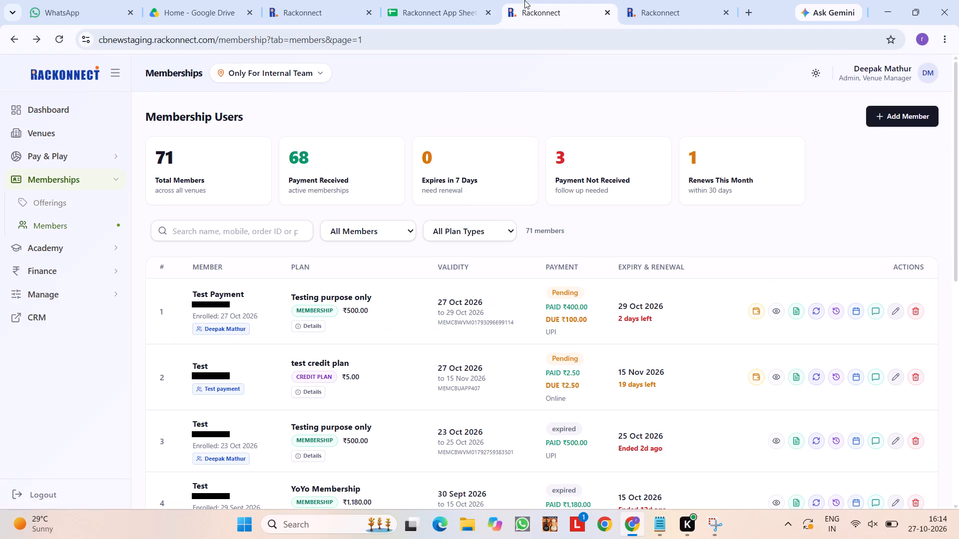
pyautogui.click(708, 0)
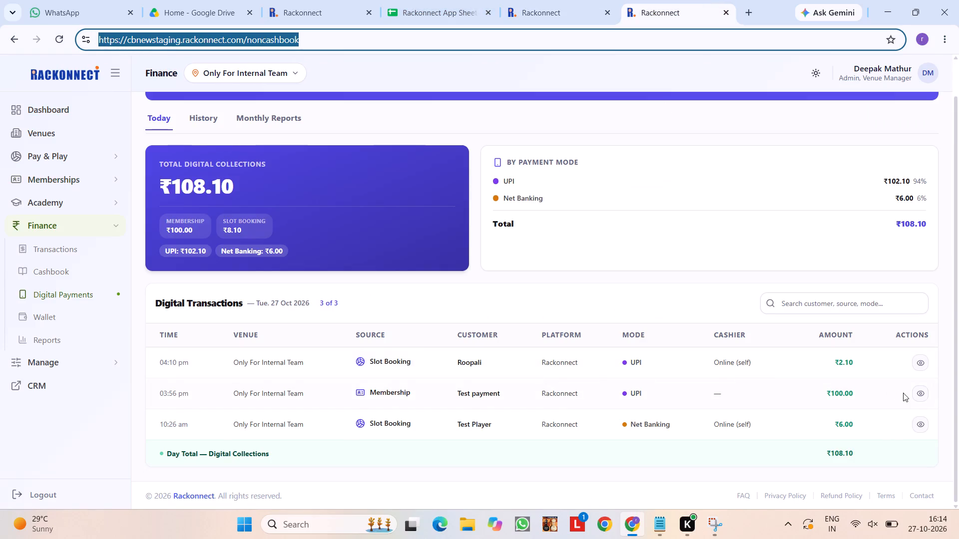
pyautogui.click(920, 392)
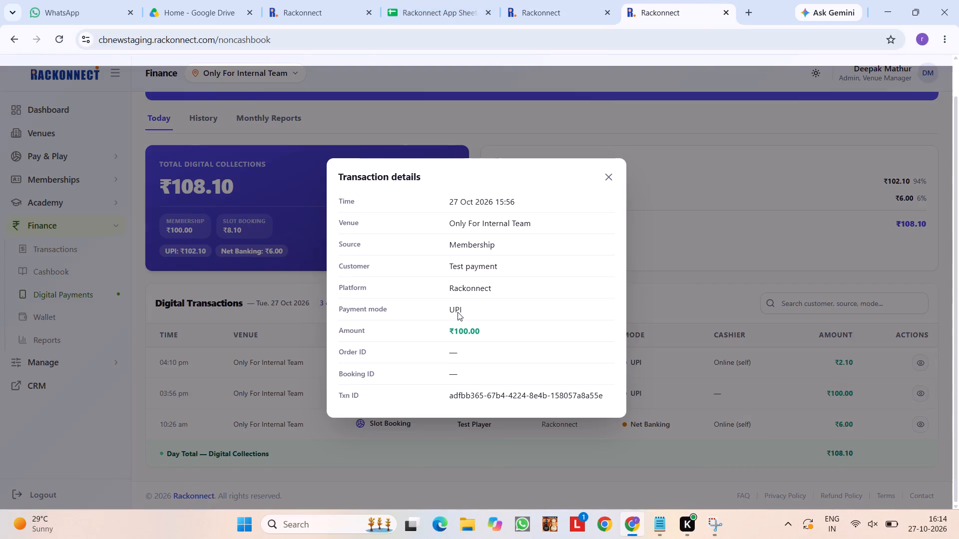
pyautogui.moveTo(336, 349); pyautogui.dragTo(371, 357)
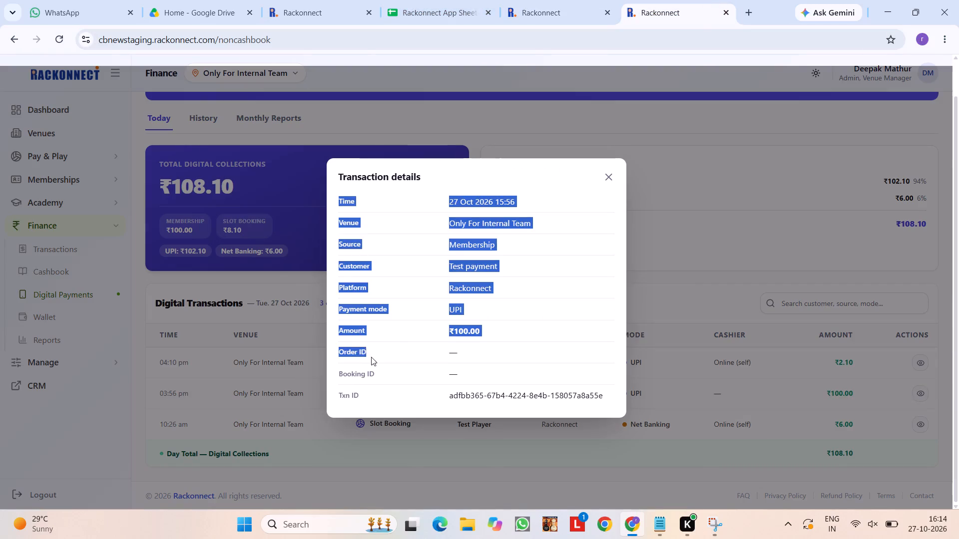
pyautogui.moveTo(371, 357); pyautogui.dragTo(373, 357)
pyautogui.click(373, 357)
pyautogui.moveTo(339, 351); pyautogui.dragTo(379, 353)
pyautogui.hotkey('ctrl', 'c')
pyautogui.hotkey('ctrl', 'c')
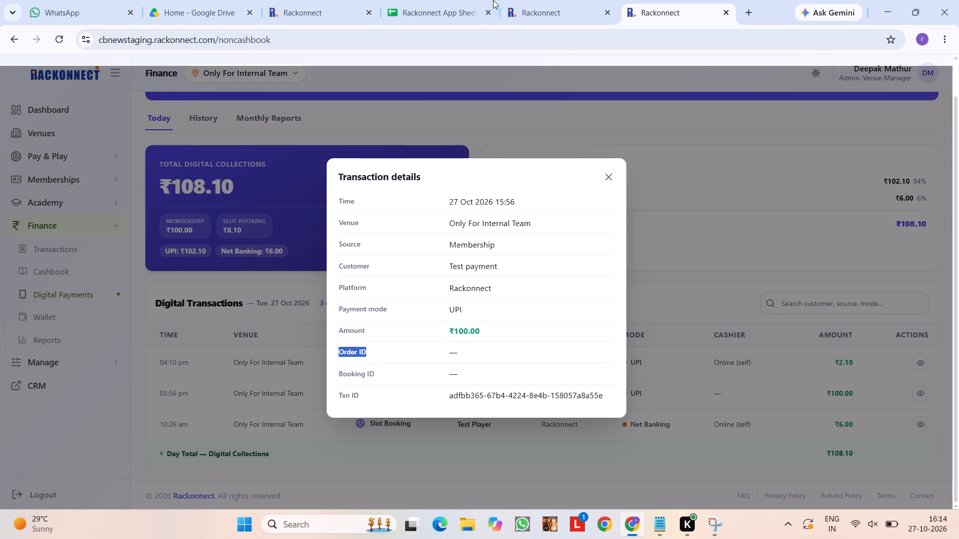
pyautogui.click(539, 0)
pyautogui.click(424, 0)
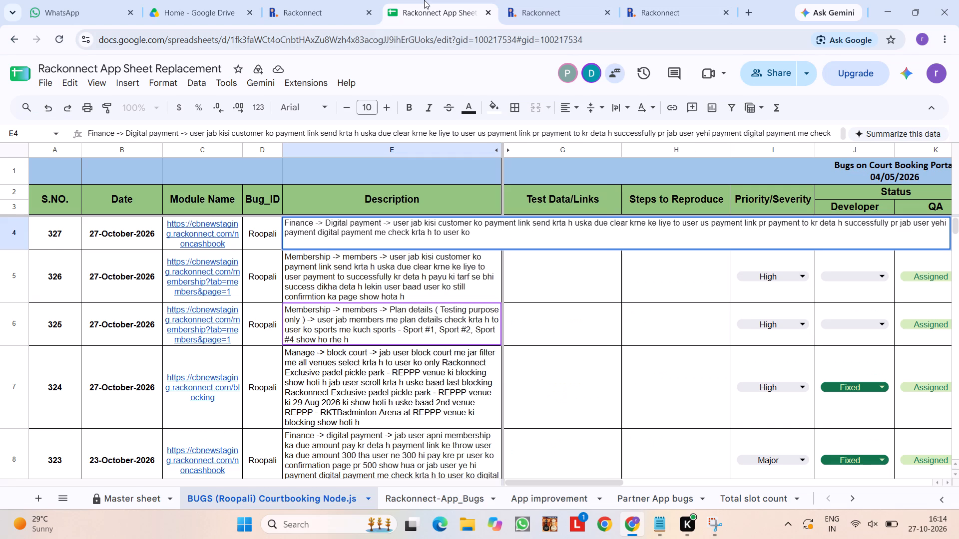
# Remove the trailing words "user ko" from bug 327's description so that it ends with "check krta h to".
pyautogui.click(495, 230)
pyautogui.press('BackSpace')
pyautogui.press('BackSpace')
pyautogui.press('BackSpace')
pyautogui.press('BackSpace')
pyautogui.press('BackSpace')
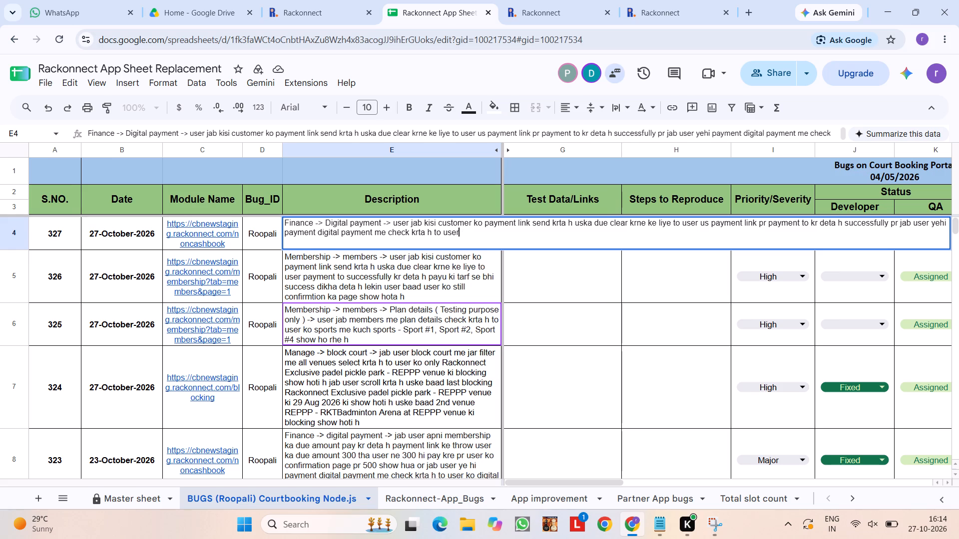
pyautogui.press('BackSpace')
pyautogui.press('BackSpace')
pyautogui.press('BackSpace')
pyautogui.press('BackSpace')
pyautogui.press('BackSpace')
pyautogui.press('BackSpace')
pyautogui.write('view de')
pyautogui.press('BackSpace')
pyautogui.press('BackSpace')
pyautogui.press('BackSpace')
pyautogui.press('BackSpace')
pyautogui.press('BackSpace')
pyautogui.press('BackSpace')
pyautogui.press('BackSpace')
pyautogui.write('to')
pyautogui.press('space')
# Append the Cashier column heading, copied from the Digital Transactions table on the Digital Payments page, to bug 327's description.
pyautogui.click(573, 0)
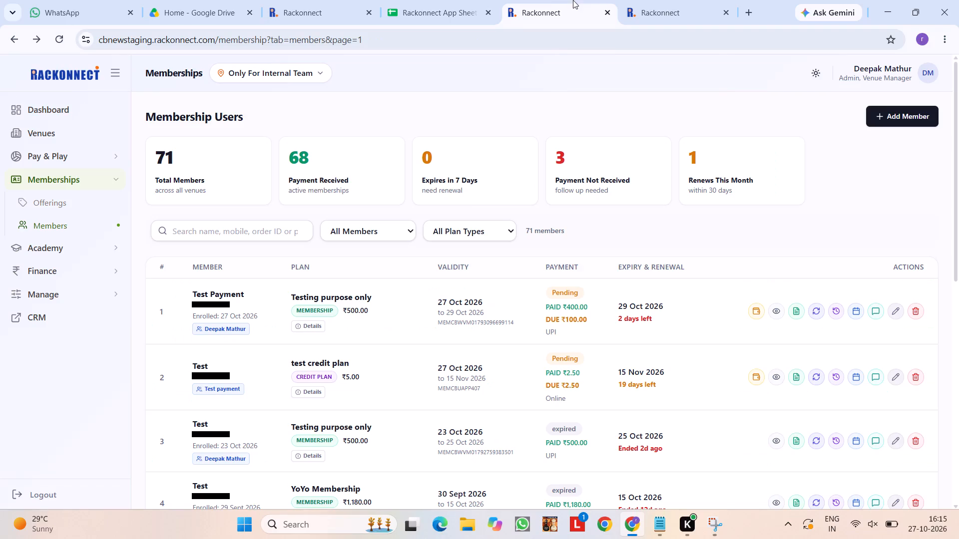
pyautogui.click(642, 0)
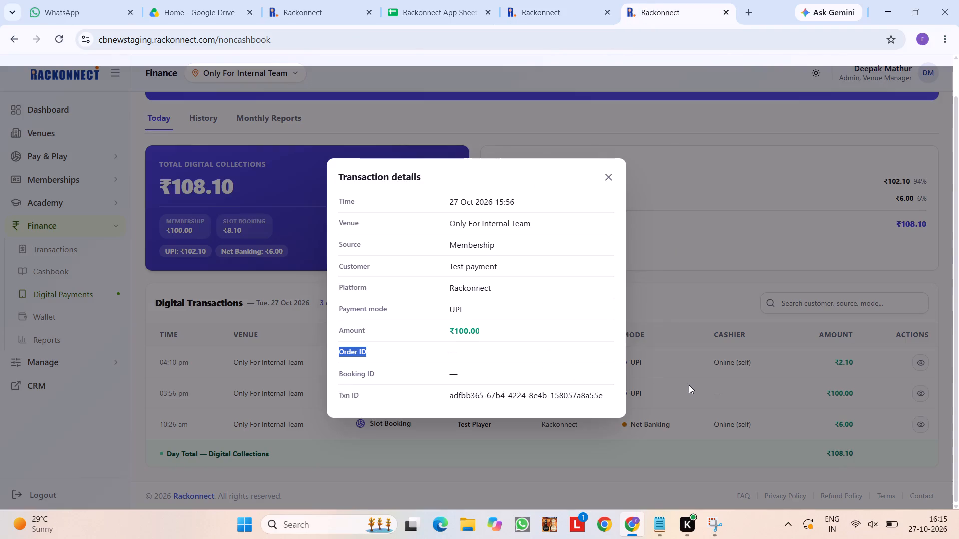
pyautogui.click(689, 385)
pyautogui.moveTo(713, 334); pyautogui.dragTo(749, 334)
pyautogui.hotkey('ctrl', 'c')
pyautogui.hotkey('ctrl', 'c')
pyautogui.hotkey('ctrl', 'c')
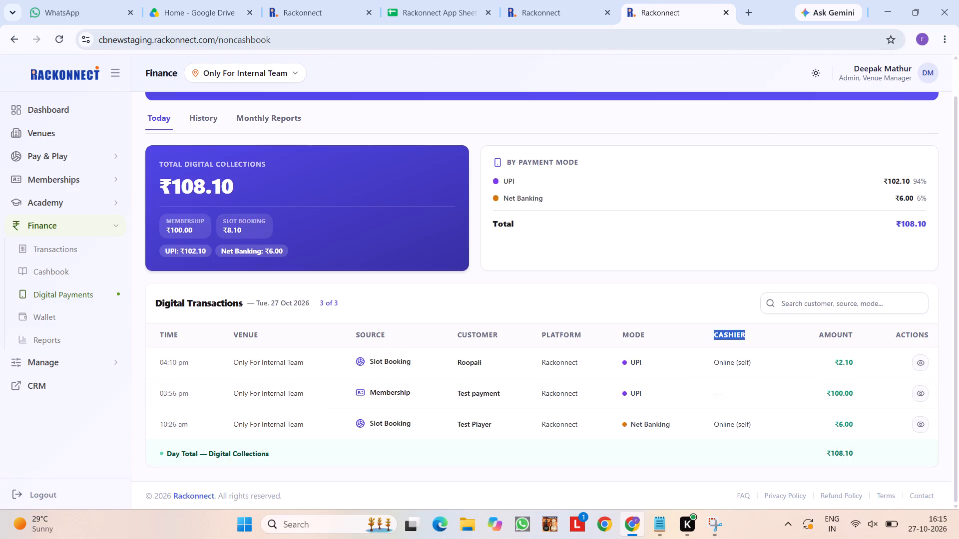
pyautogui.click(451, 0)
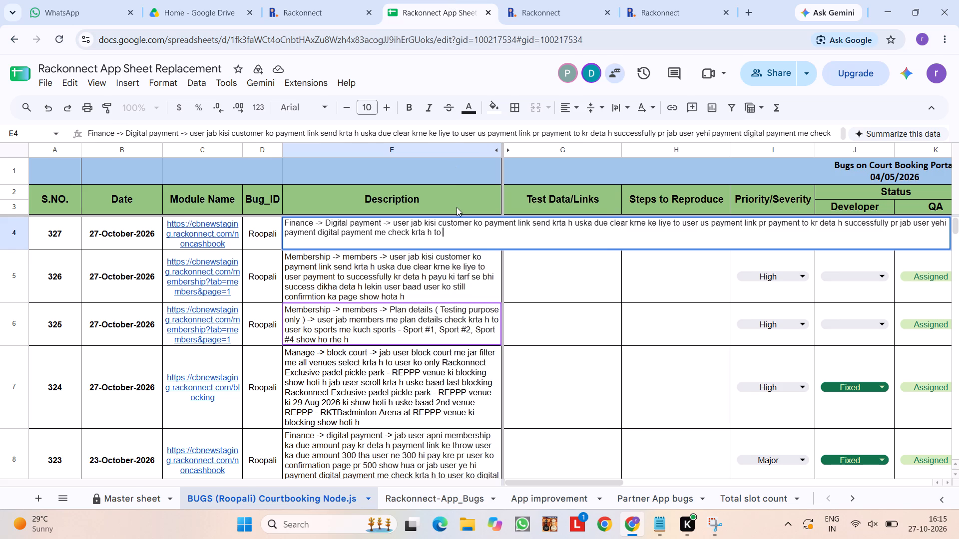
pyautogui.hotkey('ctrl', 'v')
# Continue bug 327's description after "Cashier" with the words "show nhi hota h".
pyautogui.press('space')
pyautogui.write('sh')
pyautogui.press('BackSpace')
pyautogui.press('BackSpace')
pyautogui.write('show nhi hota h')
pyautogui.press('space')
# Continue bug 327's description with the words "fir user view button pr click krta h to user ko".
pyautogui.write('fir')
pyautogui.press('space')
pyautogui.write('view')
pyautogui.press('space')
pyautogui.write('button')
pyautogui.press('space')
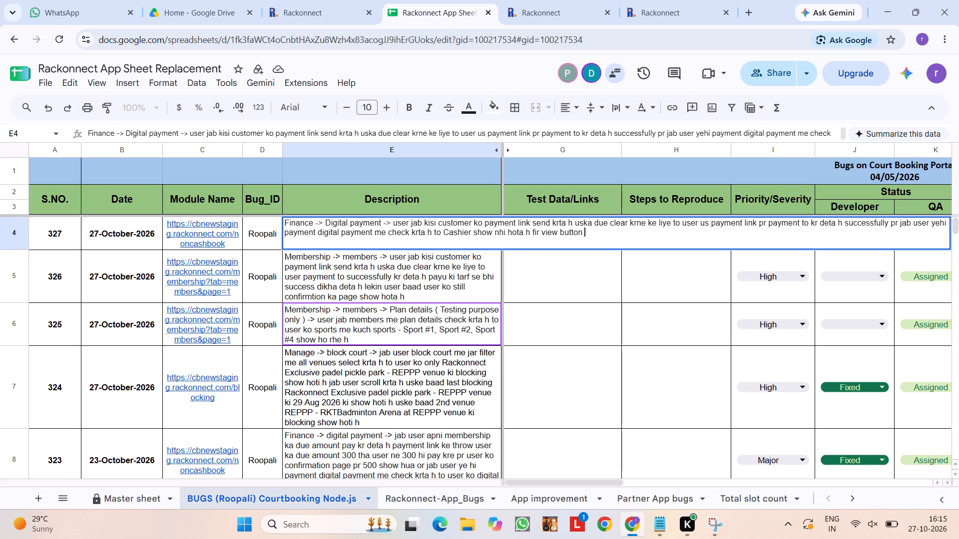
pyautogui.press('BackSpace')
pyautogui.press('BackSpace')
pyautogui.press('BackSpace')
pyautogui.press('BackSpace')
pyautogui.press('BackSpace')
pyautogui.press('BackSpace')
pyautogui.press('BackSpace')
pyautogui.press('BackSpace')
pyautogui.press('BackSpace')
pyautogui.press('BackSpace')
pyautogui.press('BackSpace')
pyautogui.press('BackSpace')
pyautogui.write('user view de')
pyautogui.press('BackSpace')
pyautogui.press('BackSpace')
pyautogui.write('button pr click krta h rro u')
pyautogui.press('BackSpace')
pyautogui.press('BackSpace')
pyautogui.press('BackSpace')
pyautogui.press('BackSpace')
pyautogui.press('BackSpace')
pyautogui.write('to')
pyautogui.press('space')
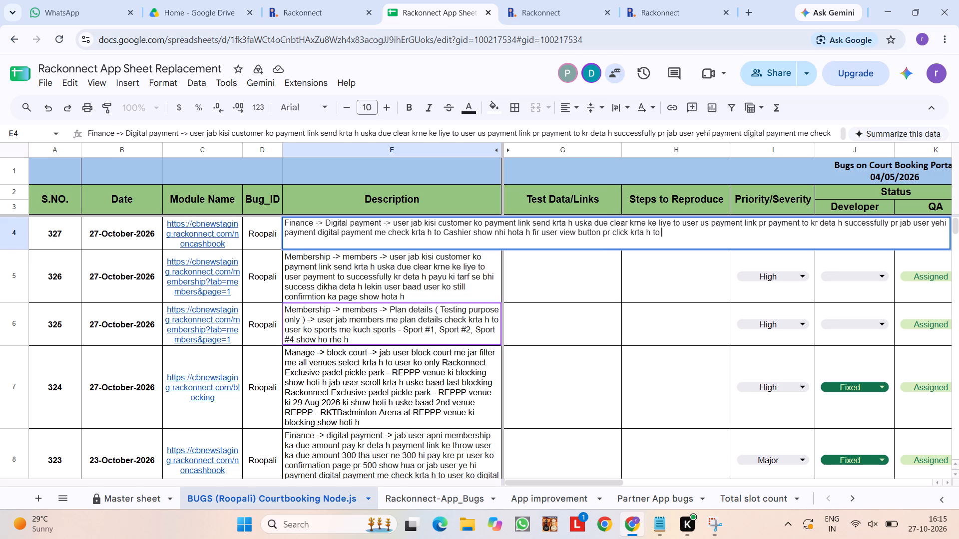
pyautogui.write('user ko')
pyautogui.press('space')
# Append the Order ID label, copied from the ₹100.00 membership payment's transaction details on Digital Payments, to bug 327's description, followed by "or".
pyautogui.click(540, 0)
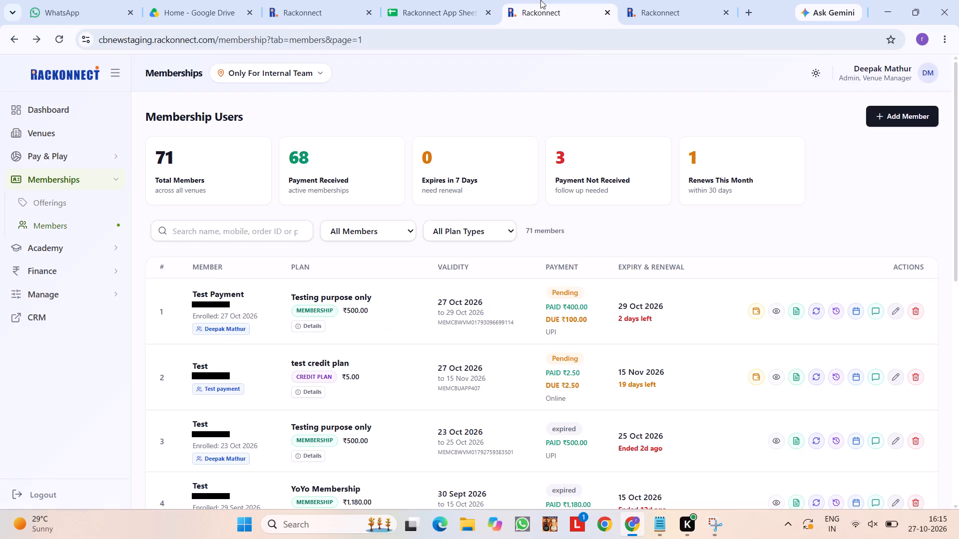
pyautogui.click(623, 0)
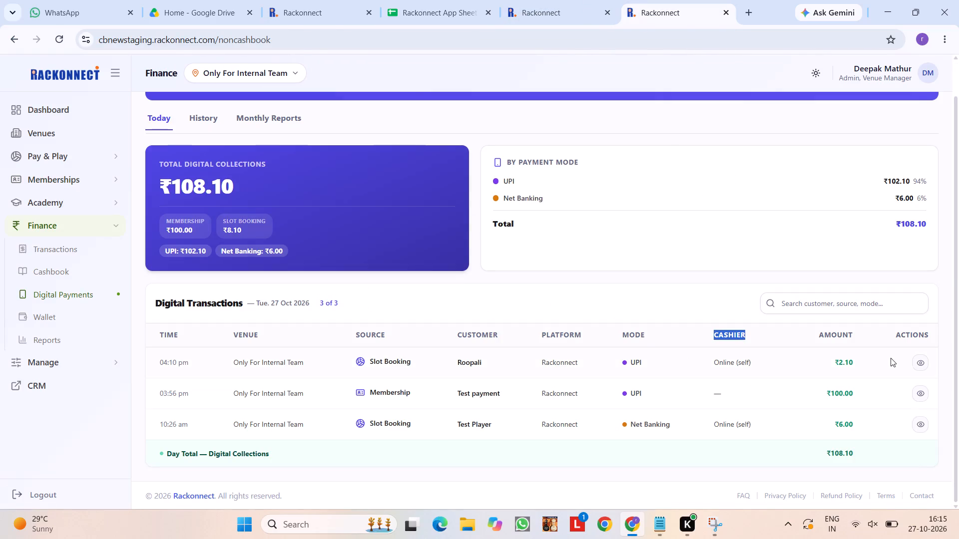
pyautogui.click(915, 393)
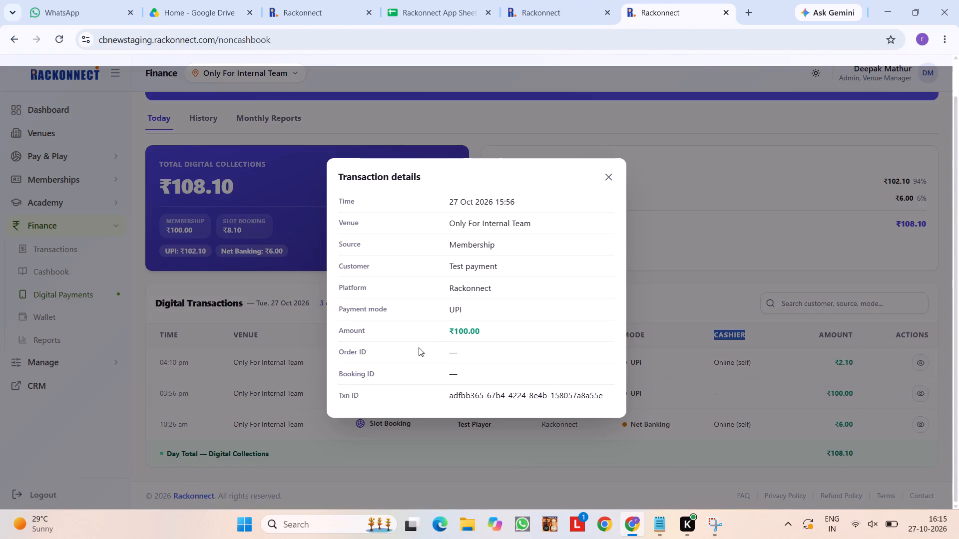
pyautogui.moveTo(334, 351); pyautogui.dragTo(374, 355)
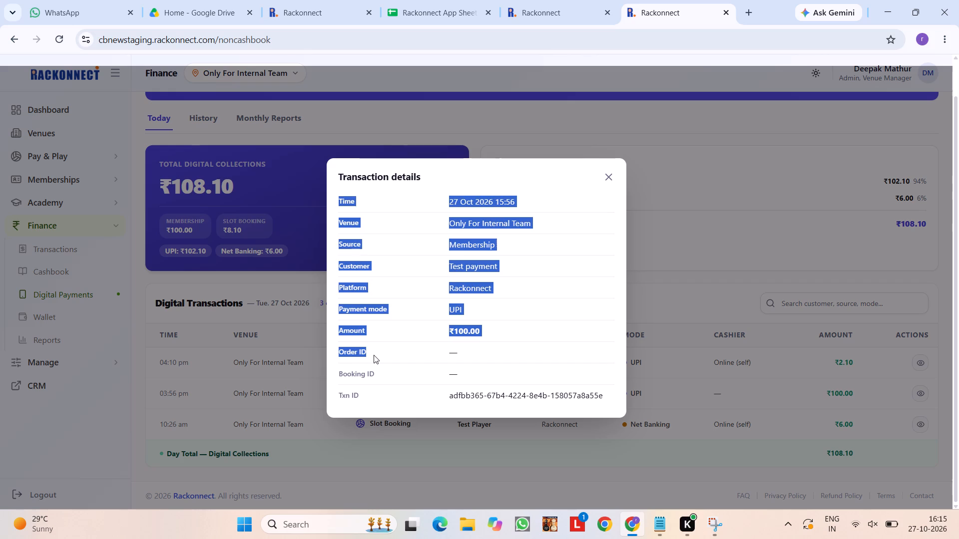
pyautogui.click(374, 355)
pyautogui.moveTo(339, 352); pyautogui.dragTo(380, 354)
pyautogui.hotkey('ctrl', 'c')
pyautogui.hotkey('ctrl', 'c')
pyautogui.hotkey('ctrl', 'c')
pyautogui.click(555, 0)
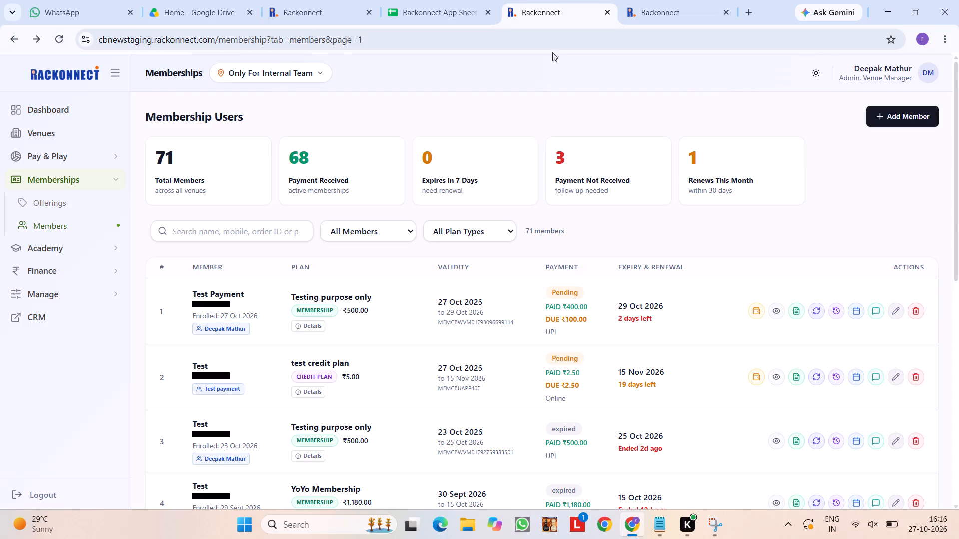
pyautogui.click(455, 0)
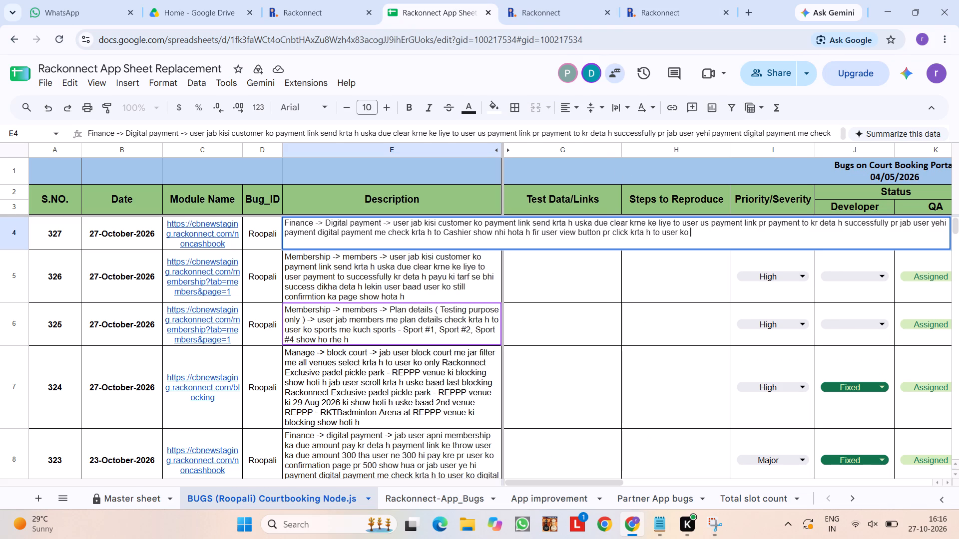
pyautogui.hotkey('ctrl', 'v')
pyautogui.press(',')
pyautogui.press('BackSpace')
pyautogui.press('space')
pyautogui.write('or')
pyautogui.press('space')
# Append the Booking ID label, copied from the same payment's transaction details, to bug 327's description.
pyautogui.click(678, 0)
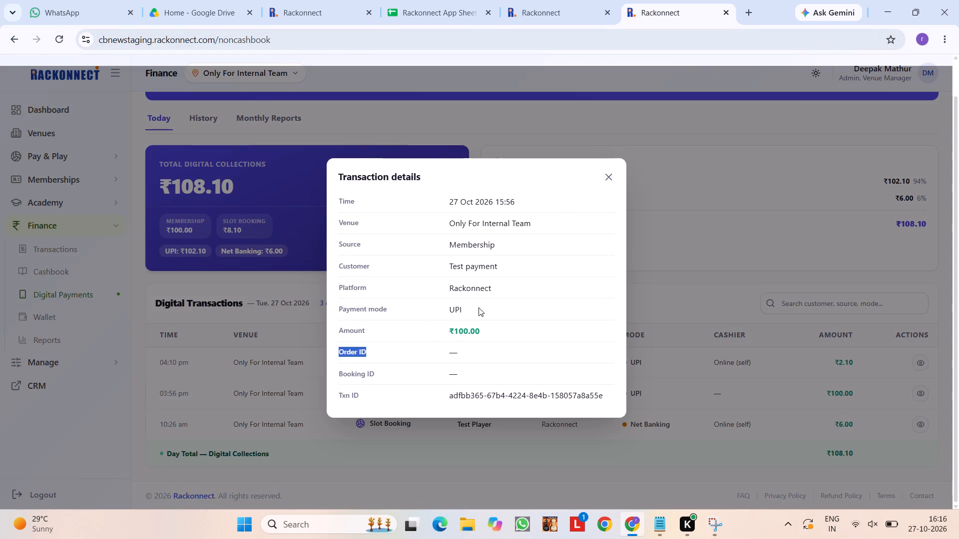
pyautogui.moveTo(338, 373); pyautogui.dragTo(342, 373)
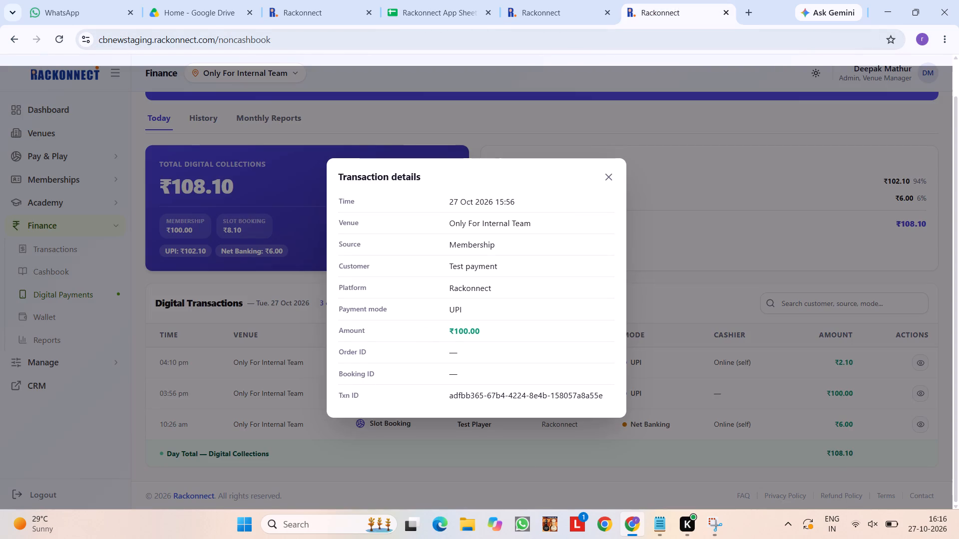
pyautogui.moveTo(342, 373); pyautogui.dragTo(376, 374)
pyautogui.hotkey('ctrl', 'c')
pyautogui.hotkey('ctrl', 'c')
pyautogui.hotkey('ctrl', 'c')
pyautogui.hotkey('ctrl', 'c')
pyautogui.click(606, 0)
pyautogui.click(434, 0)
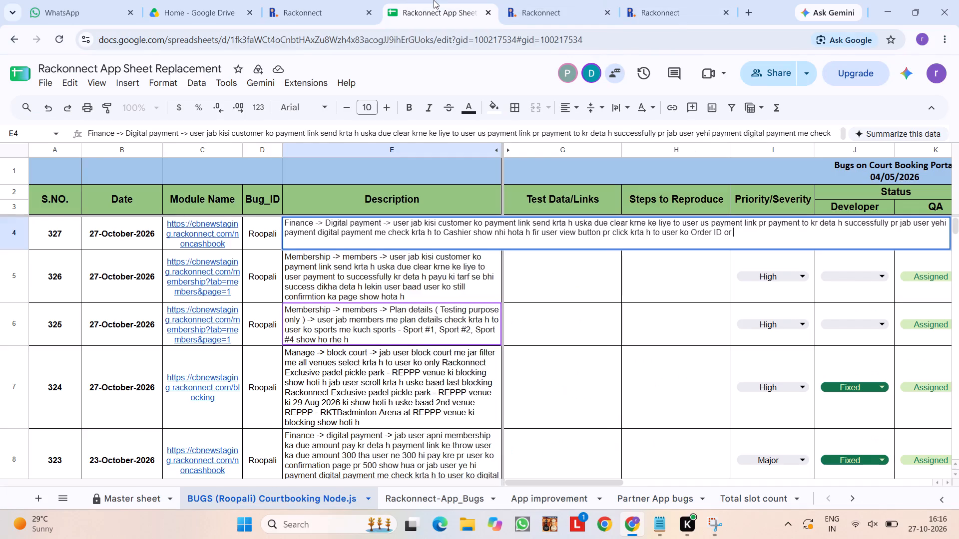
pyautogui.hotkey('ctrl', 'v')
pyautogui.press('space')
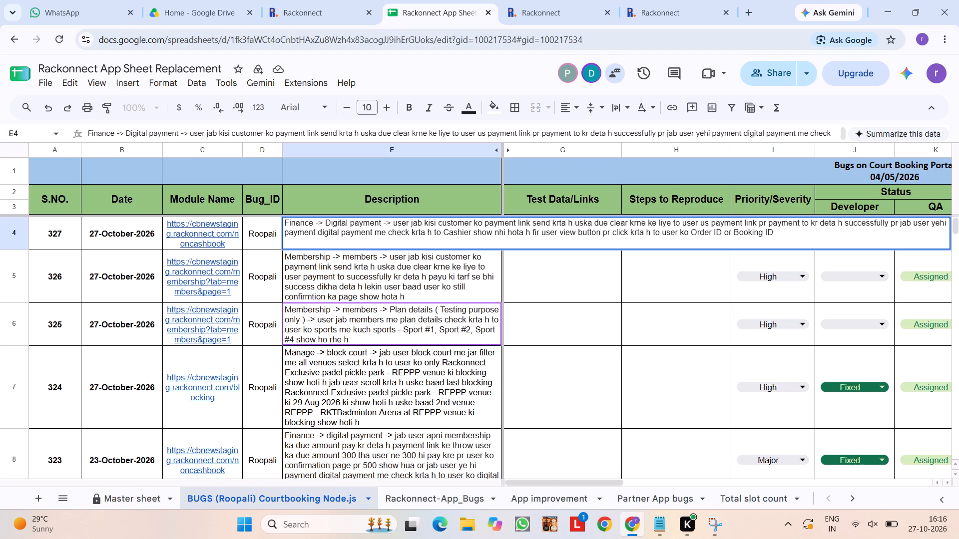
# Finish bug 327's description with the words "show nhi hoti h" and commit the cell.
pyautogui.write('show nhi hoti h')
pyautogui.press('space')
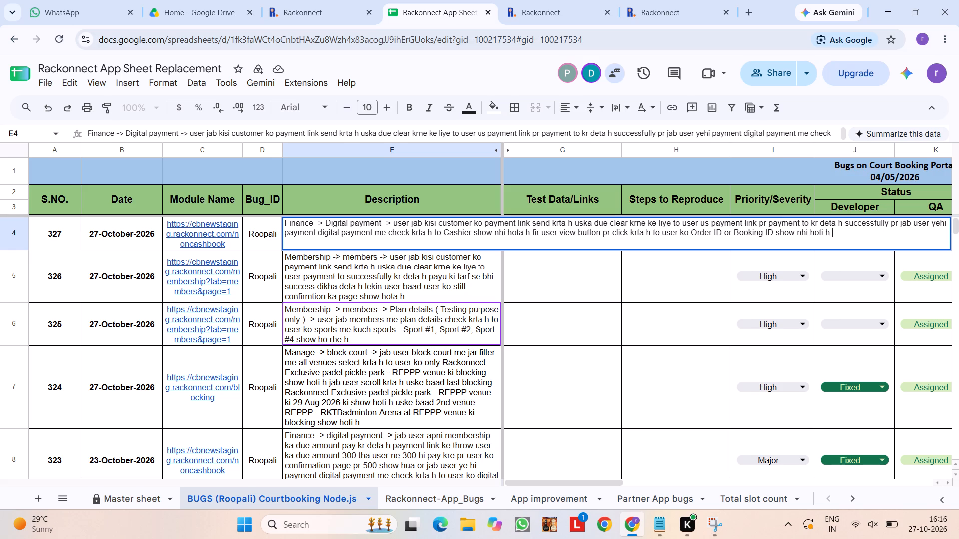
pyautogui.press('Return')
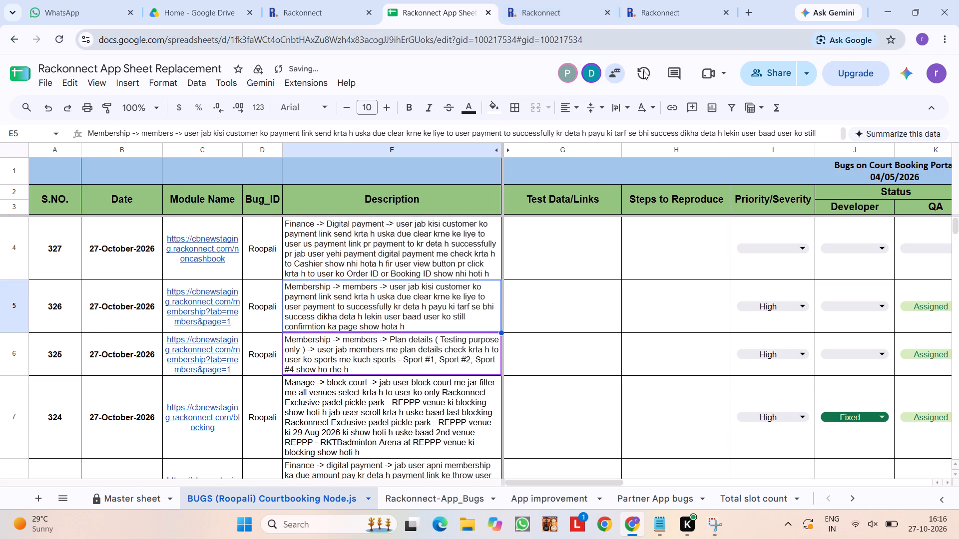
# Set bug 327's Priority/Severity to High and its QA status to Assigned.
pyautogui.click(757, 247)
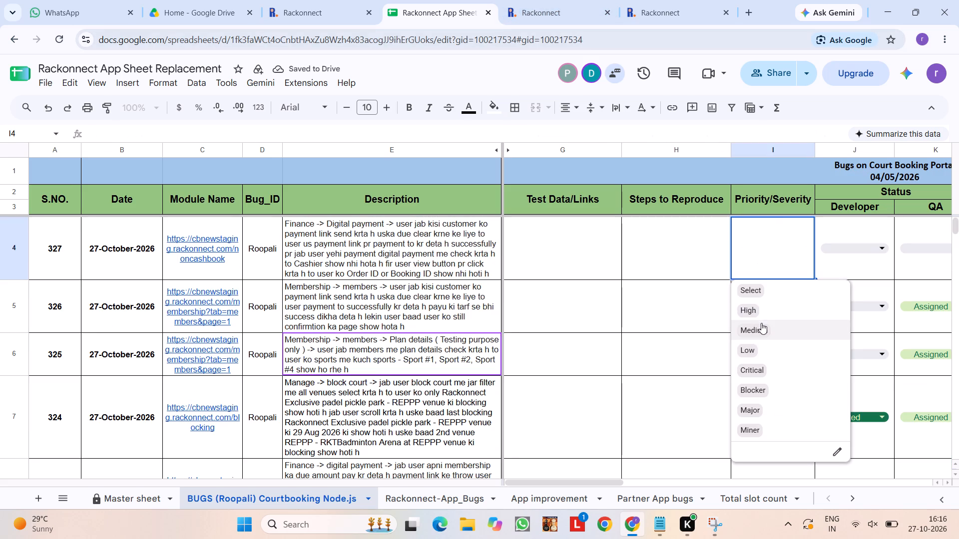
pyautogui.click(761, 311)
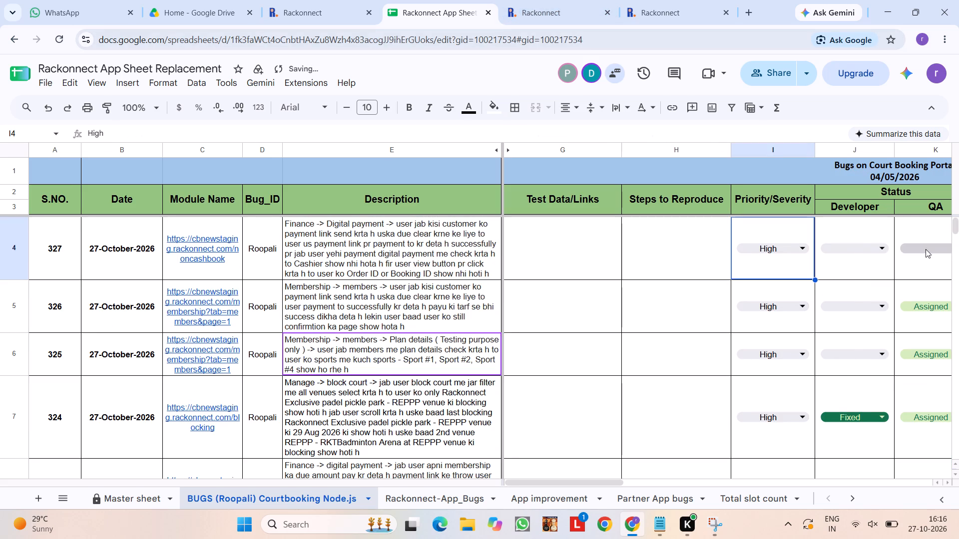
pyautogui.click(926, 249)
pyautogui.click(907, 304)
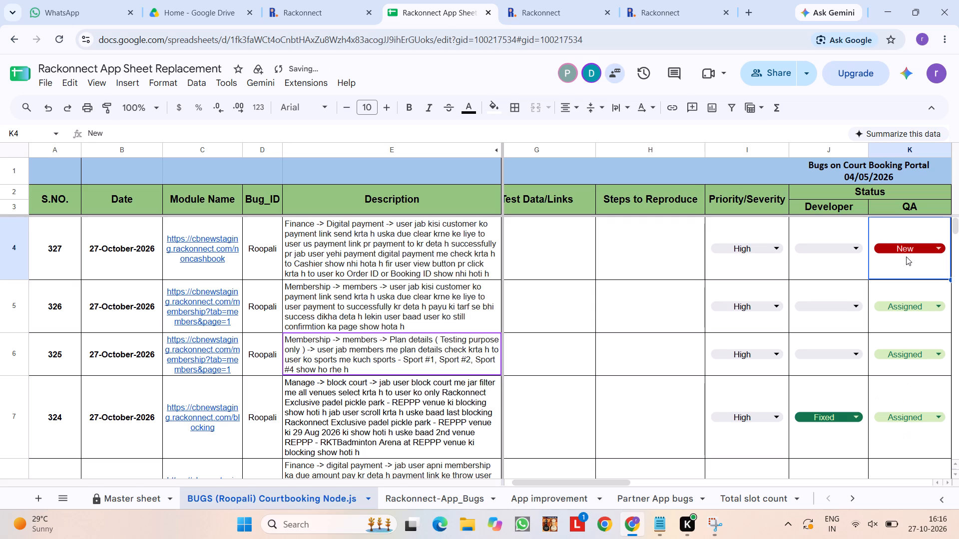
pyautogui.click(906, 253)
pyautogui.click(901, 329)
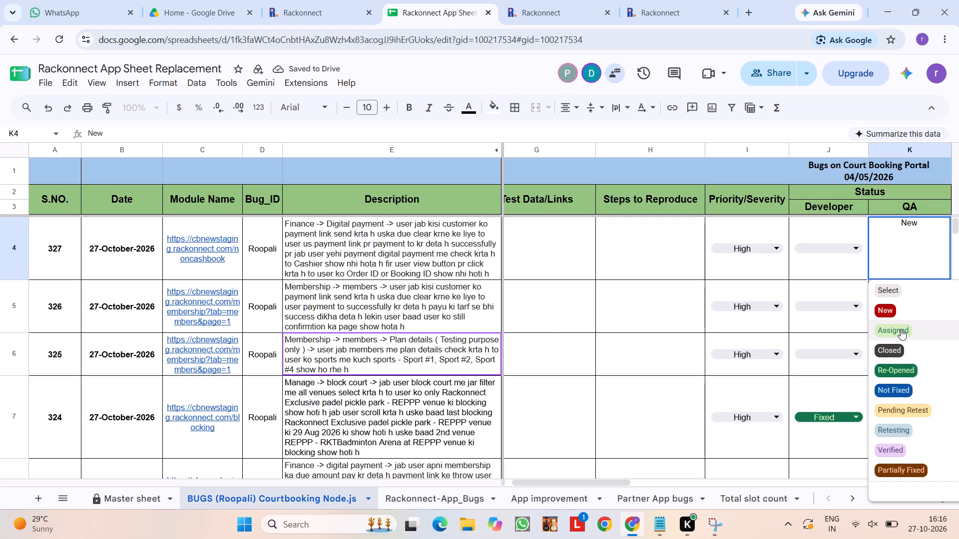
# Set bug 327's Dev/Live value to Dev.
pyautogui.hscroll(-4, 901, 329)
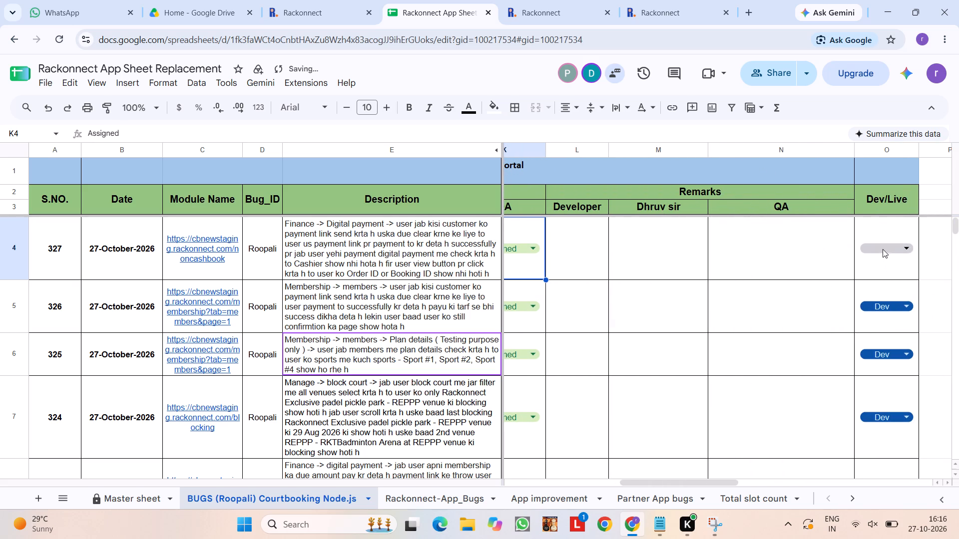
pyautogui.click(882, 249)
pyautogui.click(870, 289)
# Insert two blank rows above bug 327 and select the S.NO. cell of the new row directly above it.
pyautogui.scroll(1, 870, 289)
pyautogui.hscroll(16, 870, 289)
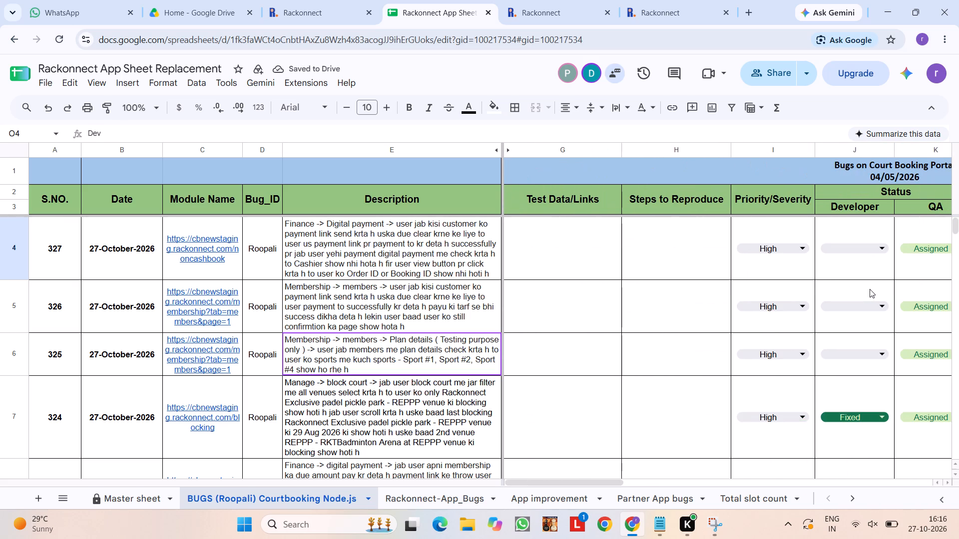
pyautogui.hscroll(1, 870, 289)
pyautogui.moveTo(0, 255); pyautogui.dragTo(8, 300)
pyautogui.rightClick(8, 300)
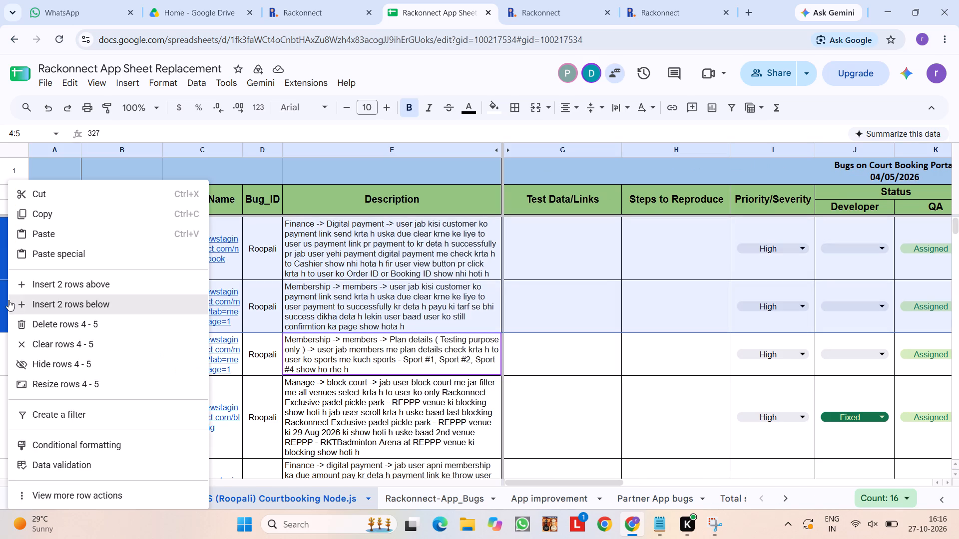
pyautogui.click(96, 290)
pyautogui.scroll(1, 79, 245)
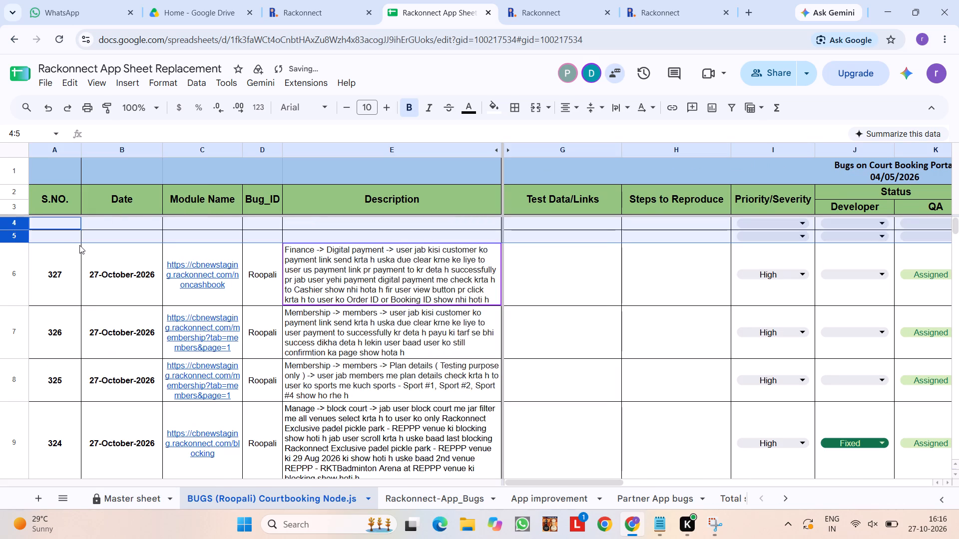
pyautogui.scroll(1, 79, 245)
pyautogui.click(69, 237)
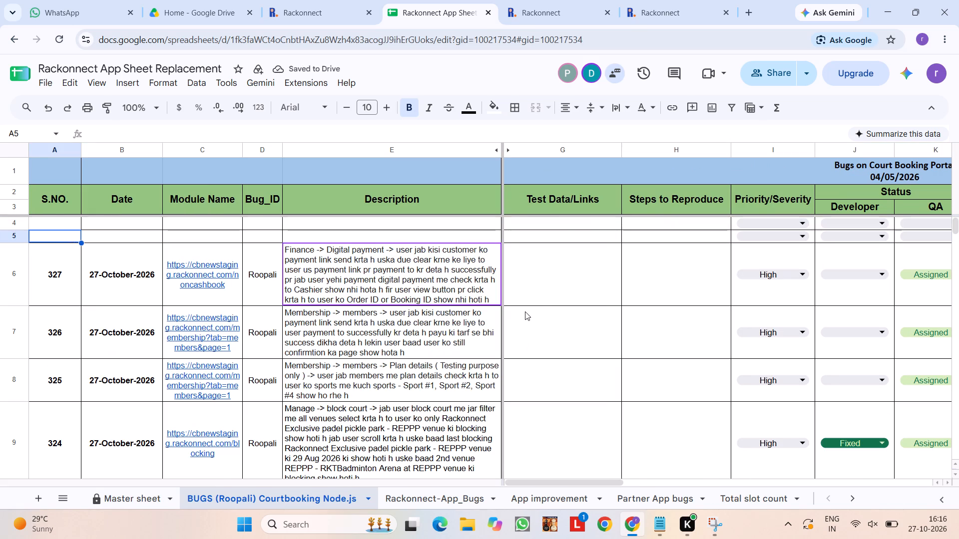
# Bring up the Rackonnect Digital Payments page with the transaction details of the ₹100.00 membership payment.
pyautogui.click(580, 0)
pyautogui.click(435, 0)
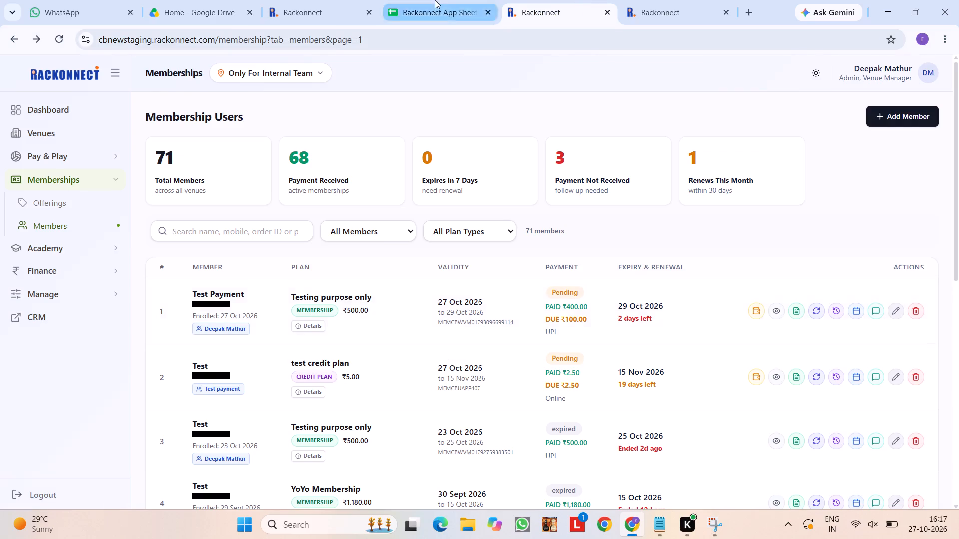
pyautogui.click(623, 0)
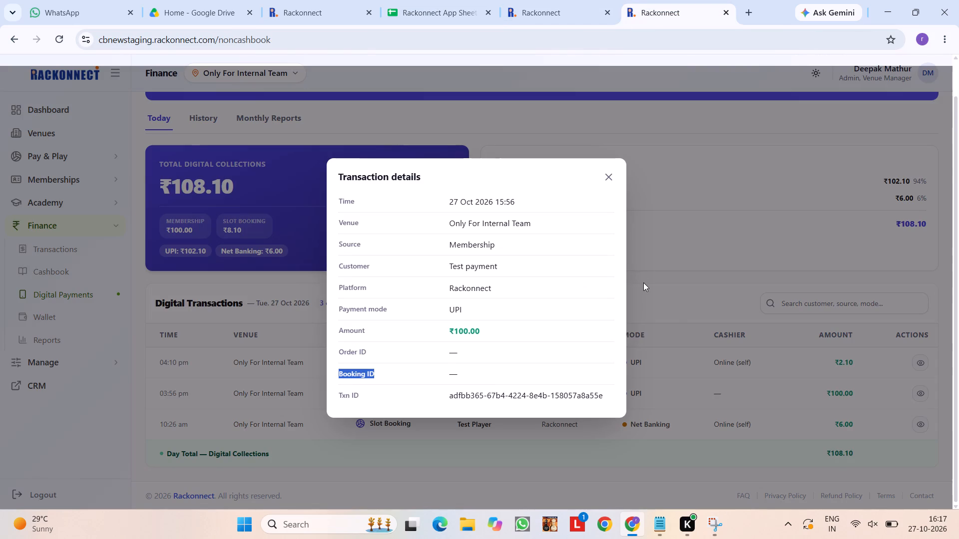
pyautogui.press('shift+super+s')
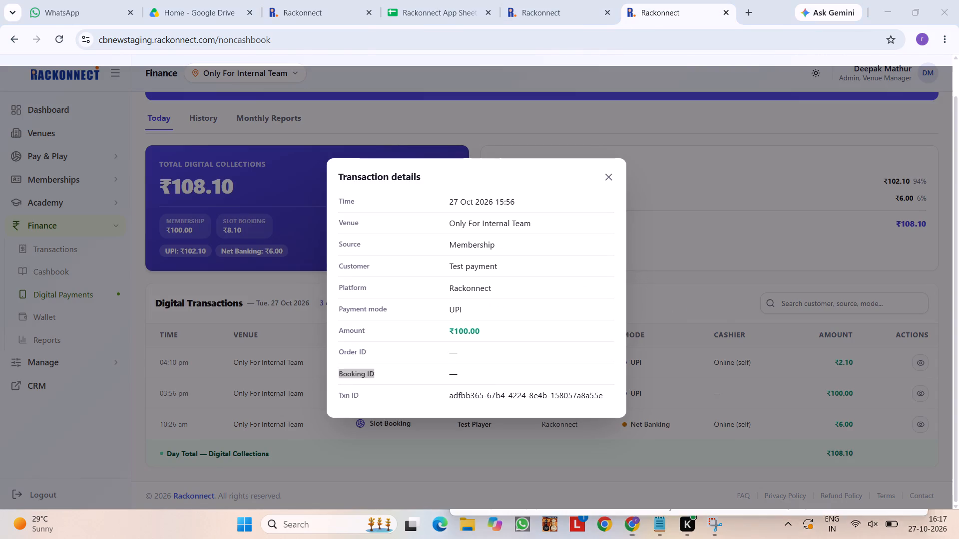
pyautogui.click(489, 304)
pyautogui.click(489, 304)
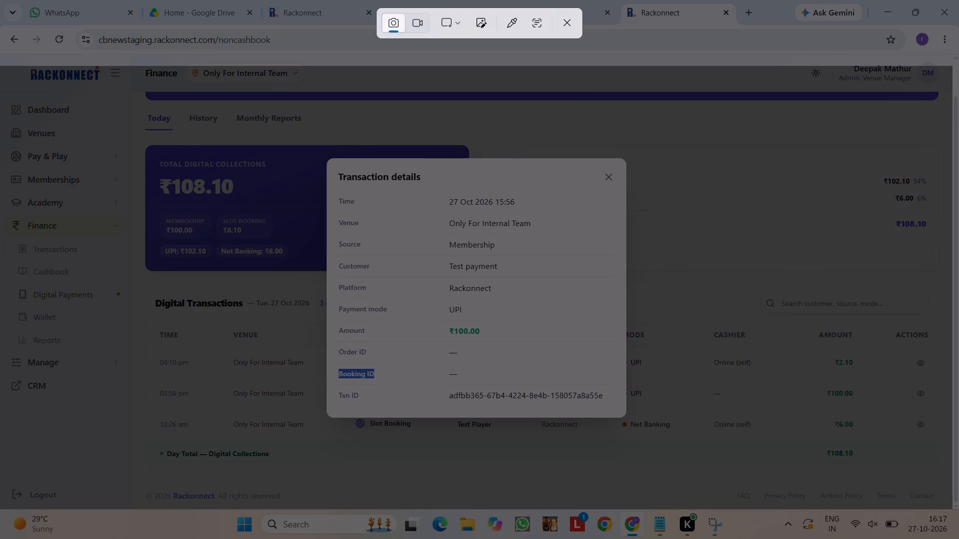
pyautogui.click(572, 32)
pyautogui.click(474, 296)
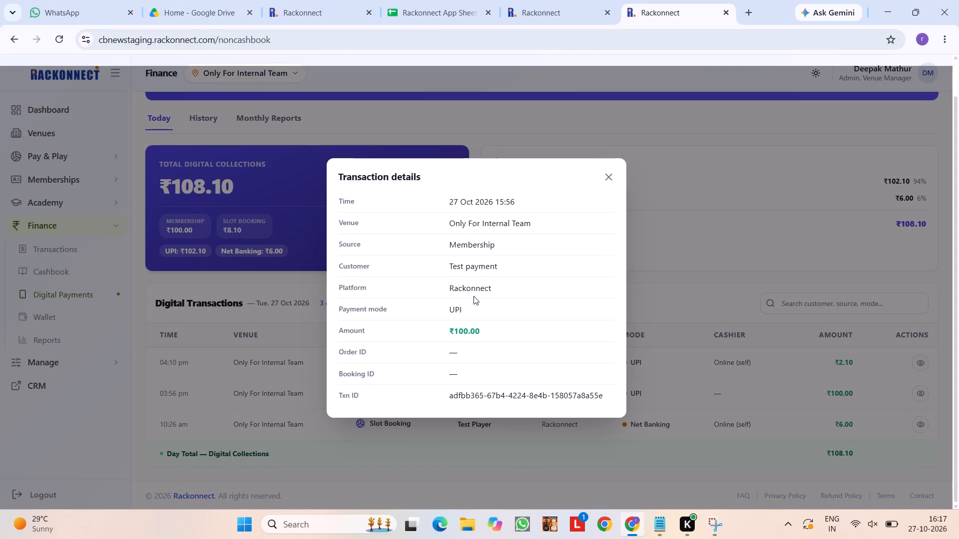
# Capture a full-width screenshot of the Digital Payments page with the open Transaction details dialog, starting just below the browser tabs.
pyautogui.press('shift+super+s')
pyautogui.moveTo(0, 25); pyautogui.dragTo(958, 532)
pyautogui.hscroll(1, 302, 138)
pyautogui.hscroll(1, 813, 405)
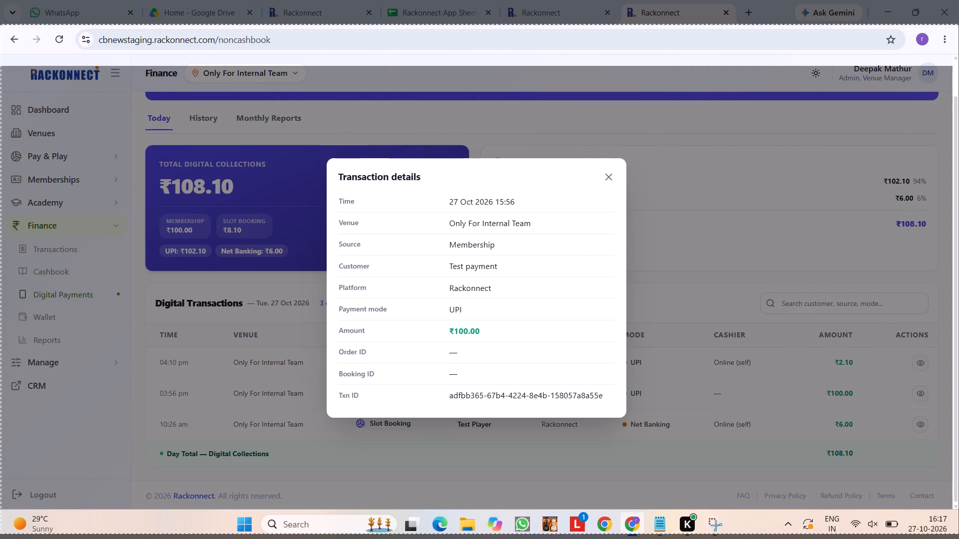
pyautogui.moveTo(958, 532); pyautogui.dragTo(958, 517)
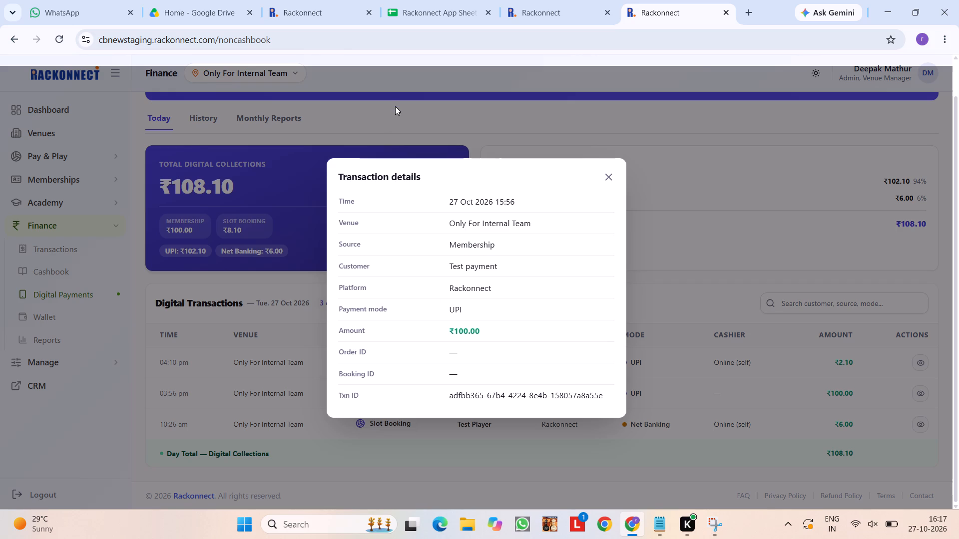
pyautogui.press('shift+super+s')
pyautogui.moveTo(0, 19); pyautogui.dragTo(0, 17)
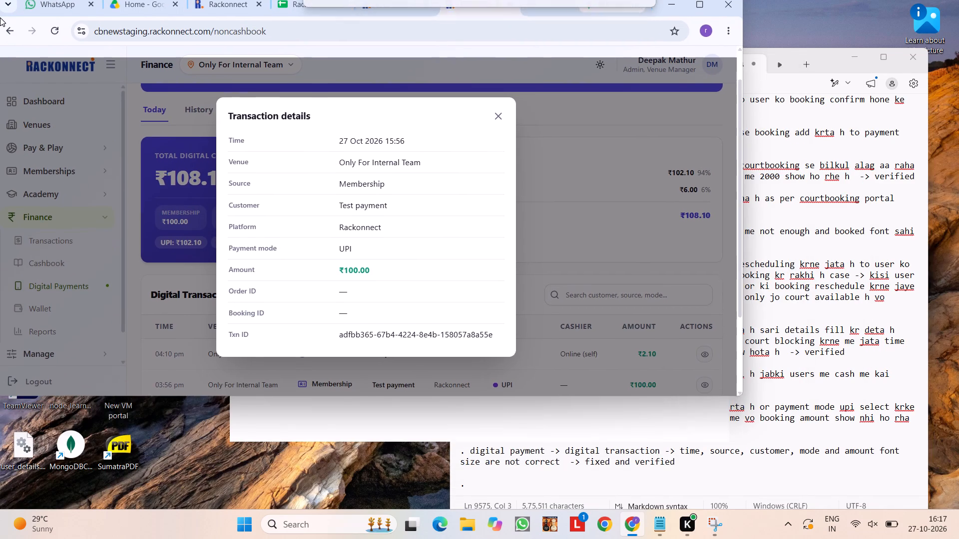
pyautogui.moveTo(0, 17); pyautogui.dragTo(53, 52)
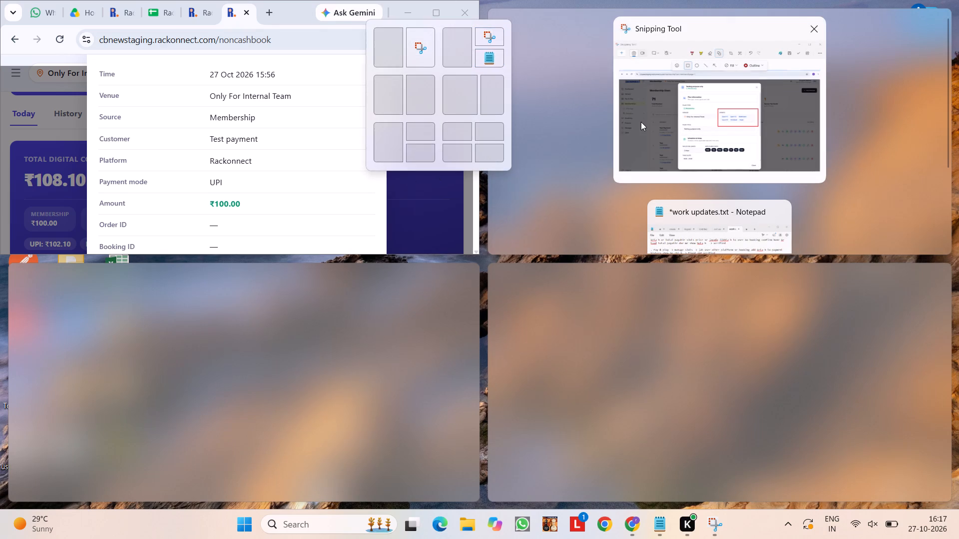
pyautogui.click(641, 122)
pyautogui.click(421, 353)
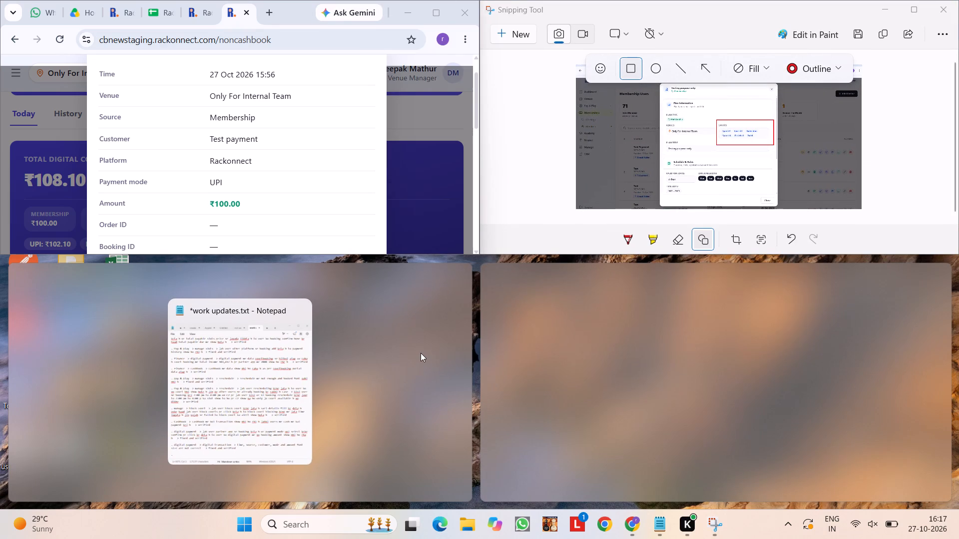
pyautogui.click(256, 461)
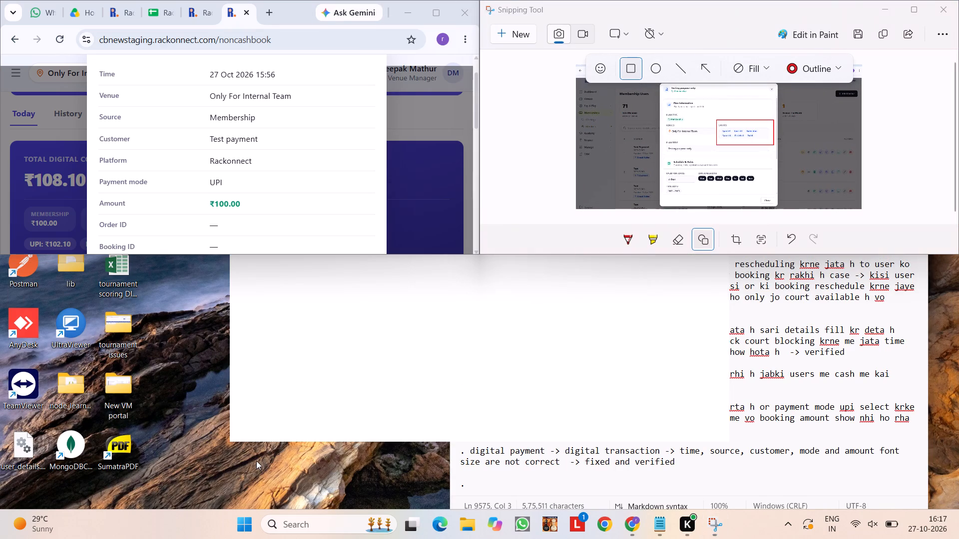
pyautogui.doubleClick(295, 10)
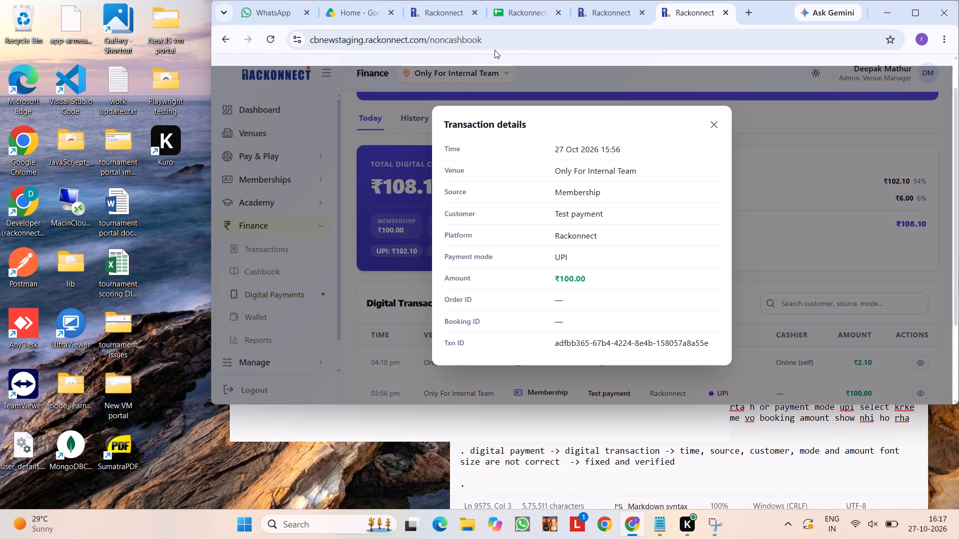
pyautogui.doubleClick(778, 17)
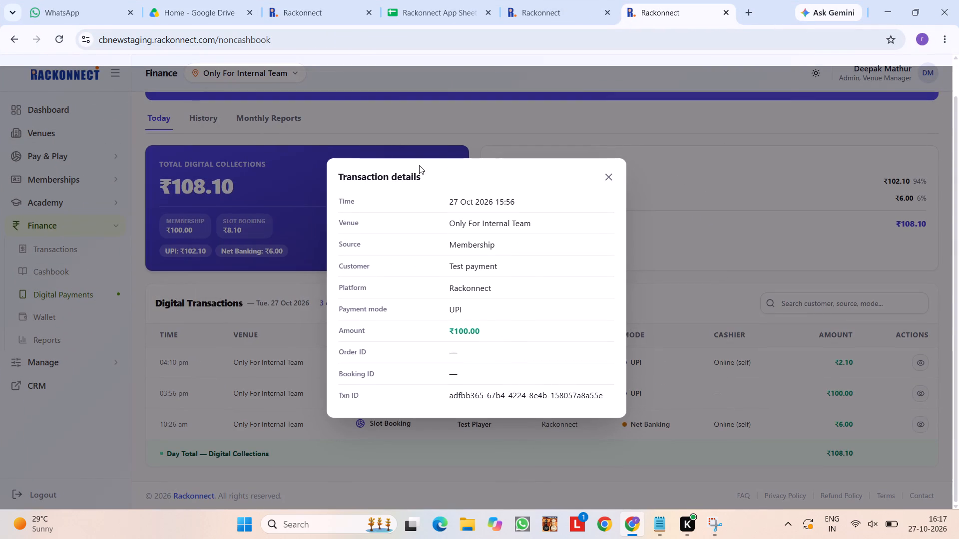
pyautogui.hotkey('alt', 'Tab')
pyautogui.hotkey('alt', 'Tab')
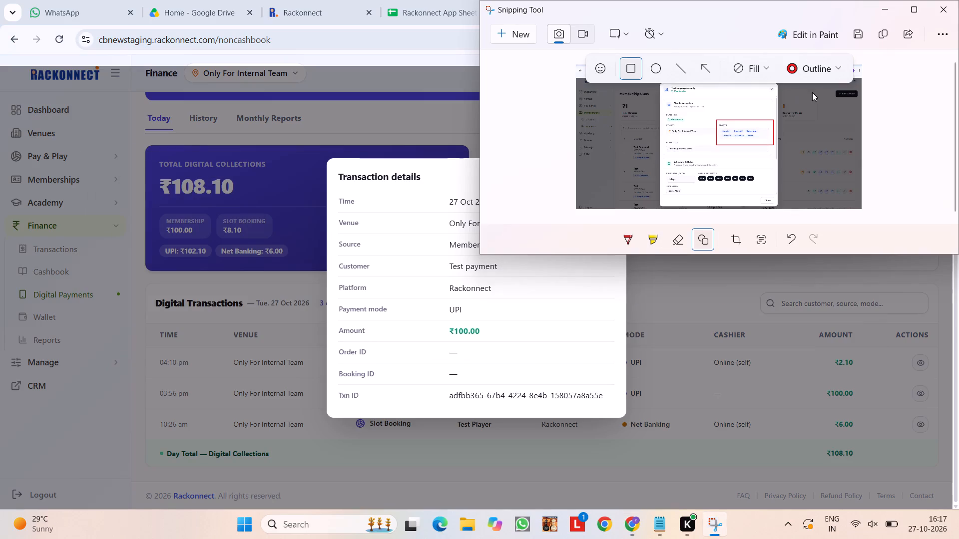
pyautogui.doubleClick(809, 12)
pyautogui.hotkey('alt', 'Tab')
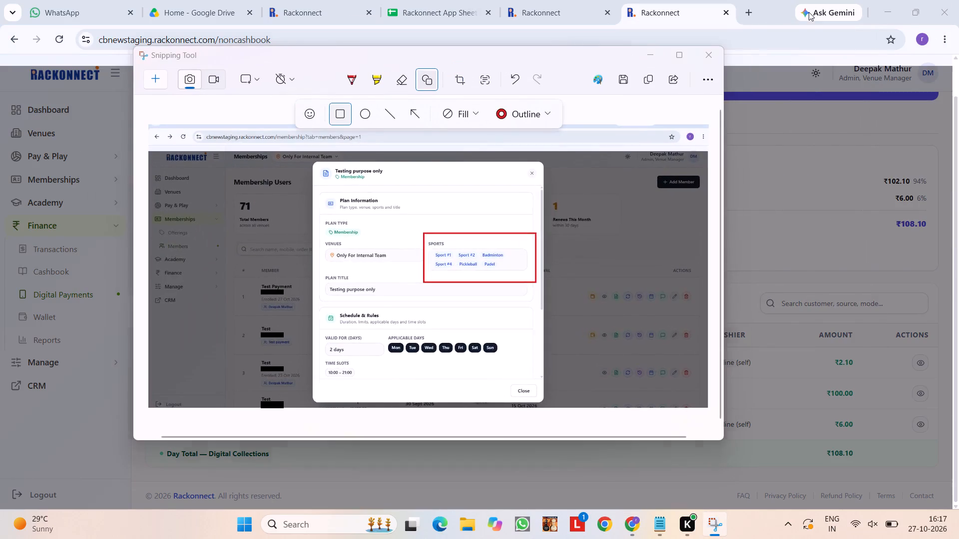
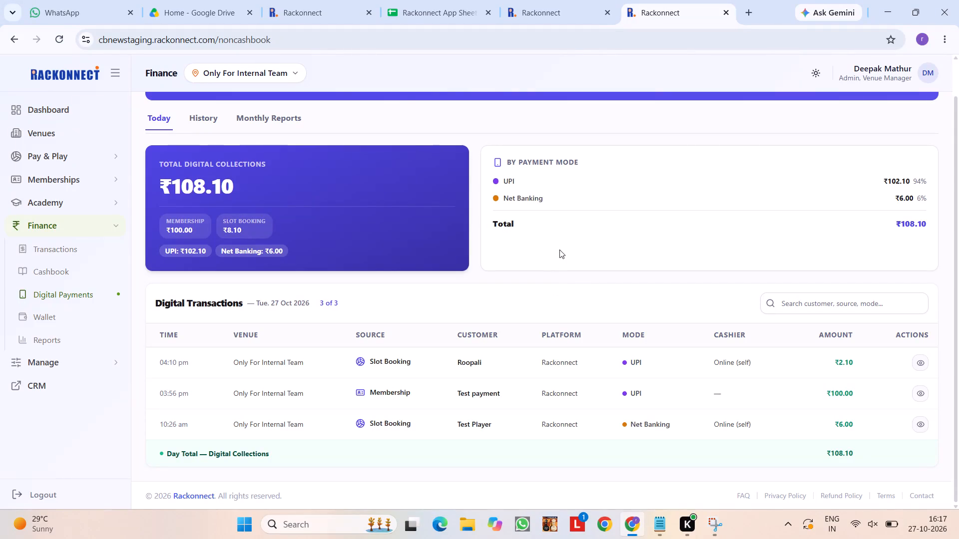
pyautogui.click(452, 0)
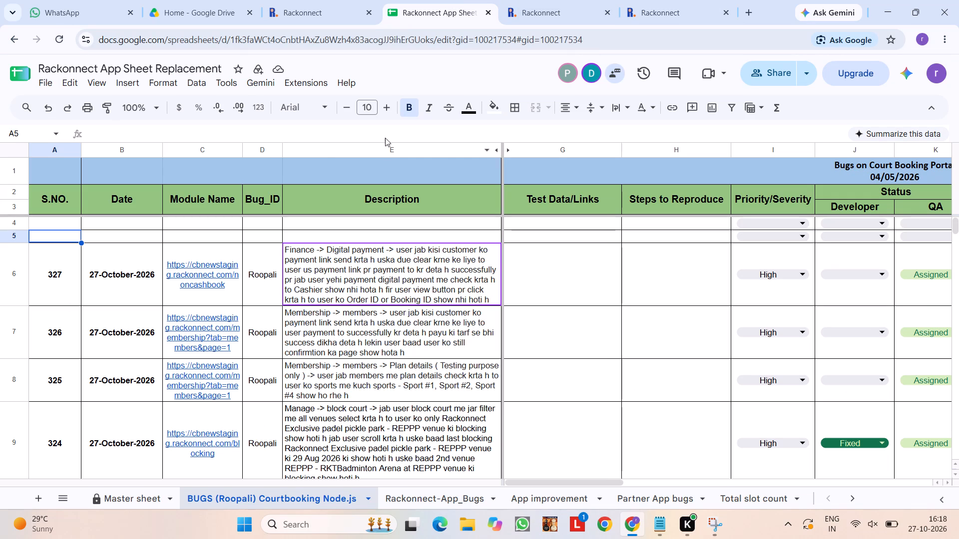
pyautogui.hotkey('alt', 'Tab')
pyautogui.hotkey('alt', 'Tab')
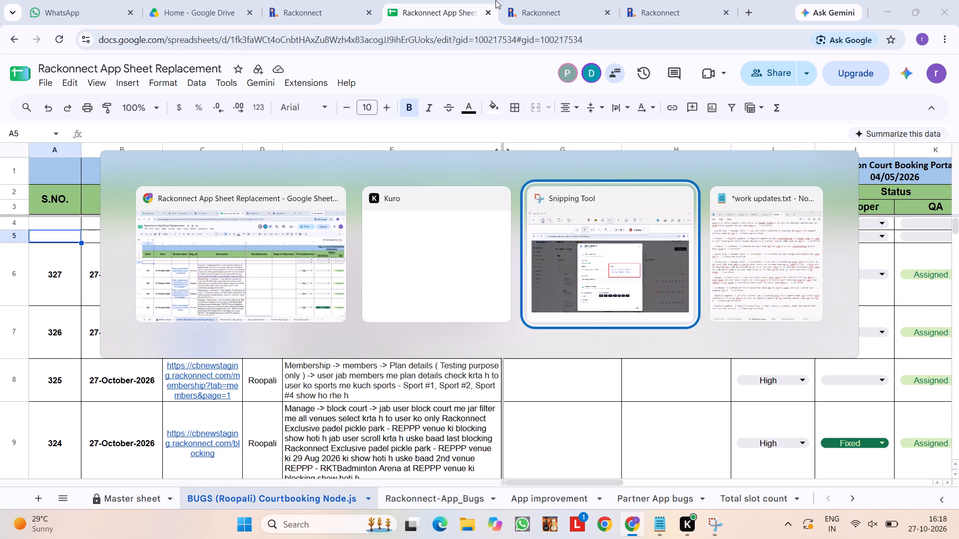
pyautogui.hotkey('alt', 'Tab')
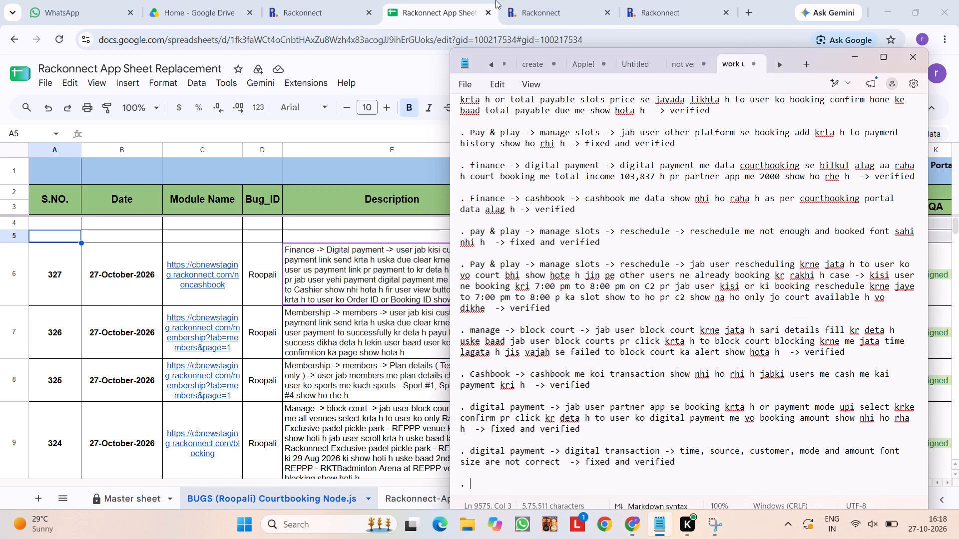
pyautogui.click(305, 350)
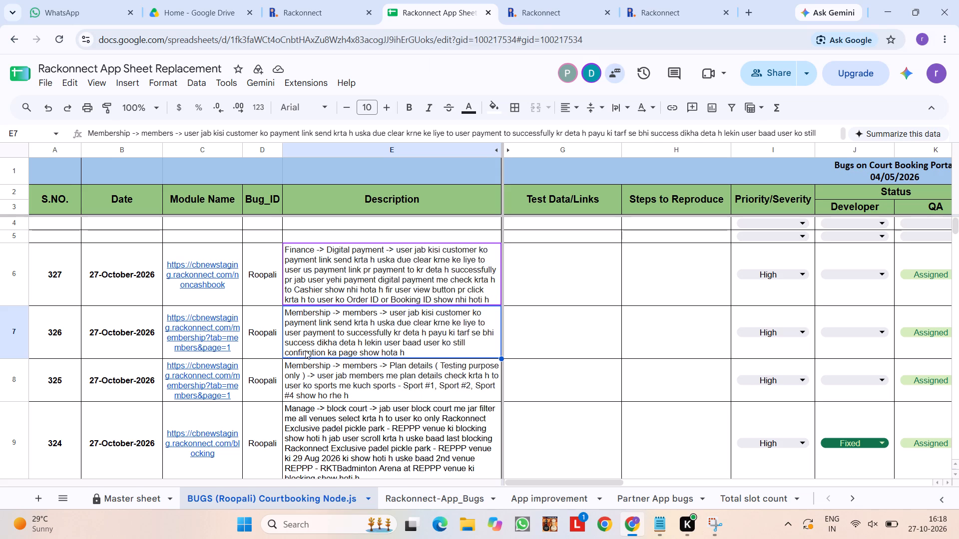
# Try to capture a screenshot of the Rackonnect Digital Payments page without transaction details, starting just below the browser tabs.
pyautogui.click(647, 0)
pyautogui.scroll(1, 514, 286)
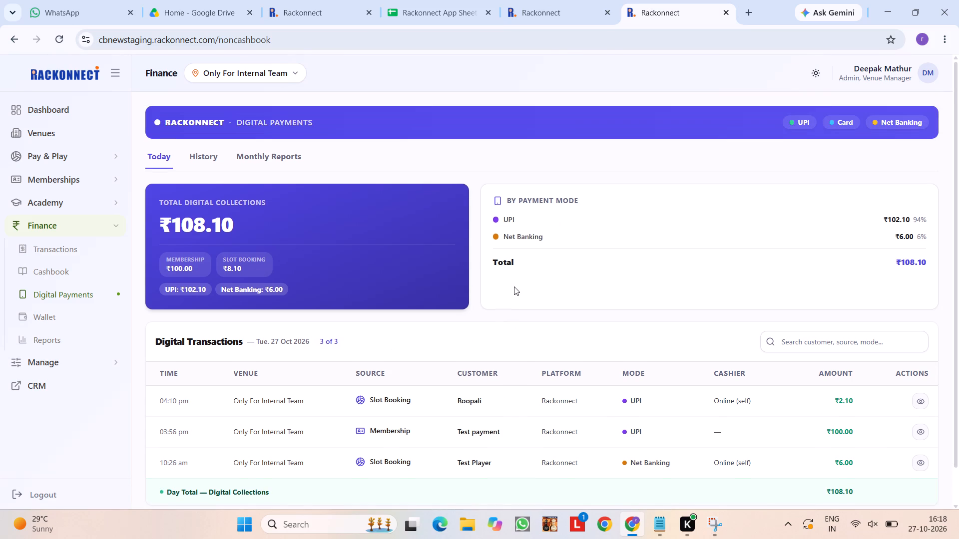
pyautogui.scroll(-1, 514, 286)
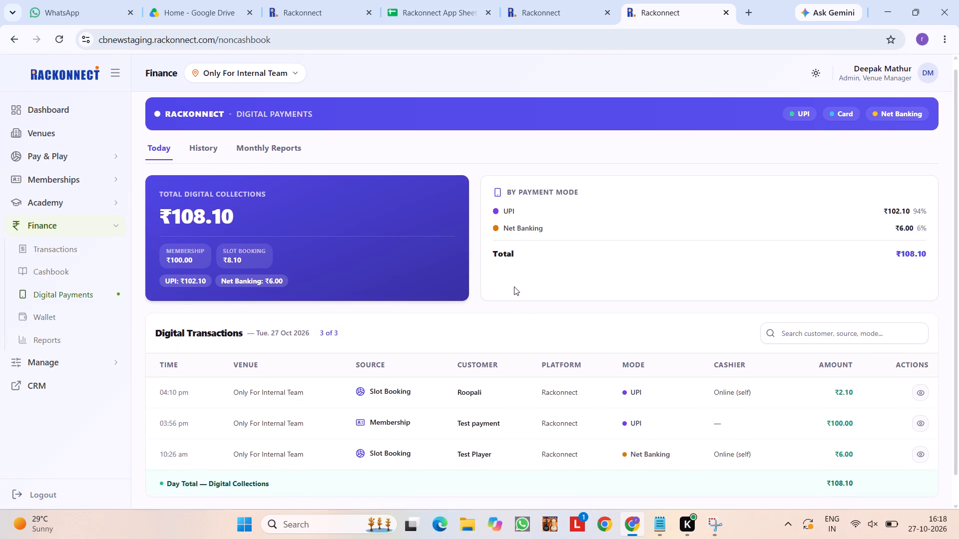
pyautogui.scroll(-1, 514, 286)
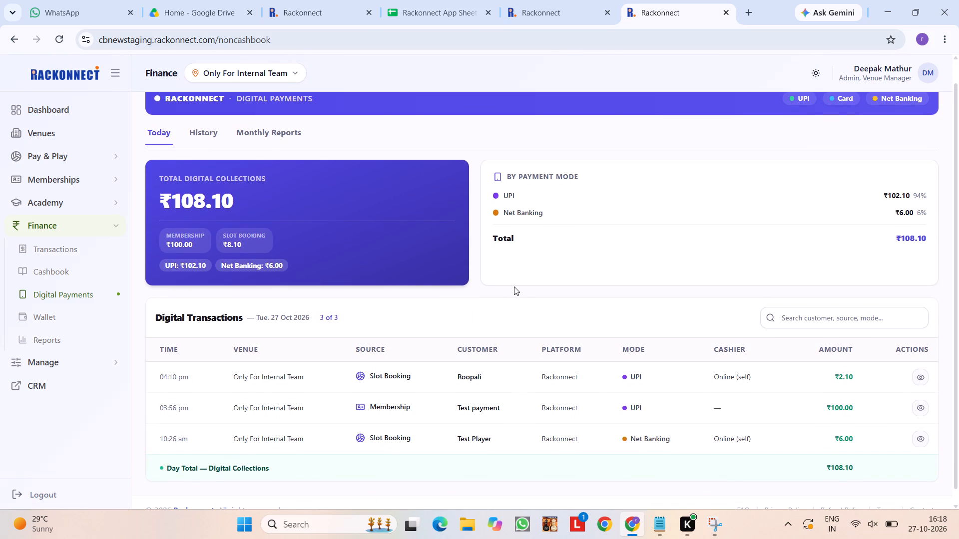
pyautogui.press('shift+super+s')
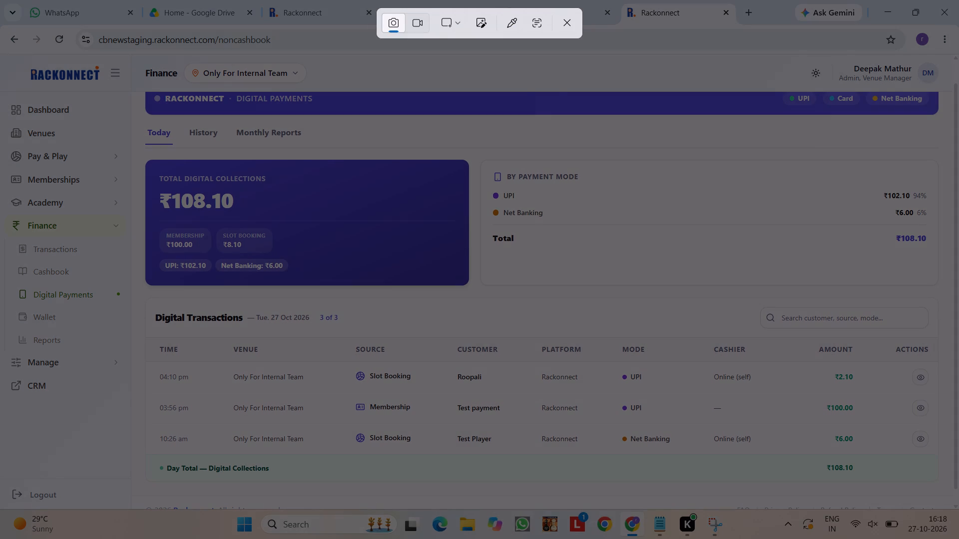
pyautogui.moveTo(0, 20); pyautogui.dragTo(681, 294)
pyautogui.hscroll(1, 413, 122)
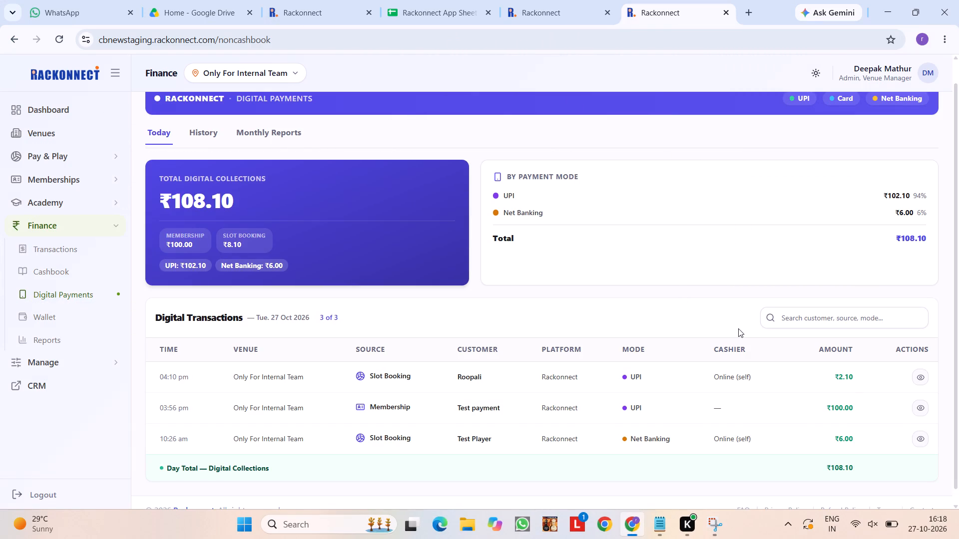
# Open the transaction details of the ₹100.00 membership payment over the top of the Digital Payments page.
pyautogui.click(923, 405)
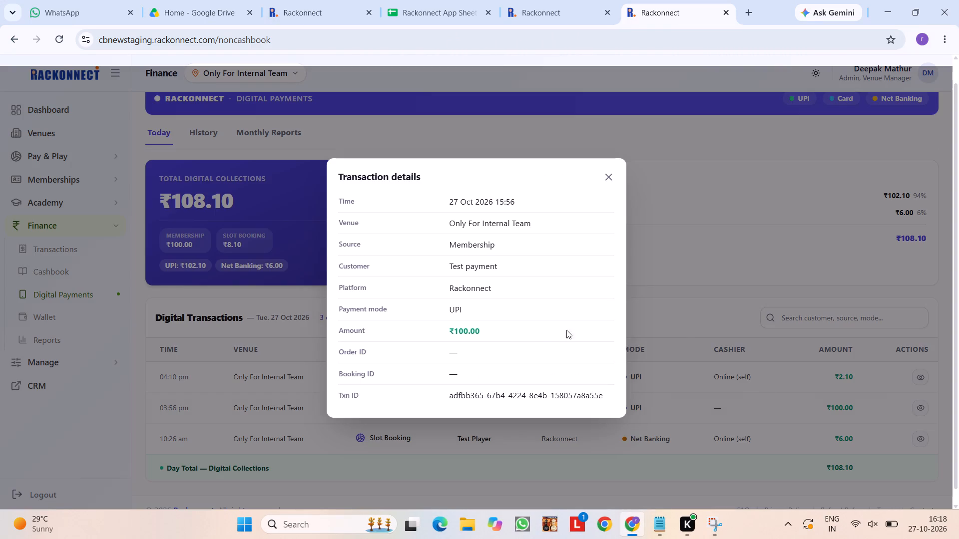
pyautogui.click(681, 338)
pyautogui.scroll(1, 681, 338)
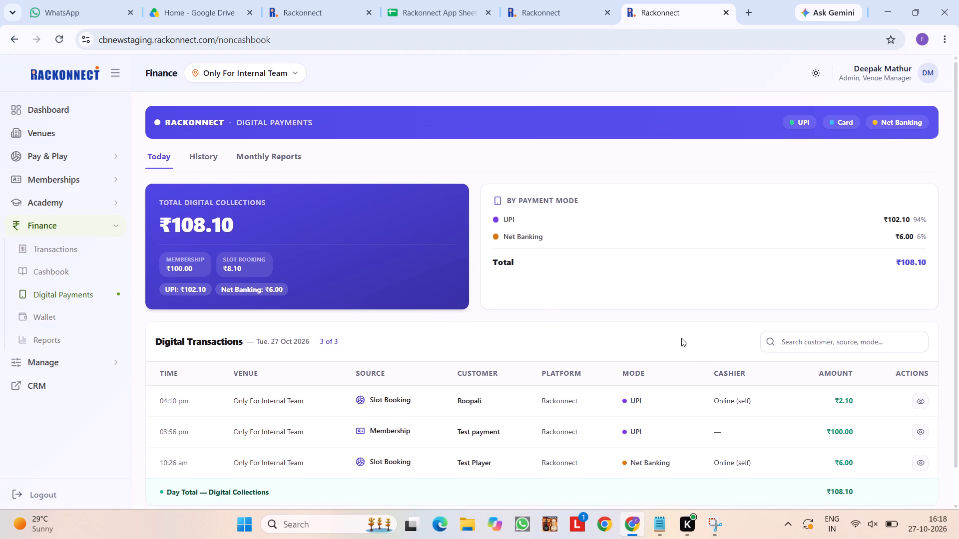
pyautogui.click(923, 434)
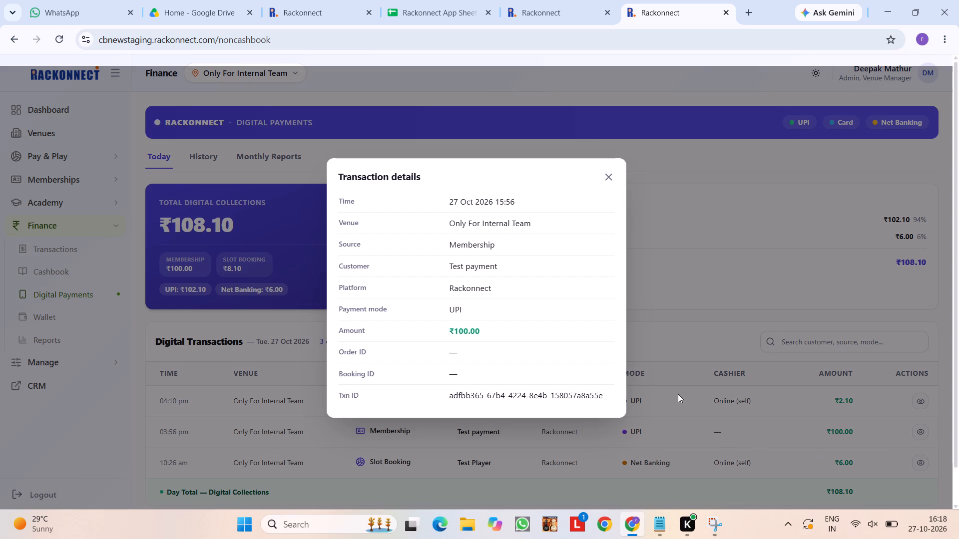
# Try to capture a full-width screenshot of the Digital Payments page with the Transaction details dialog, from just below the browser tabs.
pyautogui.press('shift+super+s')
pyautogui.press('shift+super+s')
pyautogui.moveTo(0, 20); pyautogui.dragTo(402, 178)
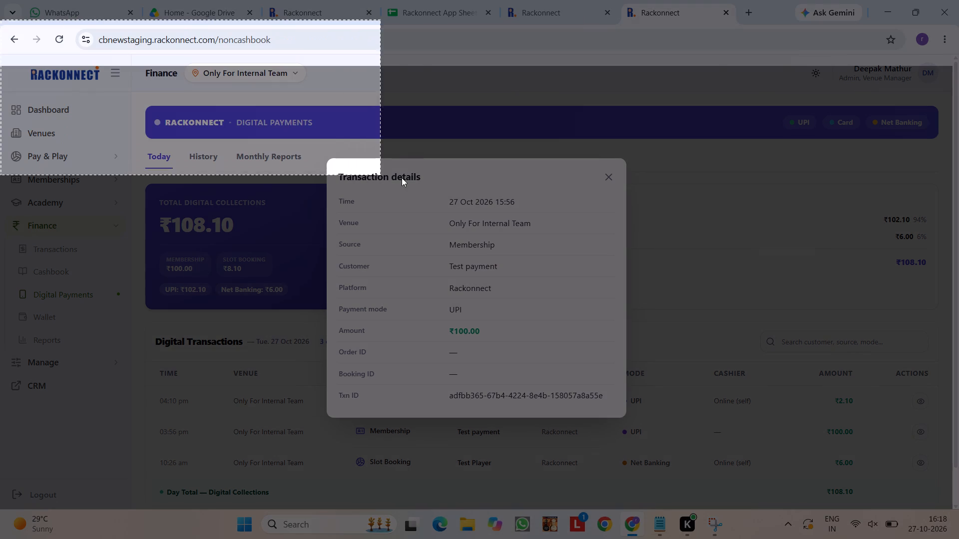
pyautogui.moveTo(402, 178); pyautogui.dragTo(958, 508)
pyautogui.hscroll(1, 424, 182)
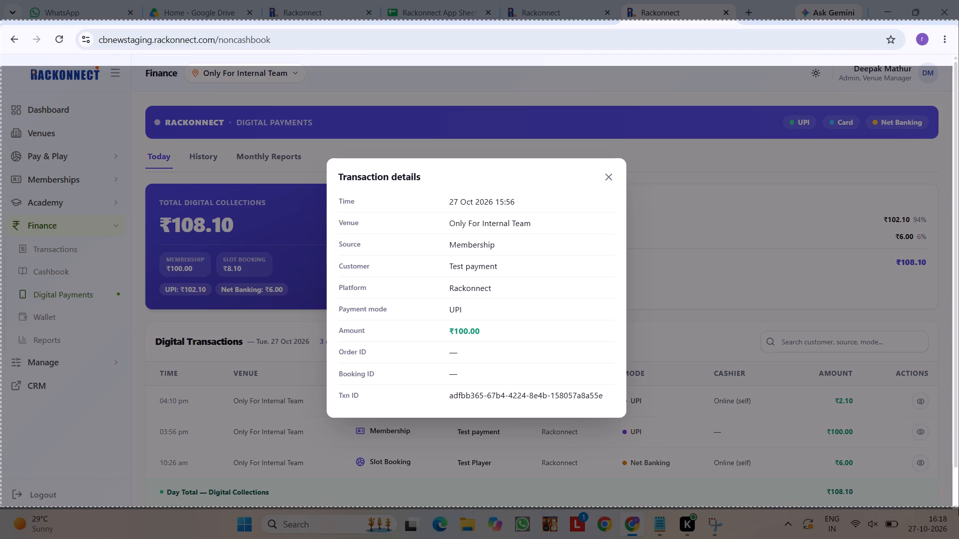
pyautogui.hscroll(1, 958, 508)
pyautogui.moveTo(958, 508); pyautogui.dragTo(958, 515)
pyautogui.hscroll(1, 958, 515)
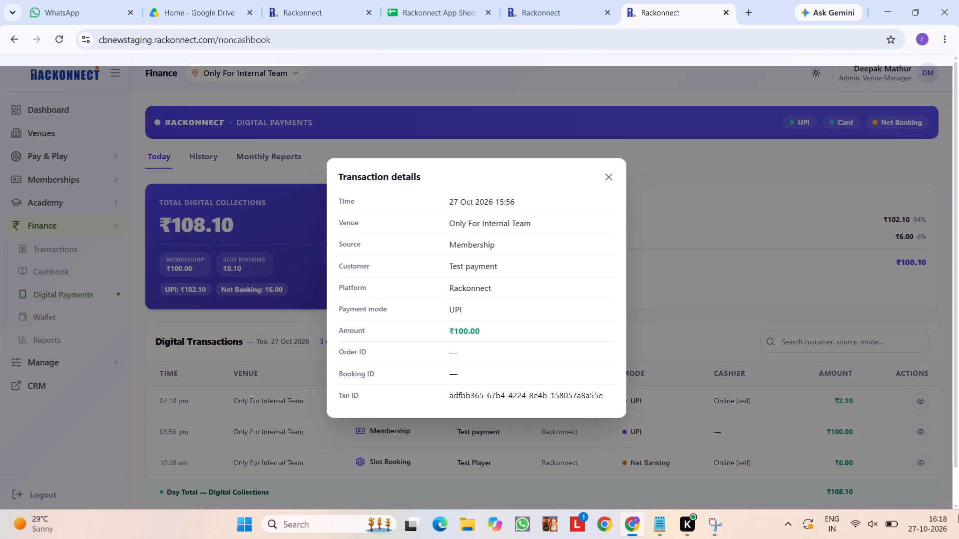
# Capture the full-width area from just below the browser tabs down to the taskbar, including the Transaction details dialog.
pyautogui.press('shift+super+s')
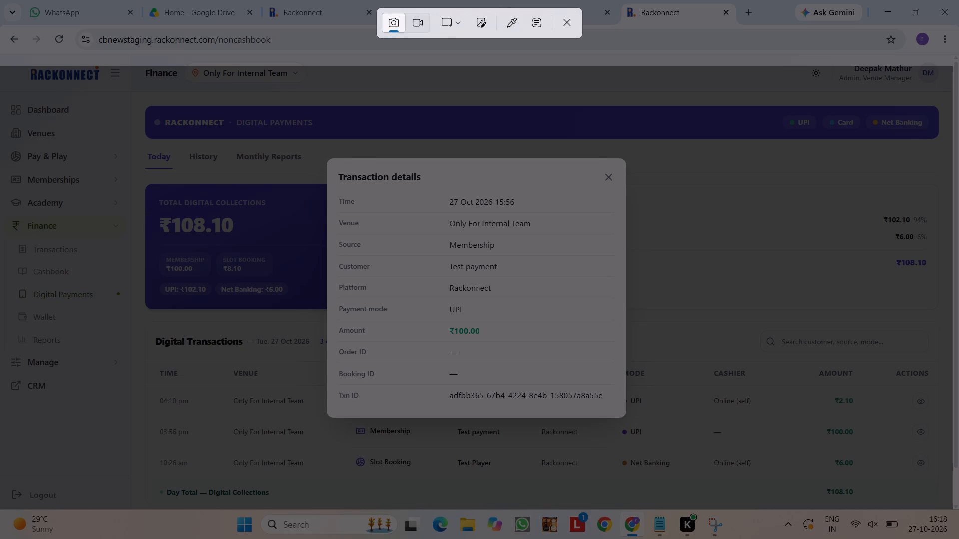
pyautogui.moveTo(0, 20); pyautogui.dragTo(648, 339)
pyautogui.hscroll(1, 374, 170)
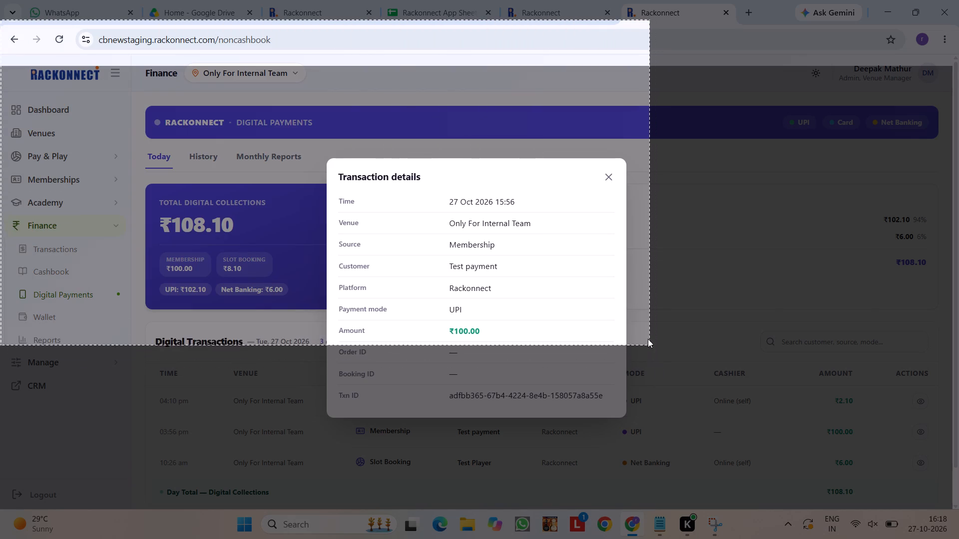
pyautogui.moveTo(648, 339); pyautogui.dragTo(958, 514)
pyautogui.hscroll(1, 648, 339)
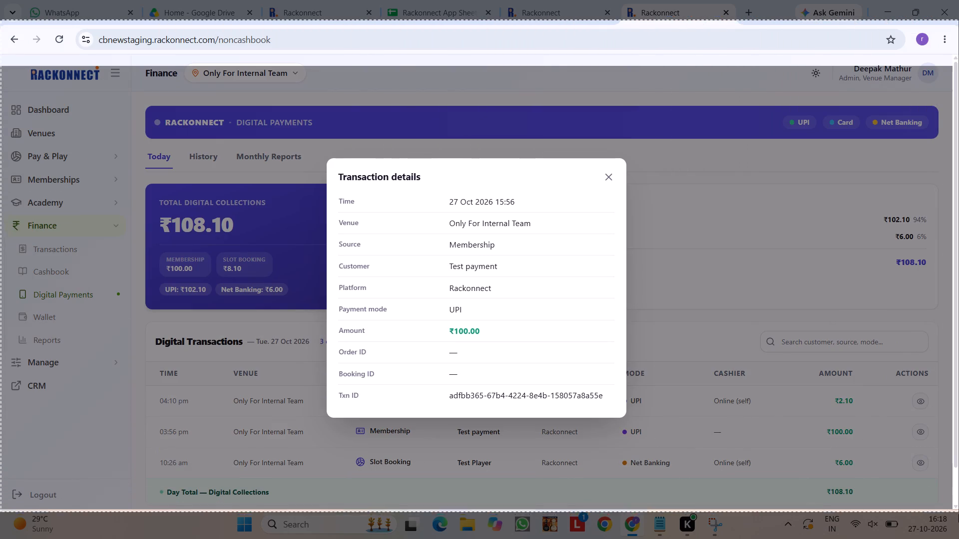
pyautogui.moveTo(958, 514); pyautogui.dragTo(958, 515)
pyautogui.hscroll(1, 958, 514)
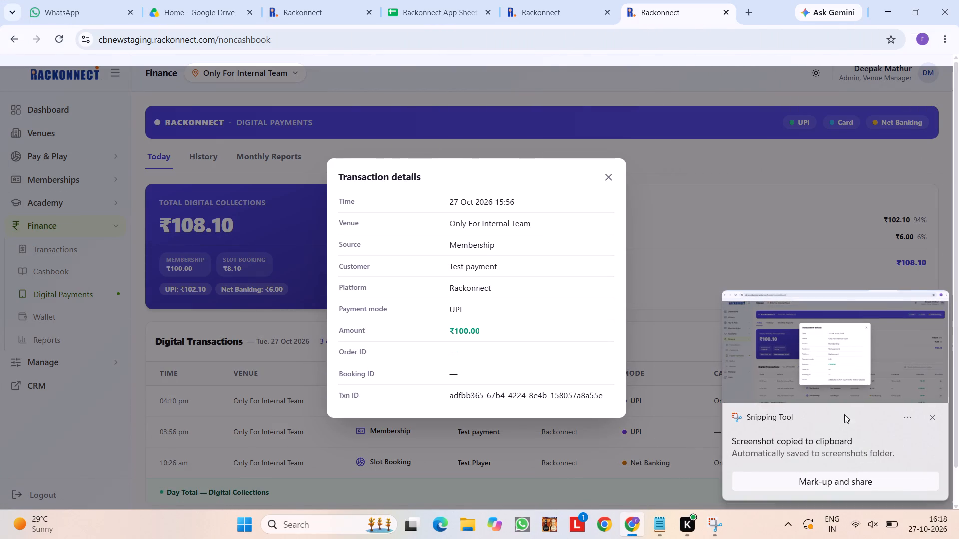
# Open the new capture for markup and outline the Order ID and Booking ID rows with a red rectangle.
pyautogui.click(820, 370)
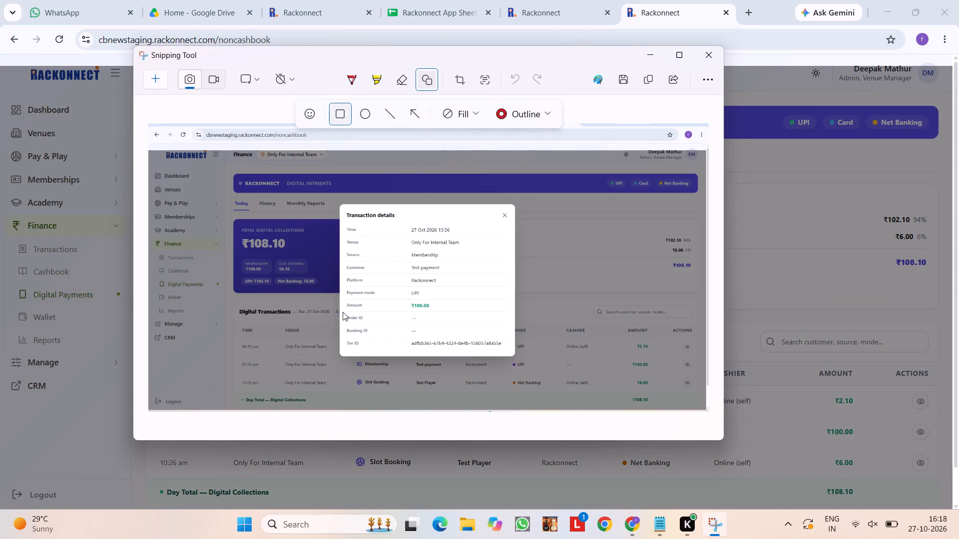
pyautogui.moveTo(343, 313); pyautogui.dragTo(445, 339)
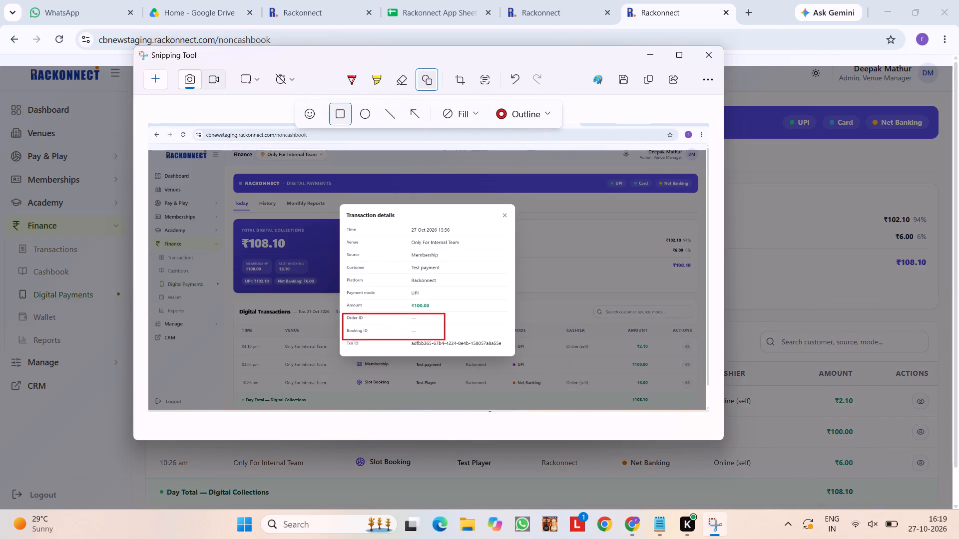
pyautogui.moveTo(445, 339); pyautogui.dragTo(493, 336)
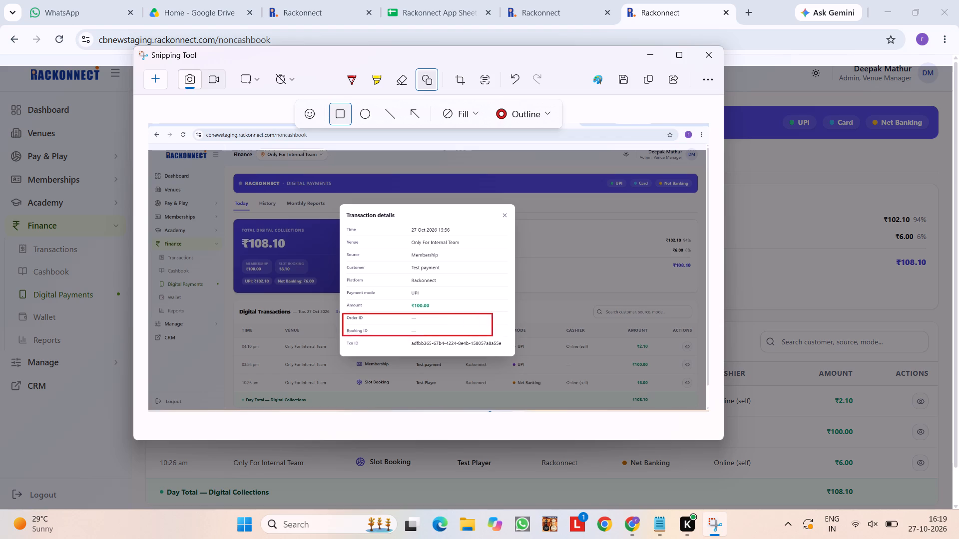
pyautogui.moveTo(493, 336); pyautogui.dragTo(443, 335)
pyautogui.moveTo(443, 335); pyautogui.dragTo(443, 336)
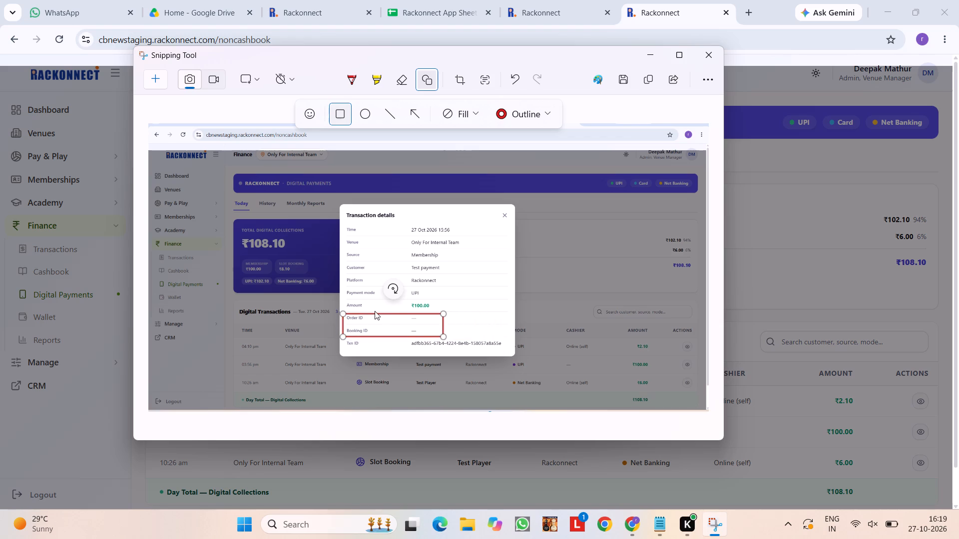
pyautogui.click(390, 313)
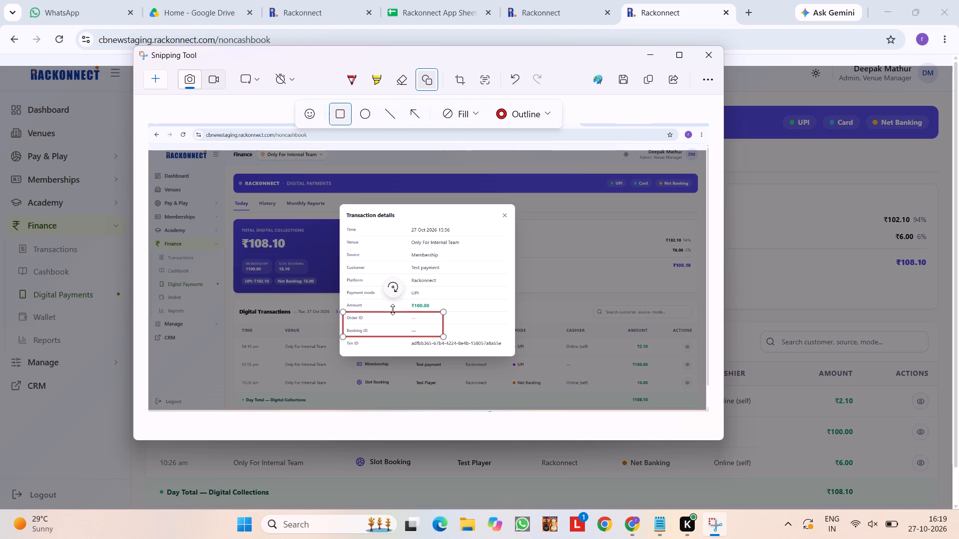
pyautogui.click(503, 324)
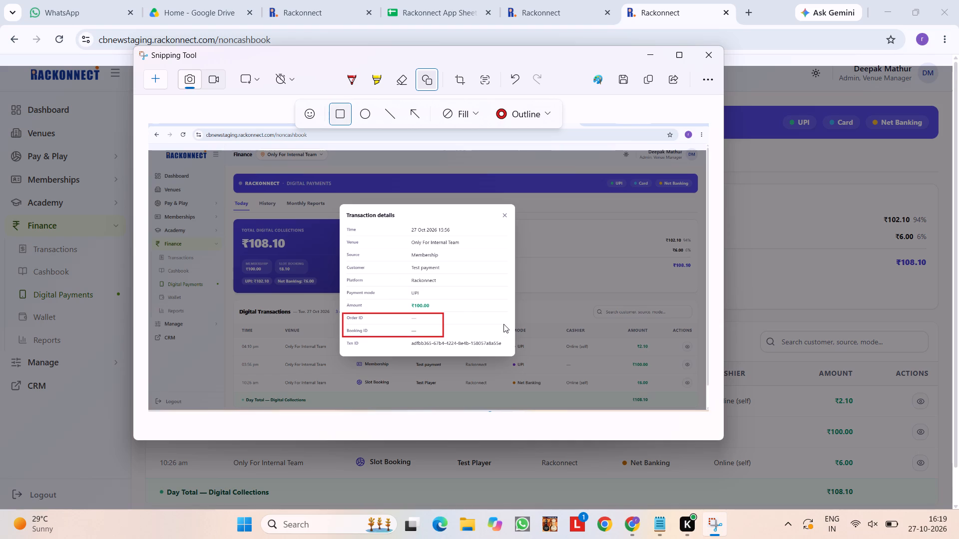
# Outline the empty Cashier value of the ₹100.00 membership transaction with a second red rectangle.
pyautogui.moveTo(560, 351); pyautogui.dragTo(569, 375)
pyautogui.moveTo(569, 375); pyautogui.dragTo(594, 375)
pyautogui.moveTo(580, 353); pyautogui.dragTo(580, 358)
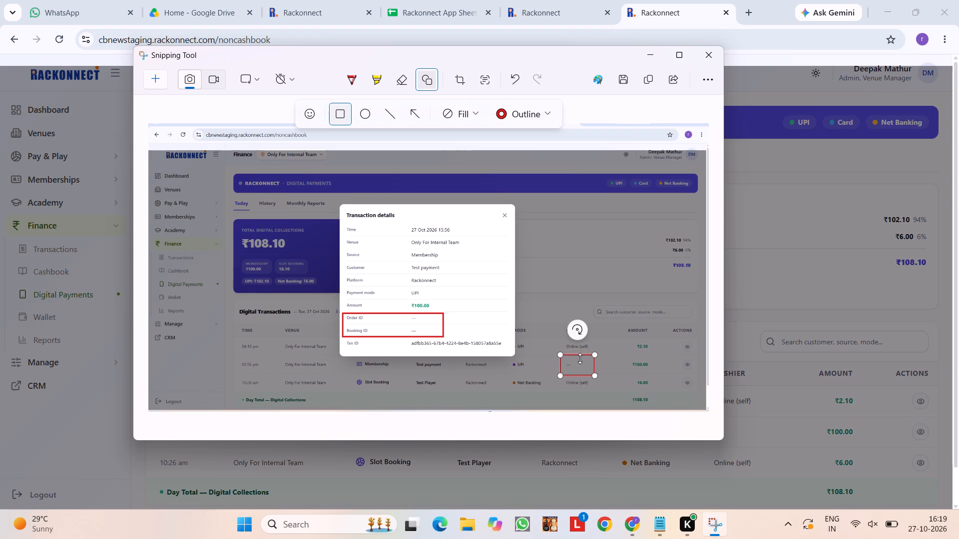
pyautogui.moveTo(580, 358); pyautogui.dragTo(580, 359)
pyautogui.click(608, 362)
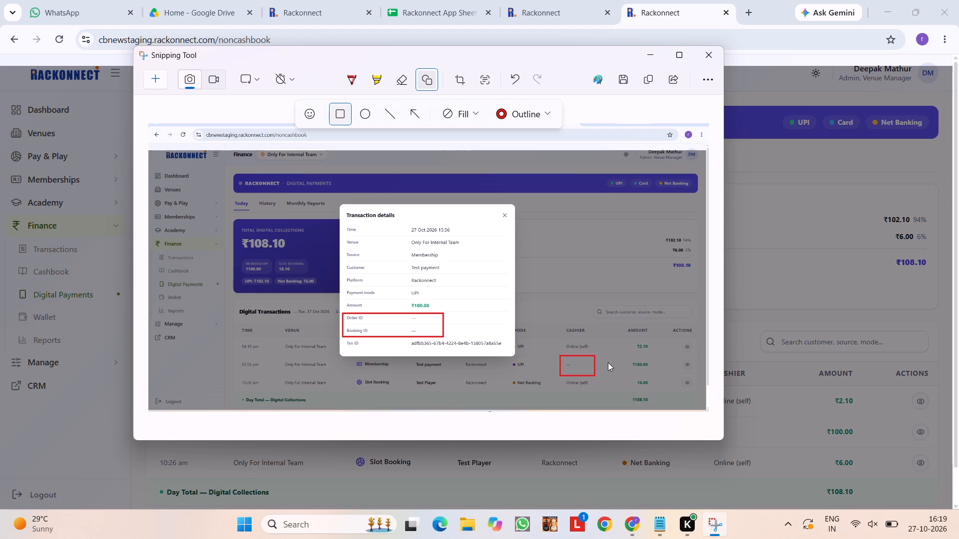
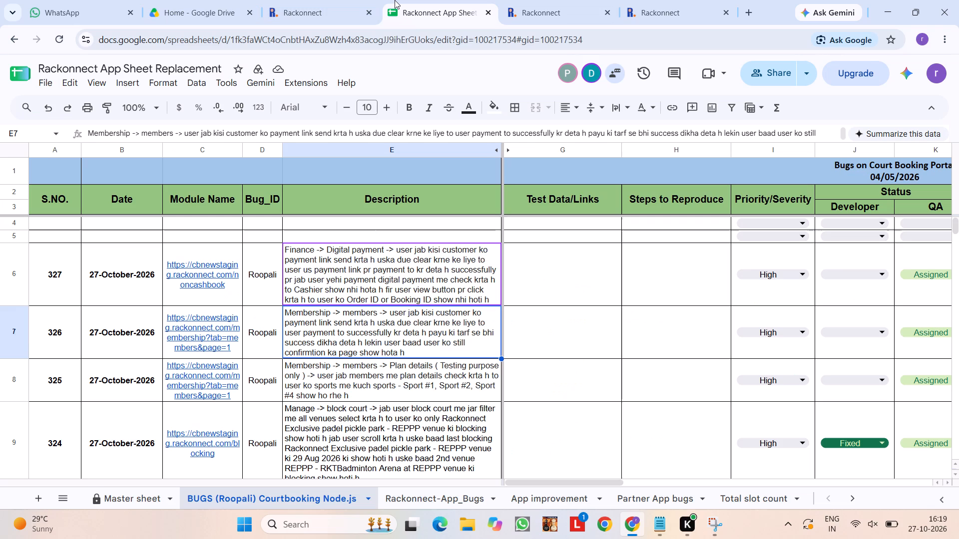
# Review the older entries in the Roopali Courtbooking bug sheet, around bugs 298 to 308, including their test data links and developer and QA statuses.
pyautogui.click(286, 0)
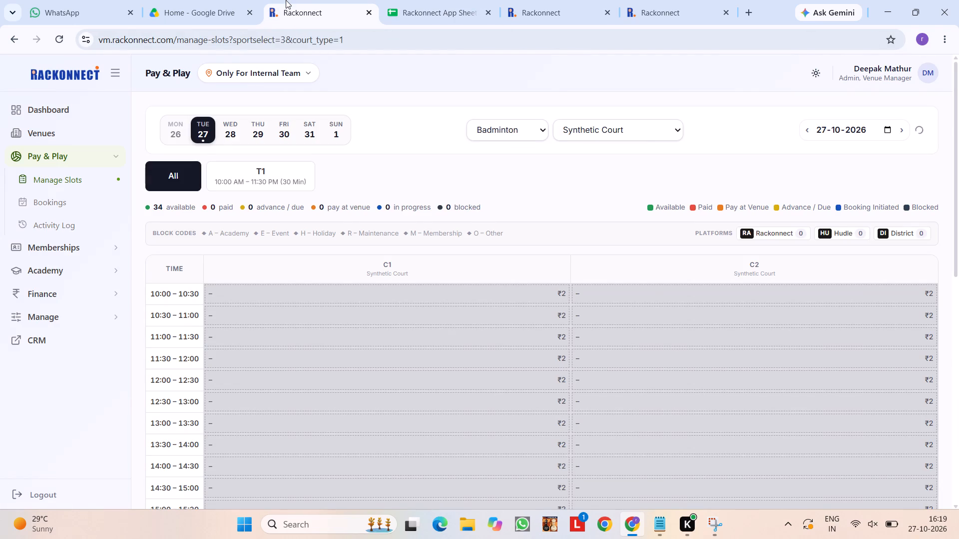
pyautogui.click(491, 0)
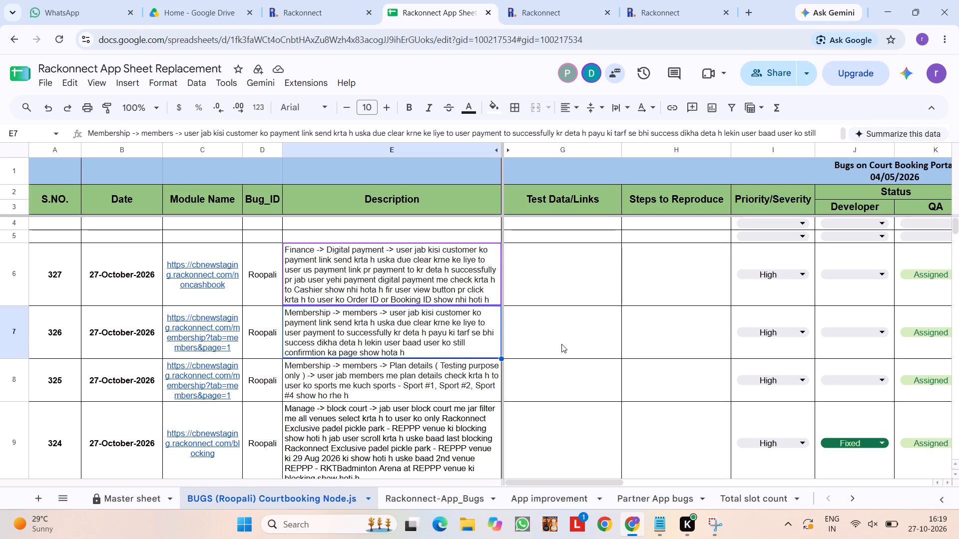
pyautogui.click(588, 303)
pyautogui.scroll(1, 678, 316)
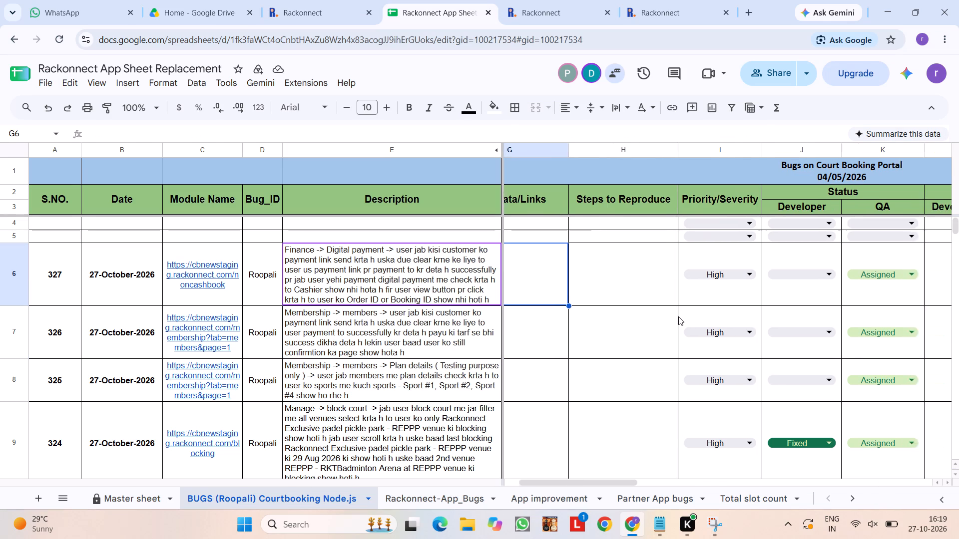
pyautogui.scroll(1, 678, 316)
pyautogui.hscroll(2, 678, 316)
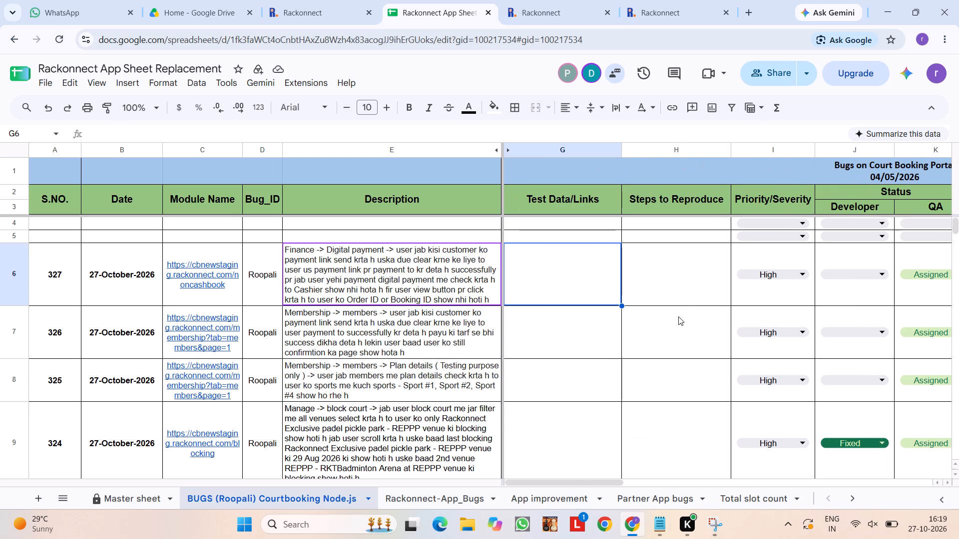
pyautogui.scroll(-7, 678, 316)
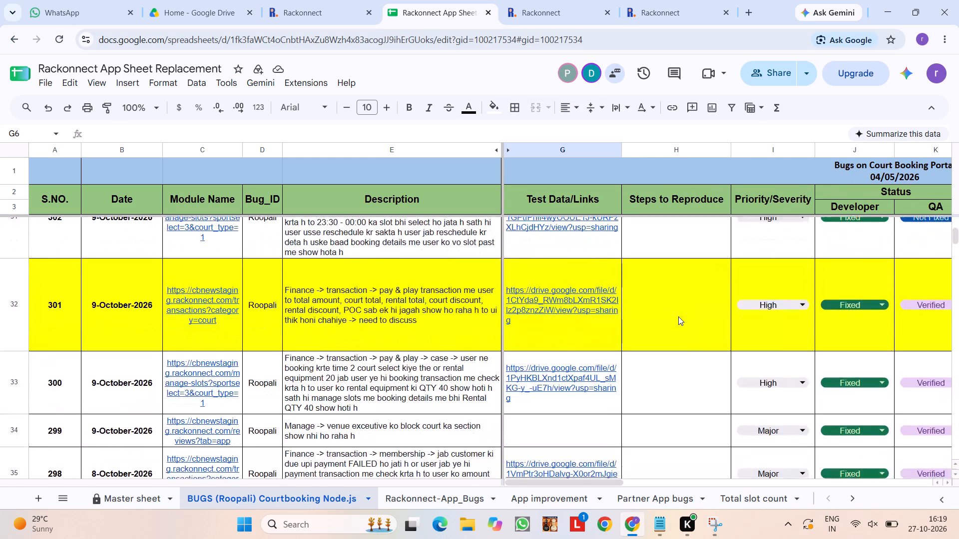
pyautogui.scroll(-6, 678, 316)
pyautogui.scroll(1, 678, 316)
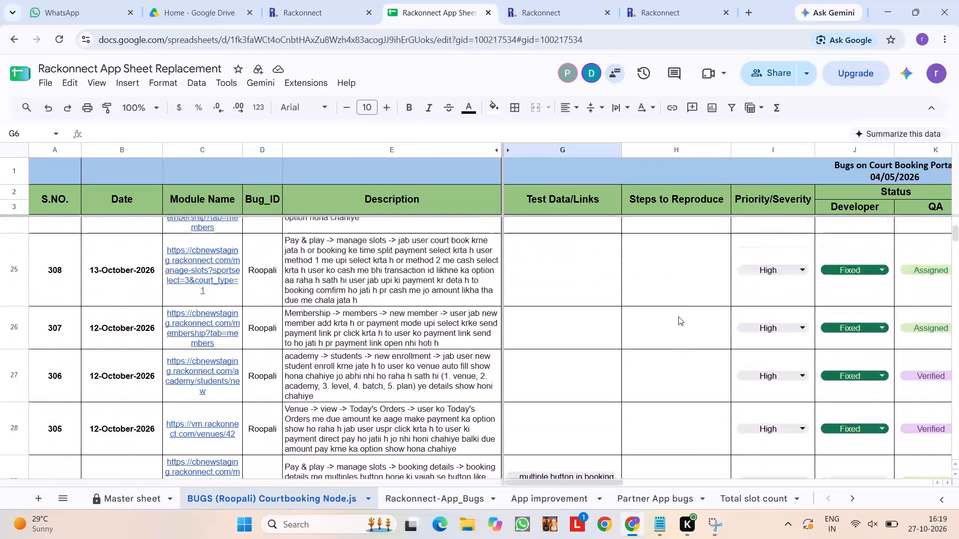
pyautogui.scroll(1, 678, 316)
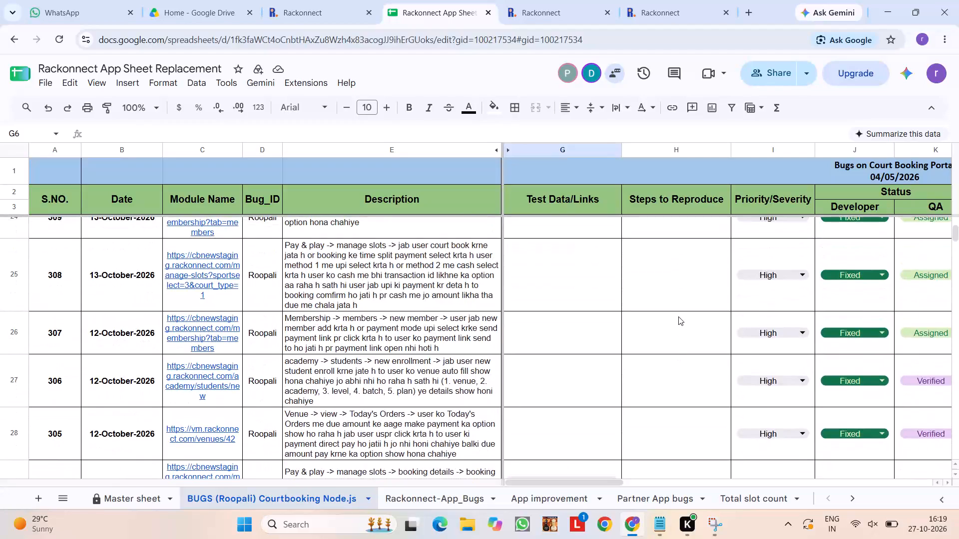
pyautogui.click(538, 0)
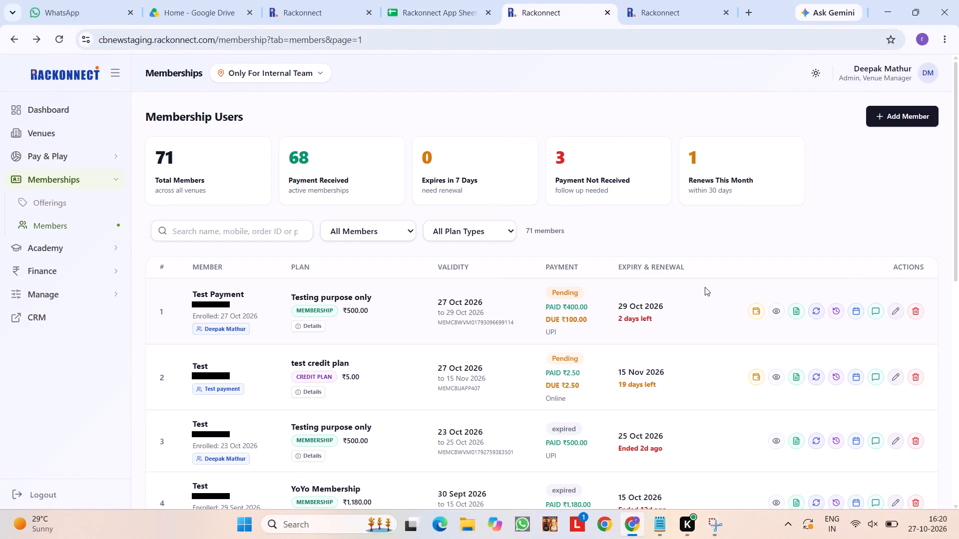
pyautogui.click(430, 0)
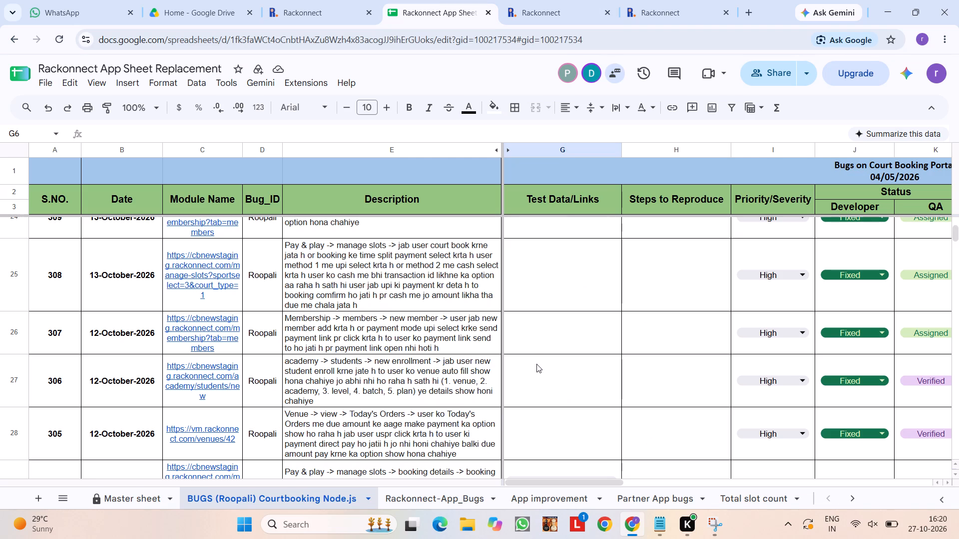
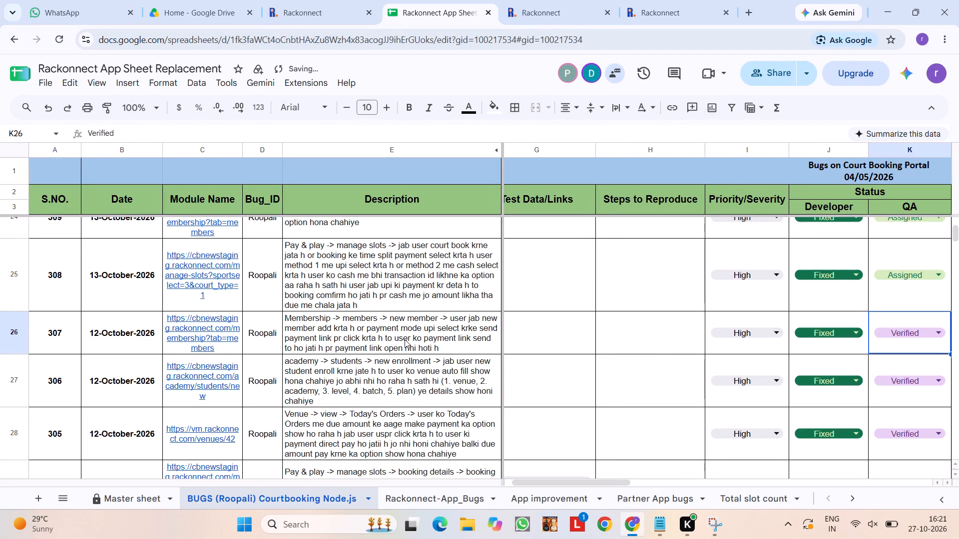
# Copy the description of bug 307 from the Roopali Courtbooking sheet and switch to the marked-up capture in Snipping Tool.
pyautogui.hotkey('ctrl', 'c')
pyautogui.hotkey('alt', 'Tab')
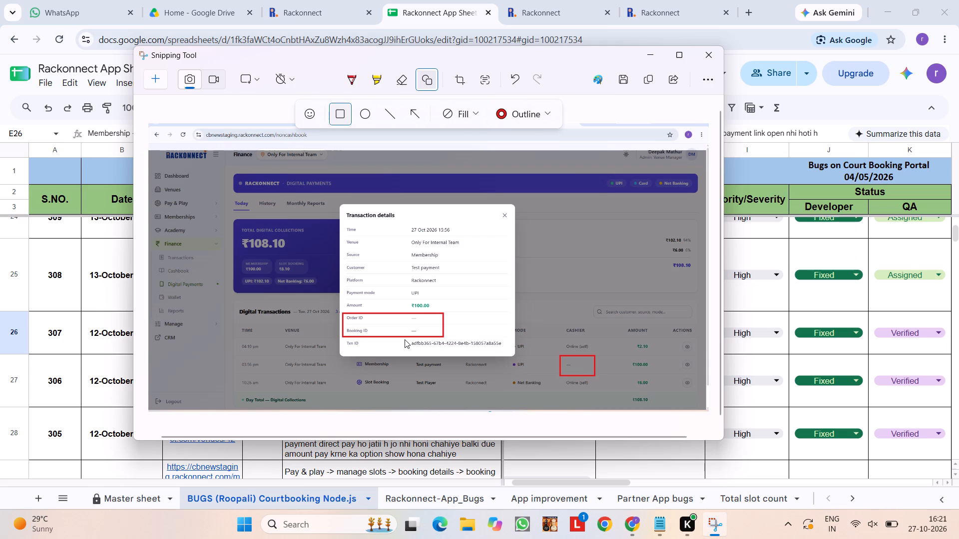
# Close the marked-up transaction details screenshot in Snipping Tool.
pyautogui.click(707, 58)
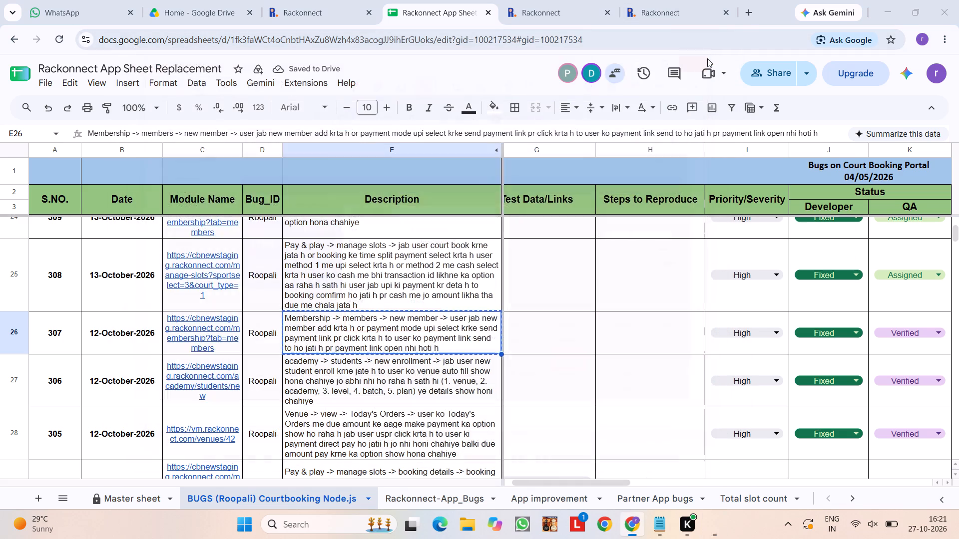
# Switch to the work updates file in Notepad, paste bug 307's description marked "-> verified", and start a new "." bullet below it.
pyautogui.hotkey('alt', 'Tab')
pyautogui.hotkey('alt', 'Tab')
pyautogui.hotkey('alt', 'Tab')
pyautogui.hotkey('alt', 'Tab')
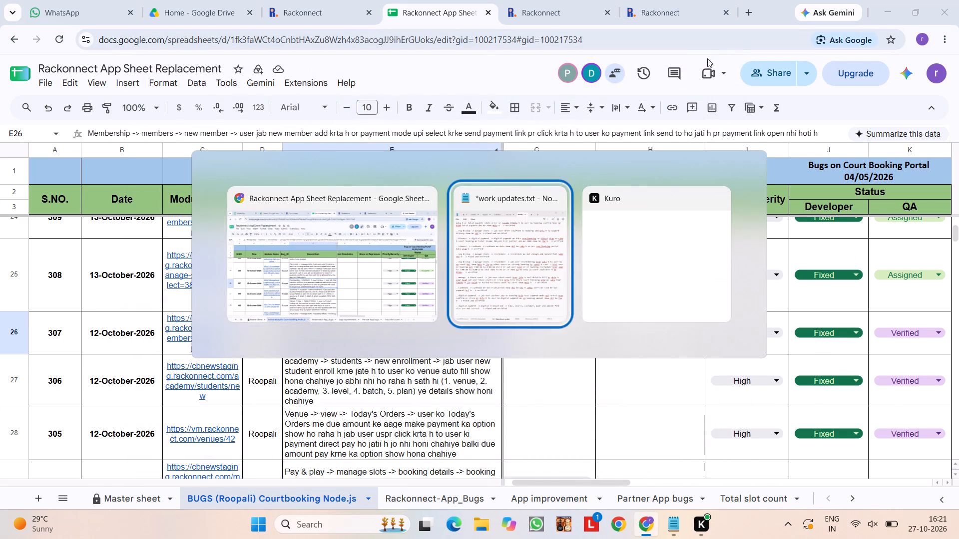
pyautogui.scroll(-2, 685, 249)
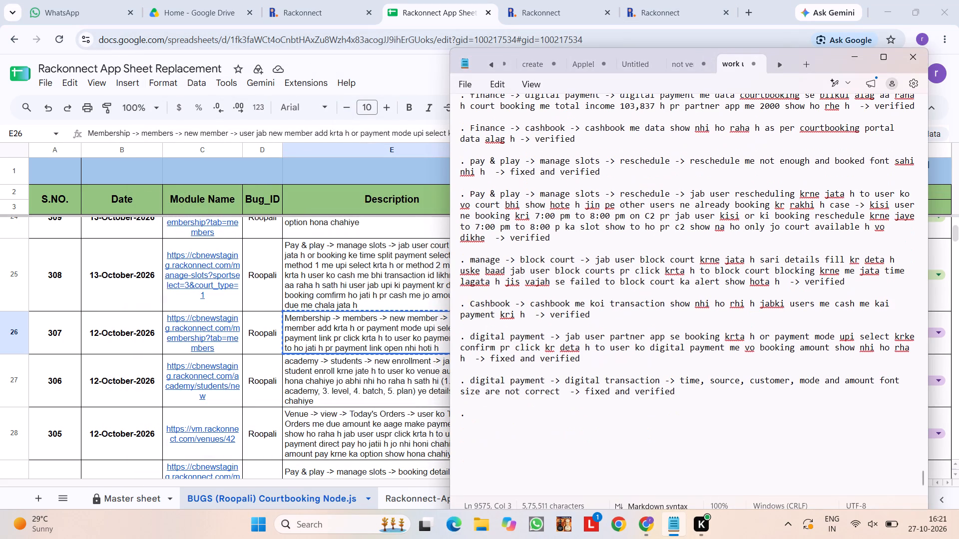
pyautogui.hotkey('ctrl', 'v')
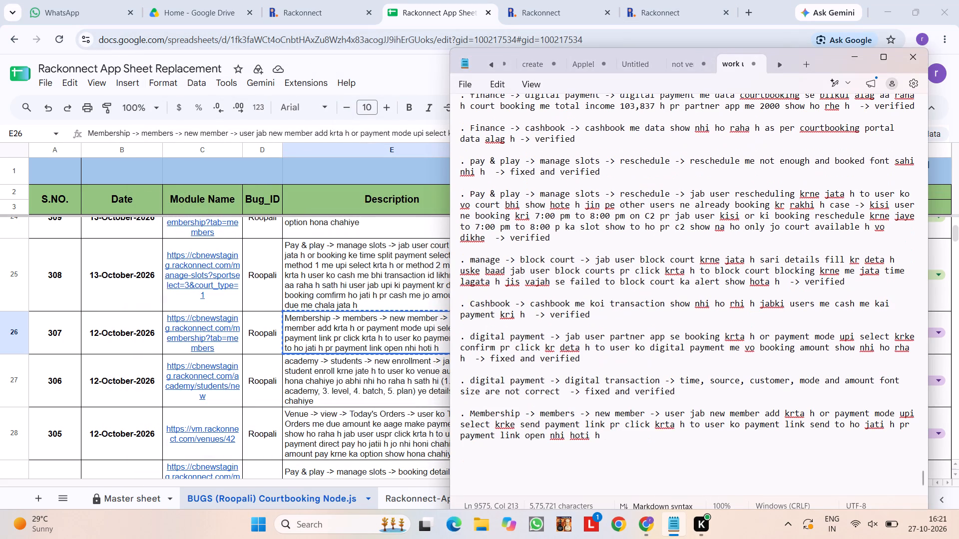
pyautogui.write('->')
pyautogui.press('space')
pyautogui.write('verifiedd')
pyautogui.press('Return')
pyautogui.press('Return')
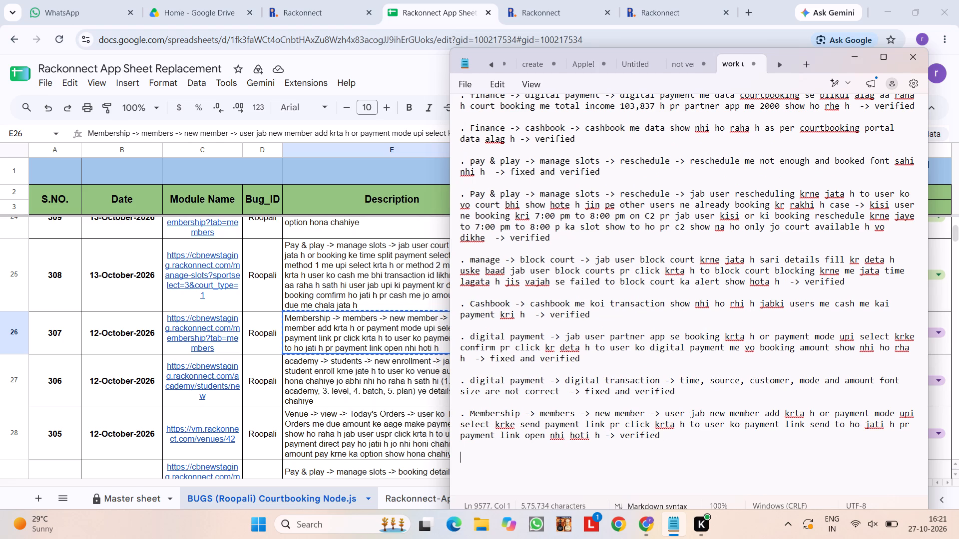
pyautogui.write(';.')
pyautogui.press('space')
pyautogui.press('BackSpace')
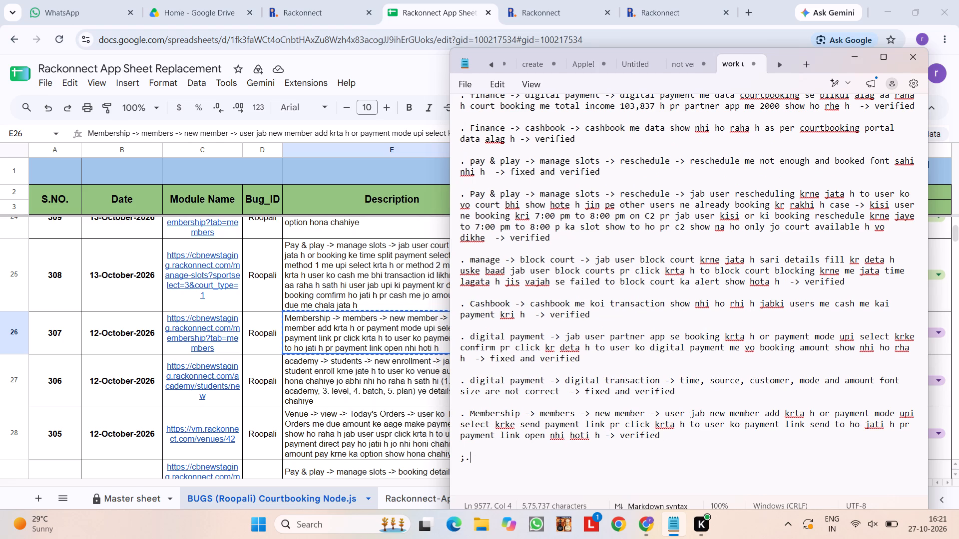
pyautogui.press('BackSpace')
pyautogui.press('BackSpace')
pyautogui.write('.')
pyautogui.press('space')
# Return to the bug sheet in Chrome and select the description of bug 308 about split payment on court booking.
pyautogui.click(323, 303)
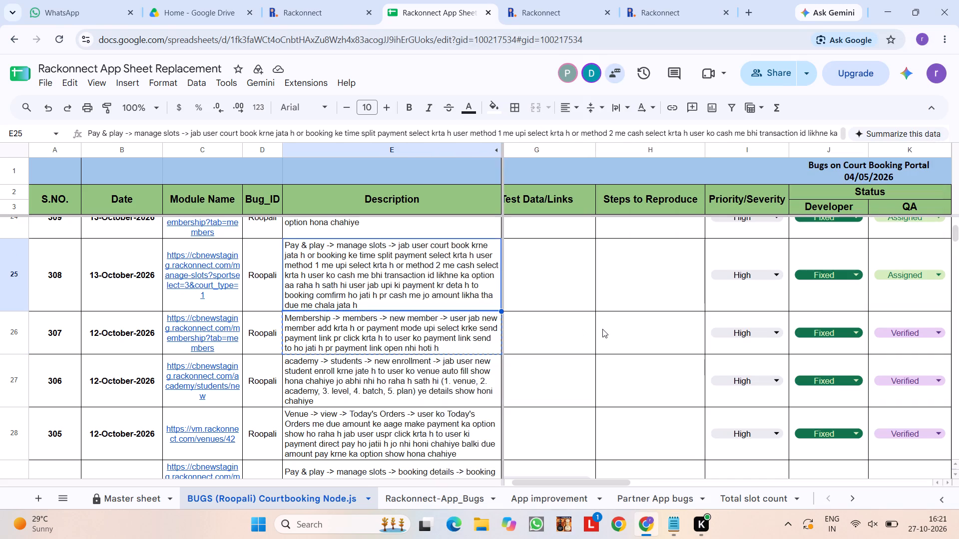
pyautogui.scroll(1, 602, 329)
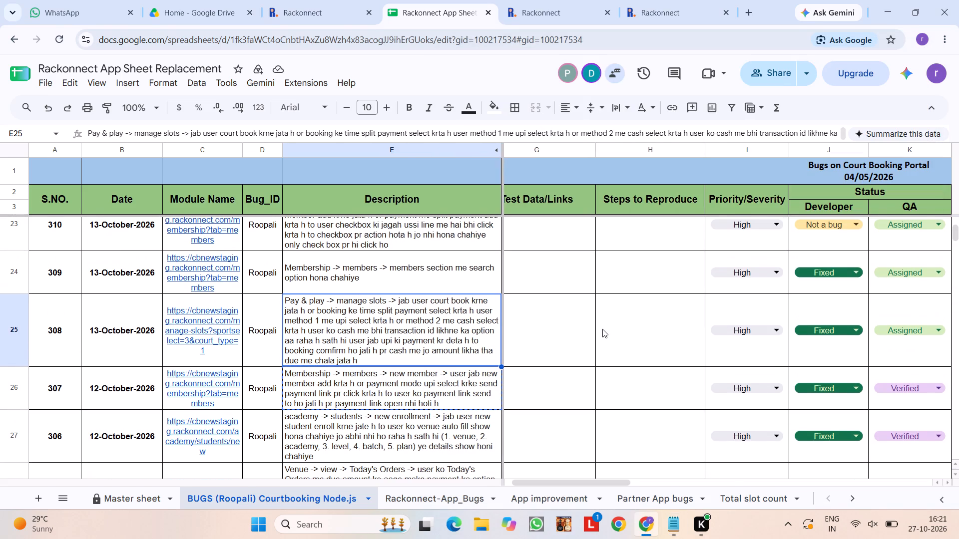
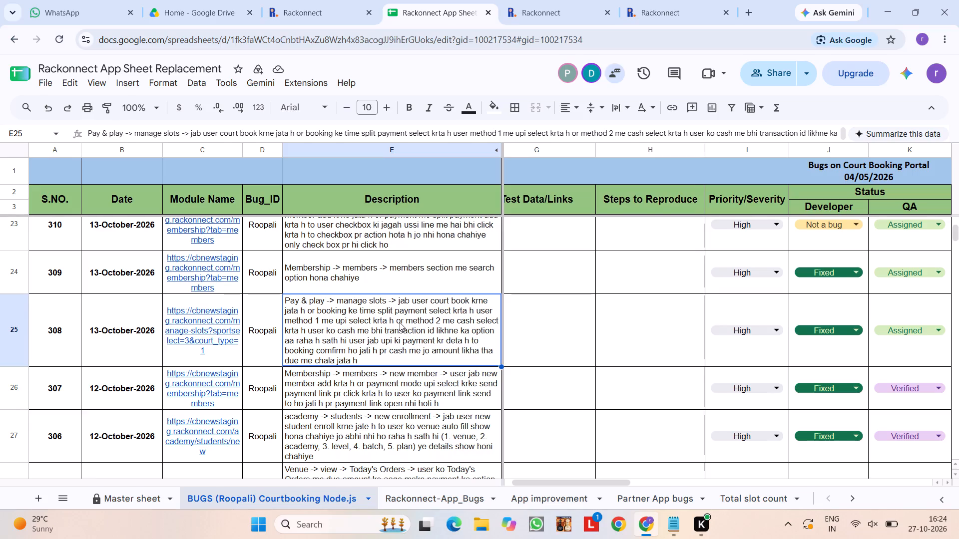
# Switch to the Rackonnect staging portal and open the Manage Slots page under Pay & Play.
pyautogui.click(586, 0)
pyautogui.click(81, 152)
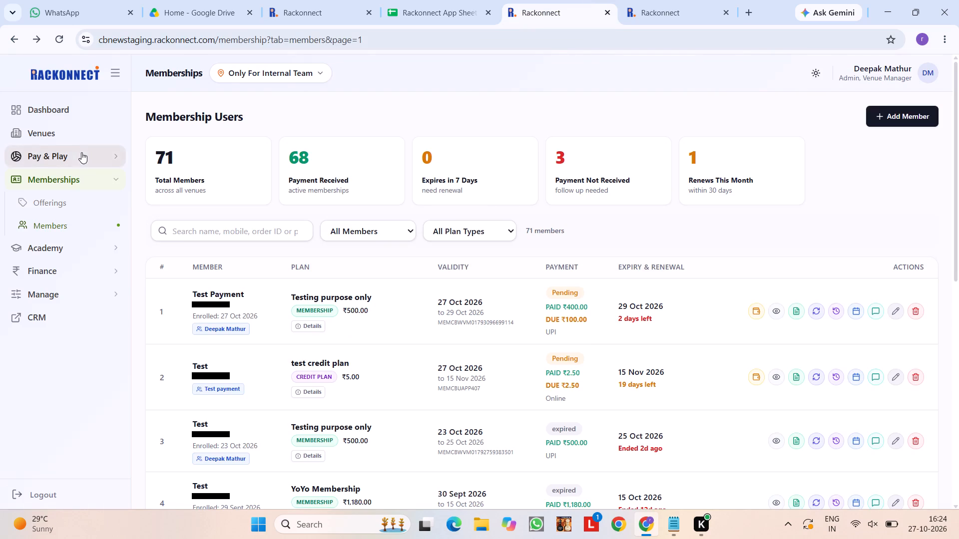
pyautogui.click(76, 180)
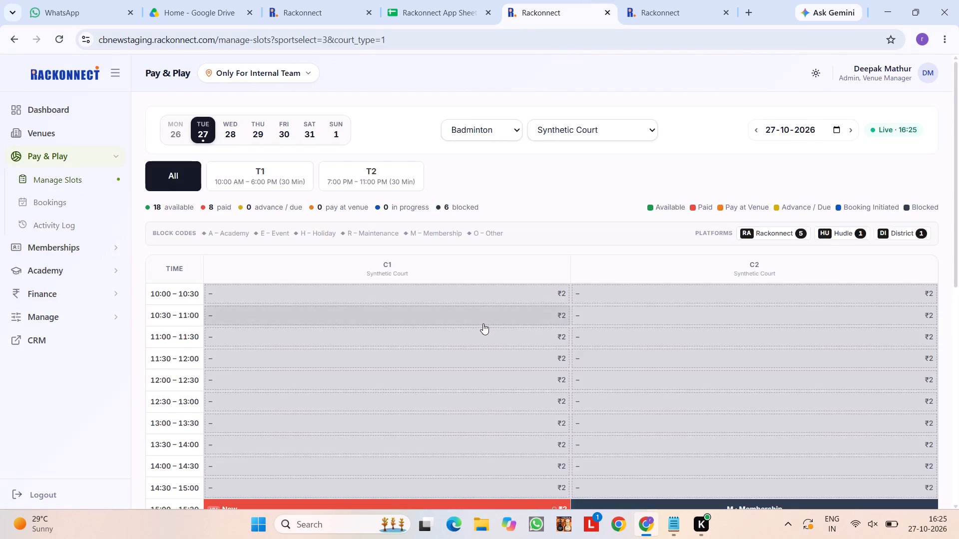
# Select court C1's three half-hour slots from 21:30 to 23:00 on 27 October and open the Quick Book form for them.
pyautogui.scroll(-5, 483, 323)
pyautogui.click(489, 361)
pyautogui.click(490, 337)
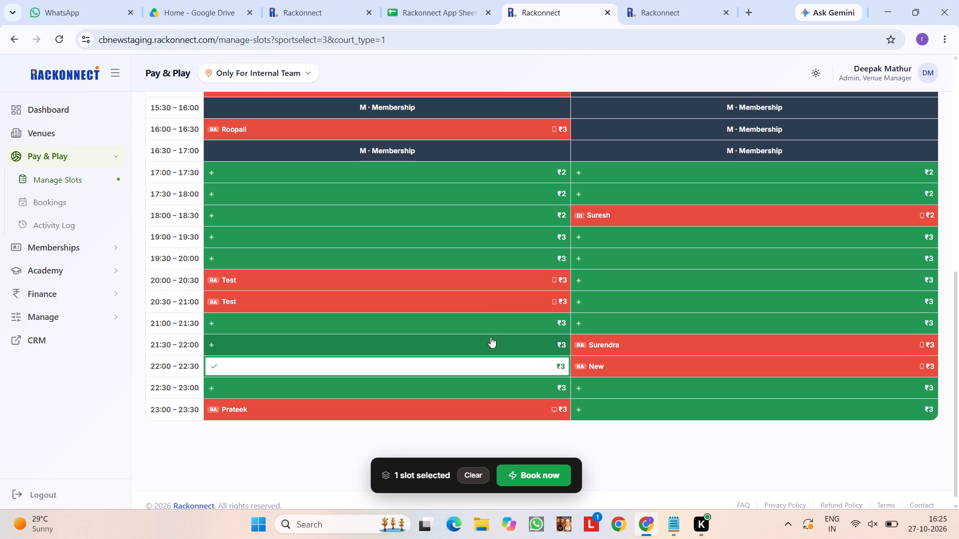
pyautogui.click(480, 377)
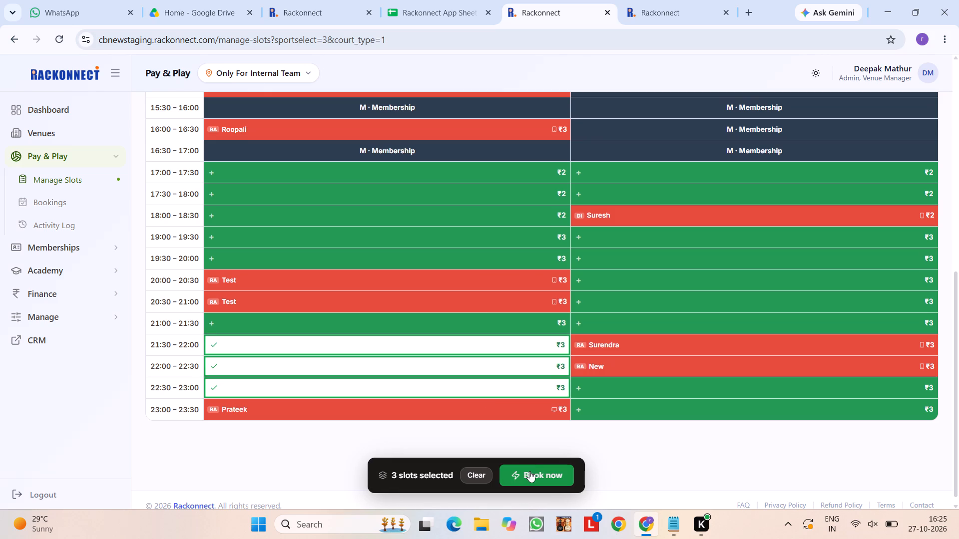
pyautogui.click(529, 471)
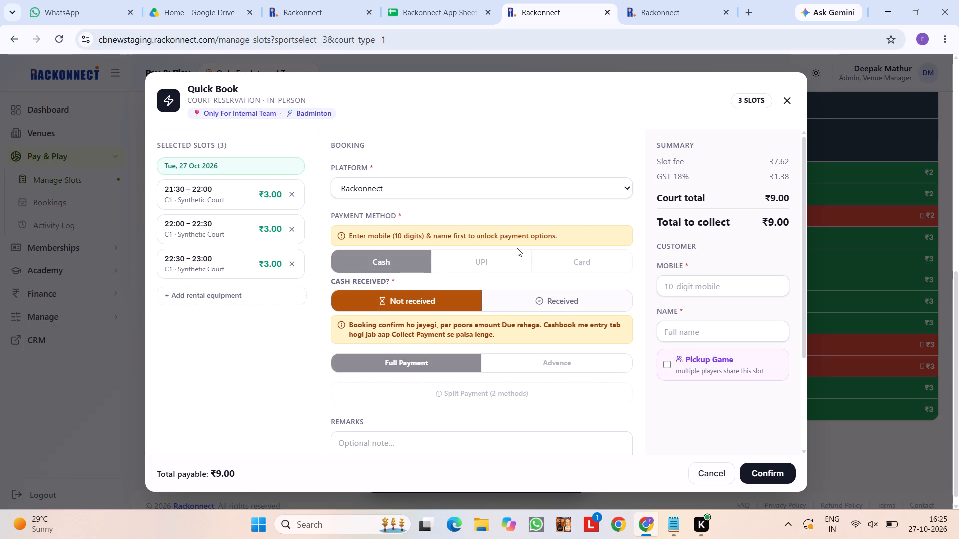
pyautogui.doubleClick(484, 221)
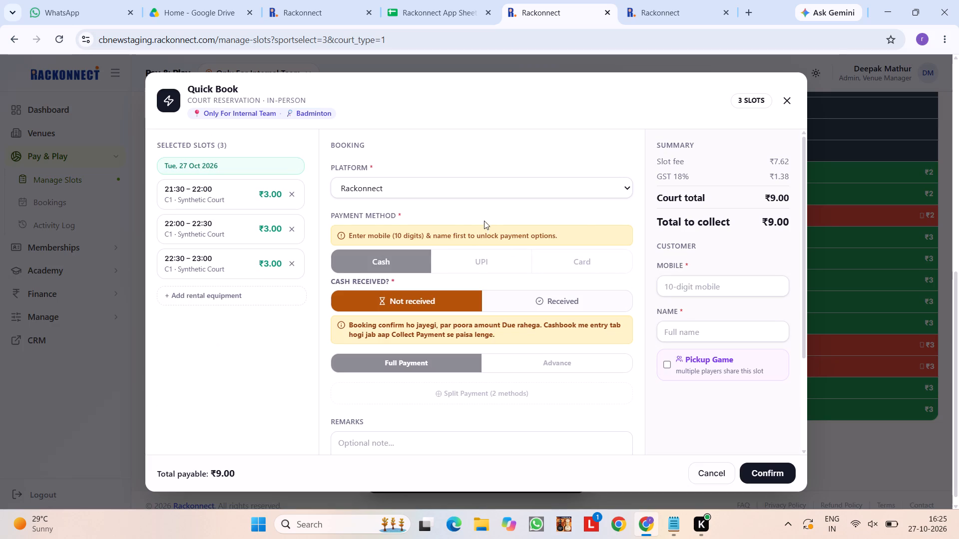
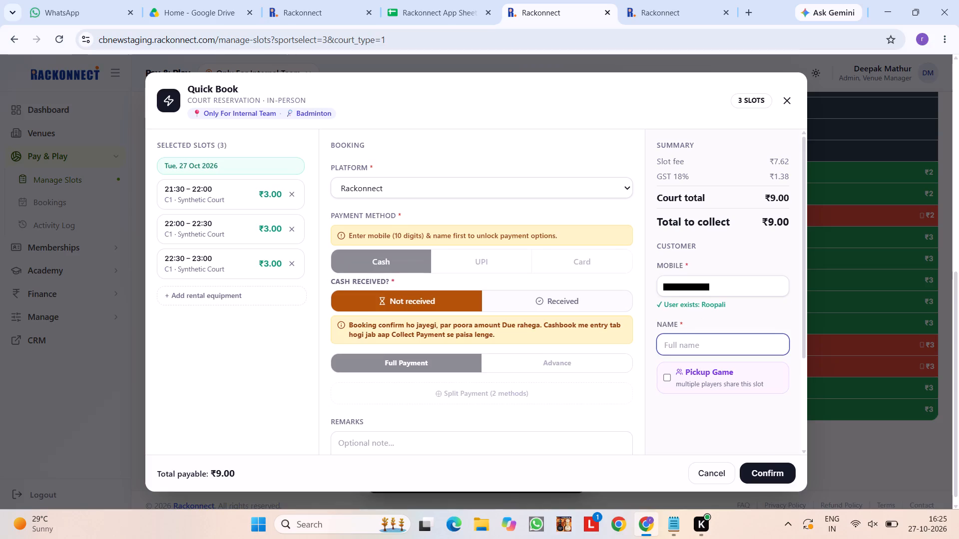
# Enter customer name teet, add a split payment with UPI as method 1 and Cash as method 2, check its fields, and close Quick Book.
pyautogui.press('t')
pyautogui.write('eet')
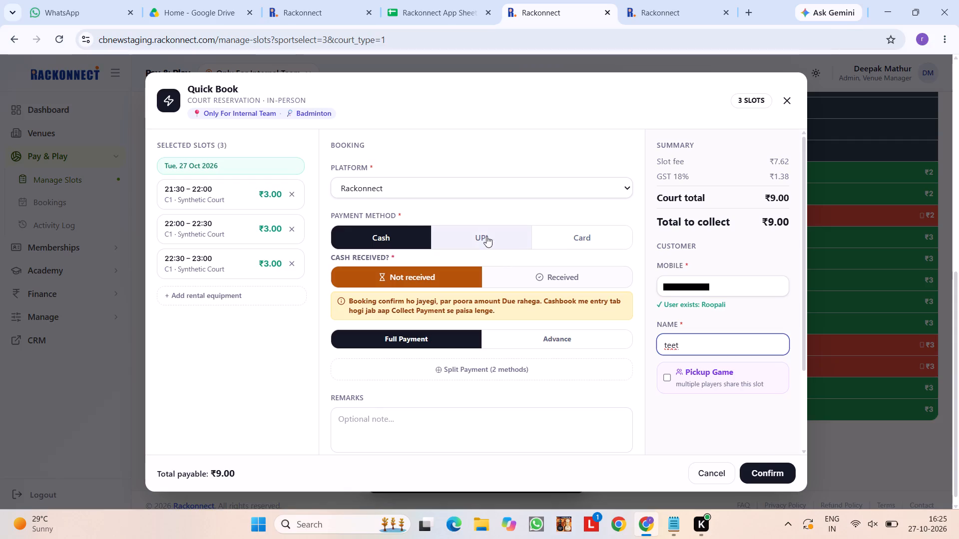
pyautogui.click(440, 363)
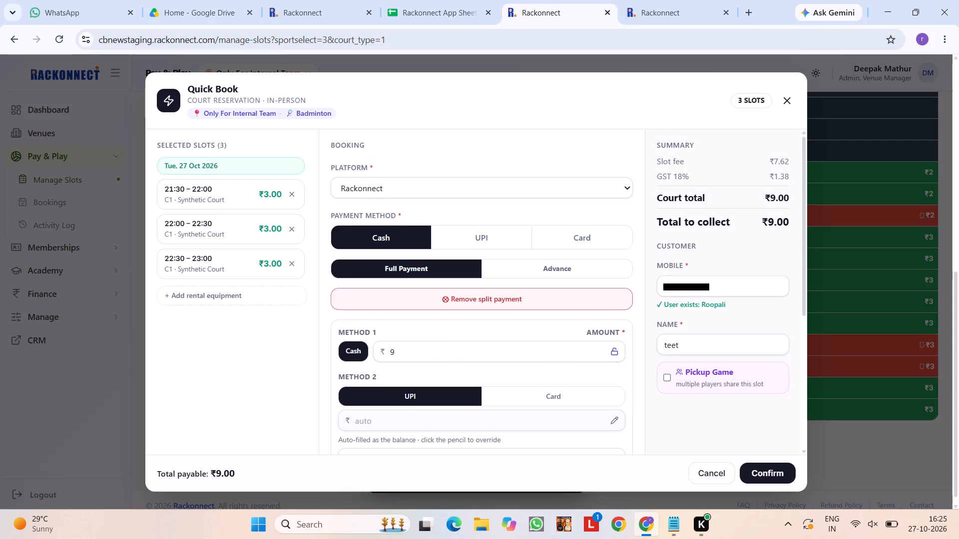
pyautogui.scroll(-2, 449, 325)
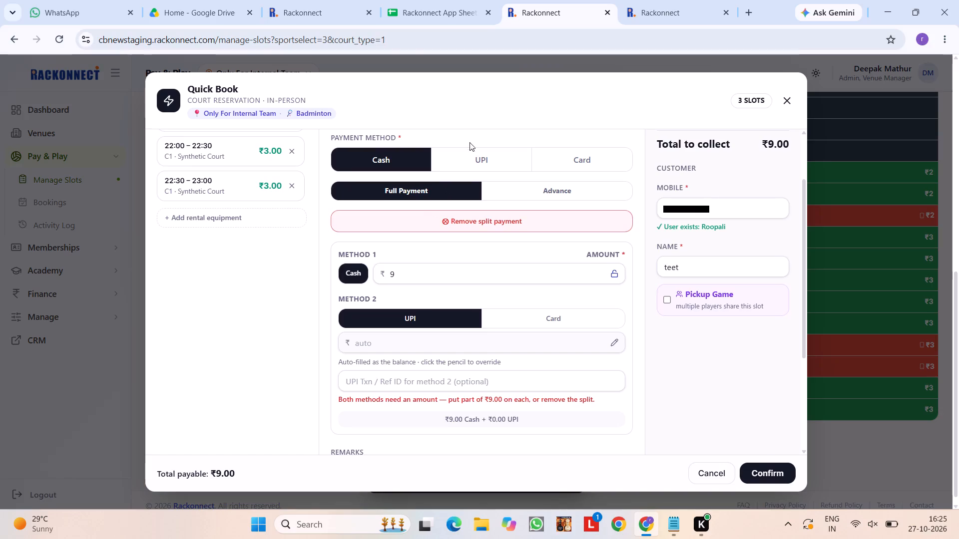
pyautogui.click(470, 148)
pyautogui.scroll(-1, 408, 386)
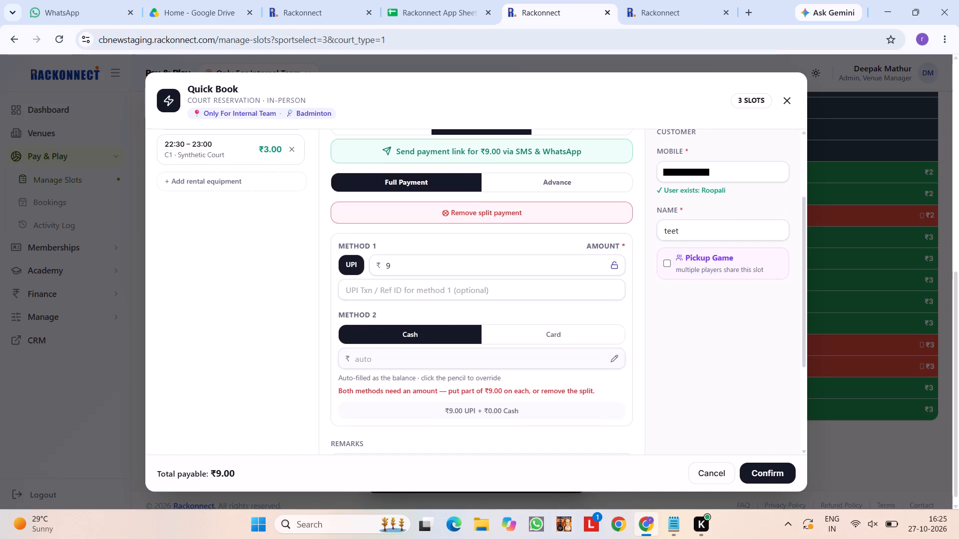
pyautogui.click(461, 264)
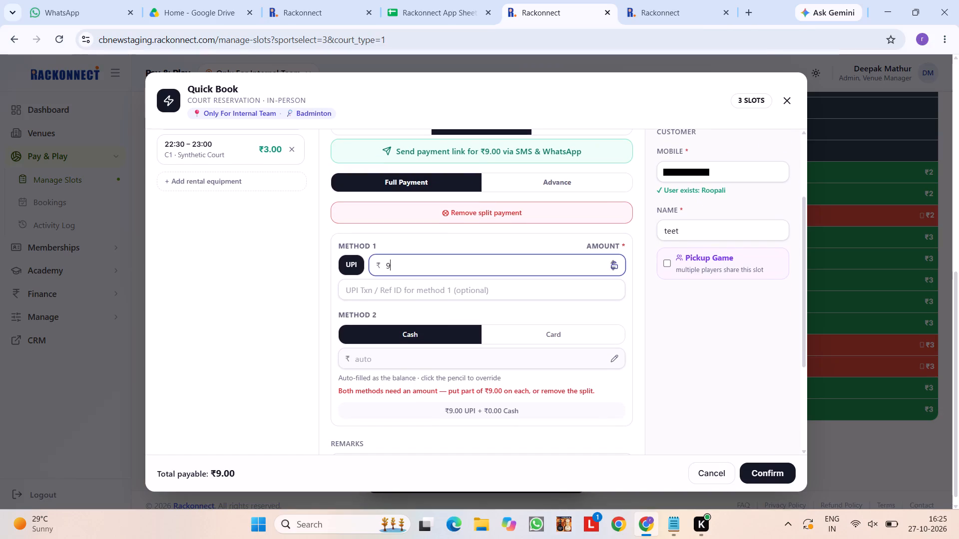
pyautogui.click(782, 95)
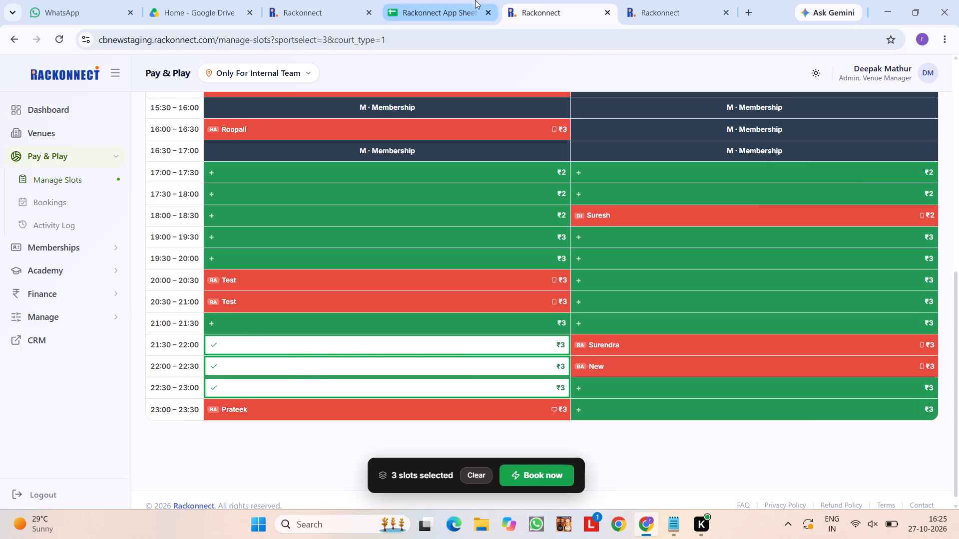
# Switch to the bug sheet and set the QA status of bug 308 to Verified.
pyautogui.click(475, 0)
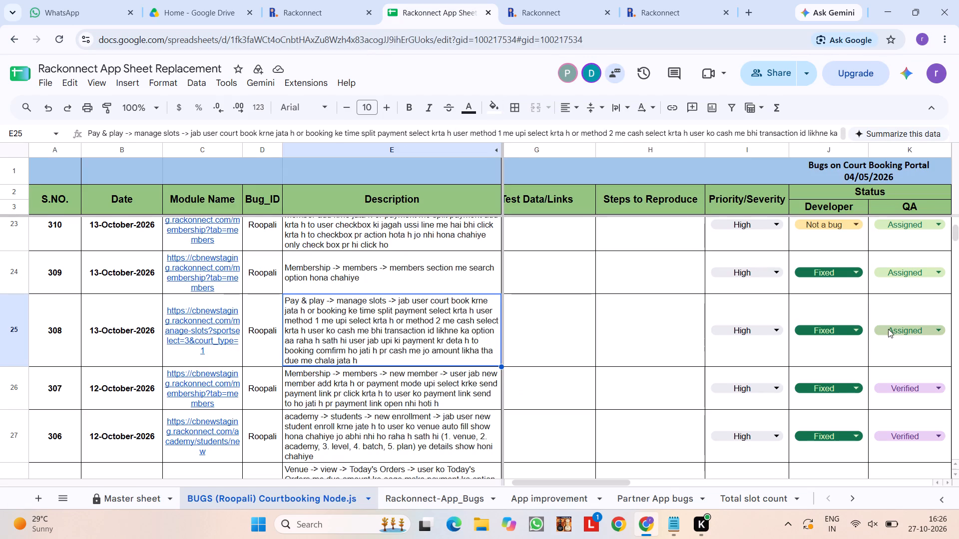
pyautogui.click(888, 329)
pyautogui.scroll(-2, 884, 394)
pyautogui.click(893, 455)
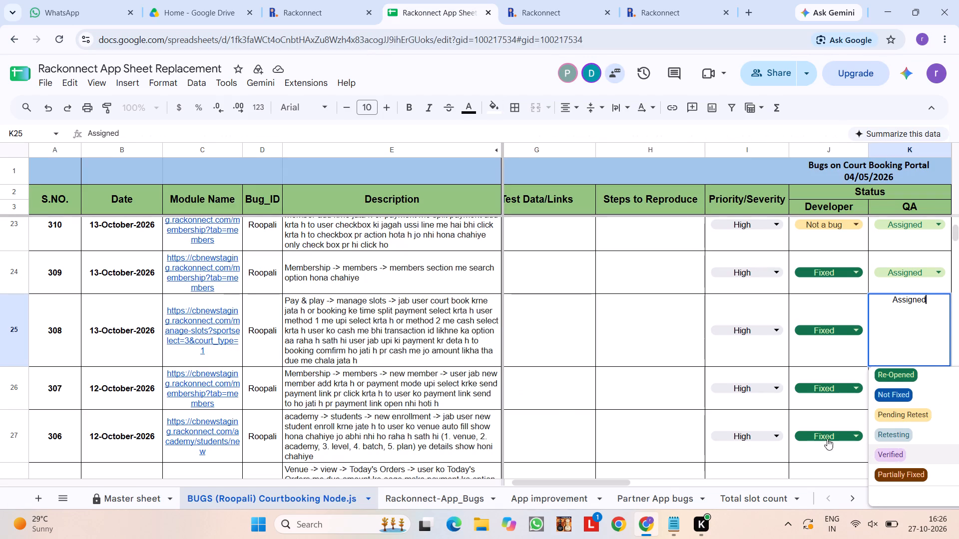
# Copy bug 308's description into the Notepad work updates, append "-> verified", and start a new bullet below it.
pyautogui.click(469, 354)
pyautogui.hotkey('ctrl', 'c')
pyautogui.hotkey('alt', 'Tab')
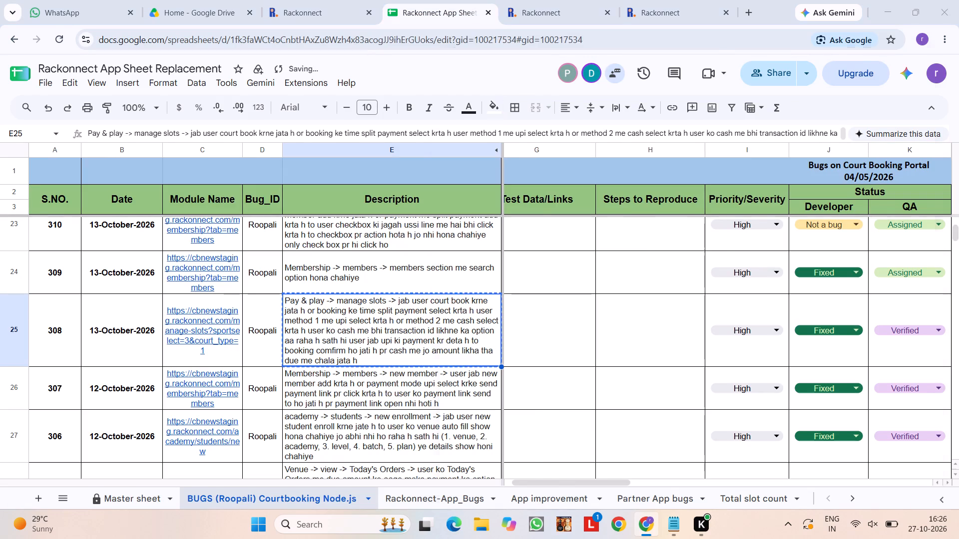
pyautogui.hotkey('ctrl', 'v')
pyautogui.press('space')
pyautogui.write('-> verified')
pyautogui.press('Return')
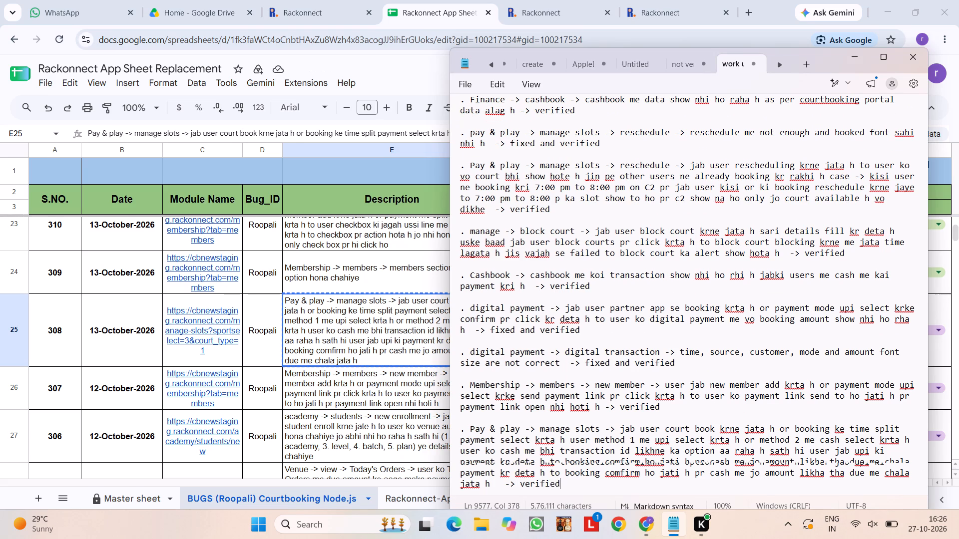
pyautogui.press('Return')
pyautogui.write('.')
pyautogui.press('space')
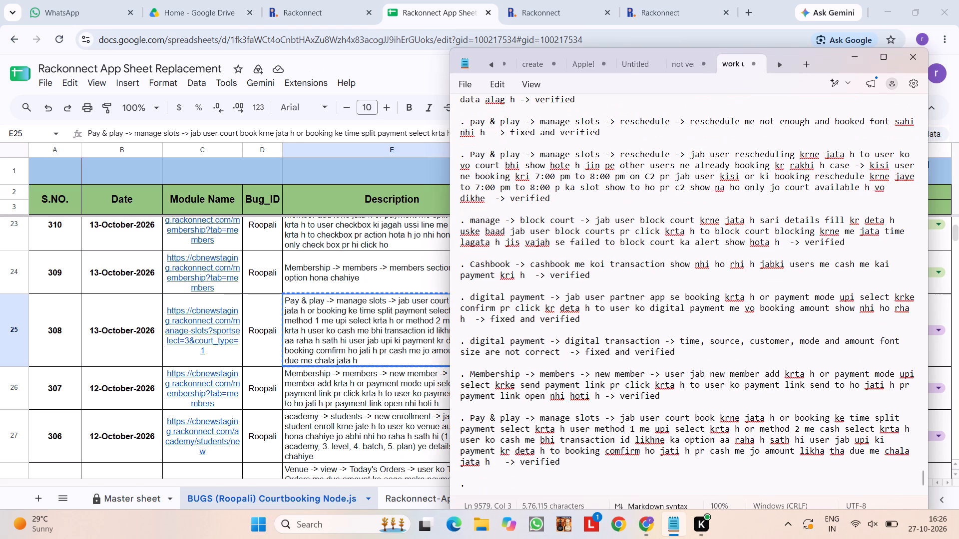
# Look over bug 309's row in the bug sheet, and browse the Venues list on the live vm.rackonnect.com portal.
pyautogui.click(413, 342)
pyautogui.scroll(1, 584, 326)
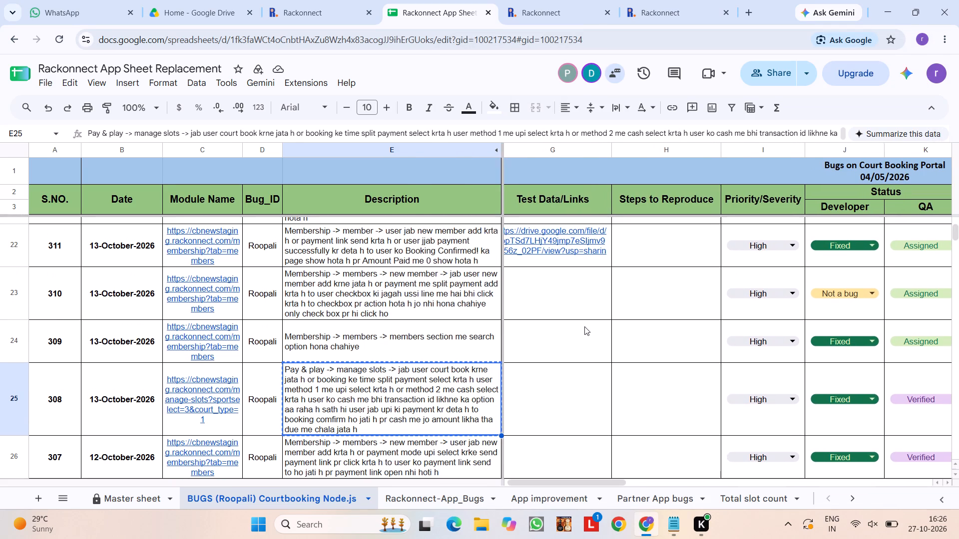
pyautogui.click(626, 327)
pyautogui.hscroll(2, 626, 327)
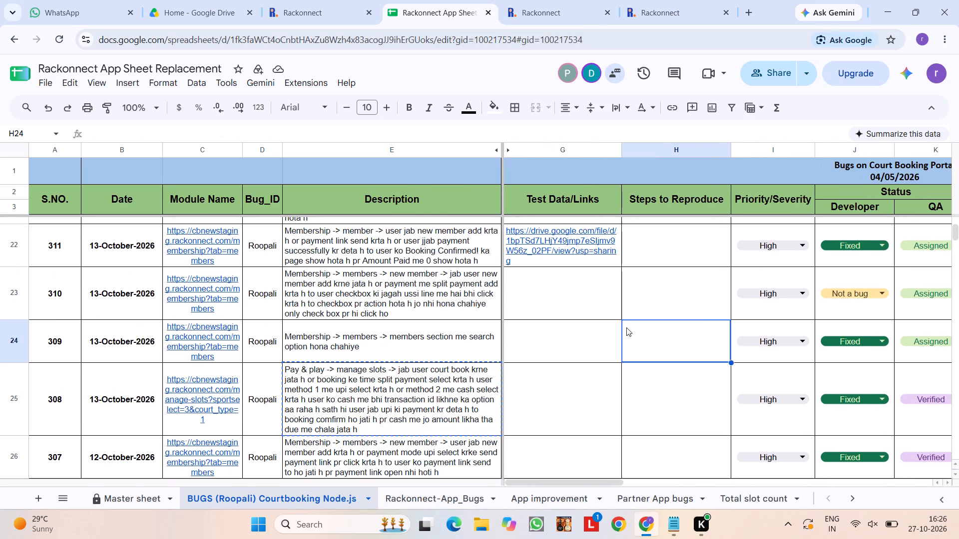
pyautogui.hscroll(1, 626, 327)
pyautogui.click(304, 0)
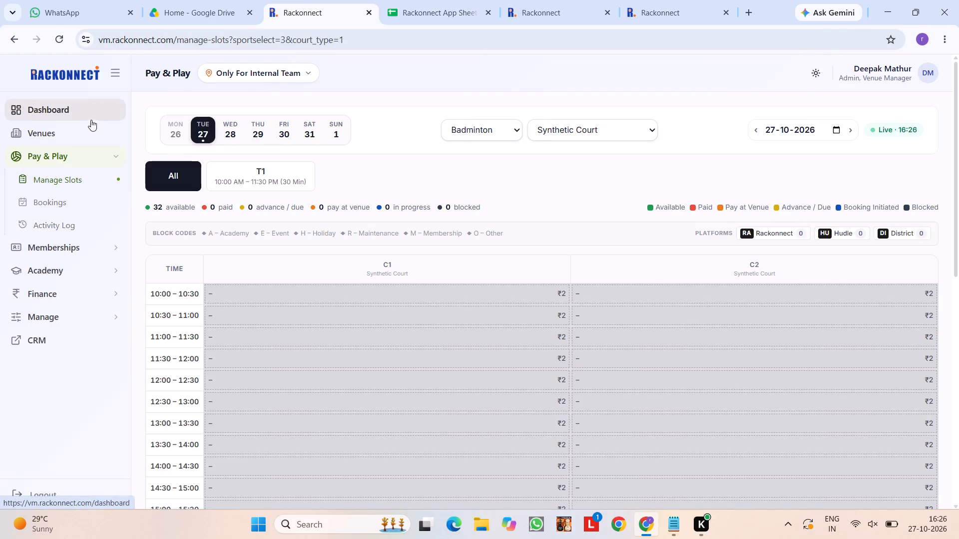
pyautogui.click(89, 133)
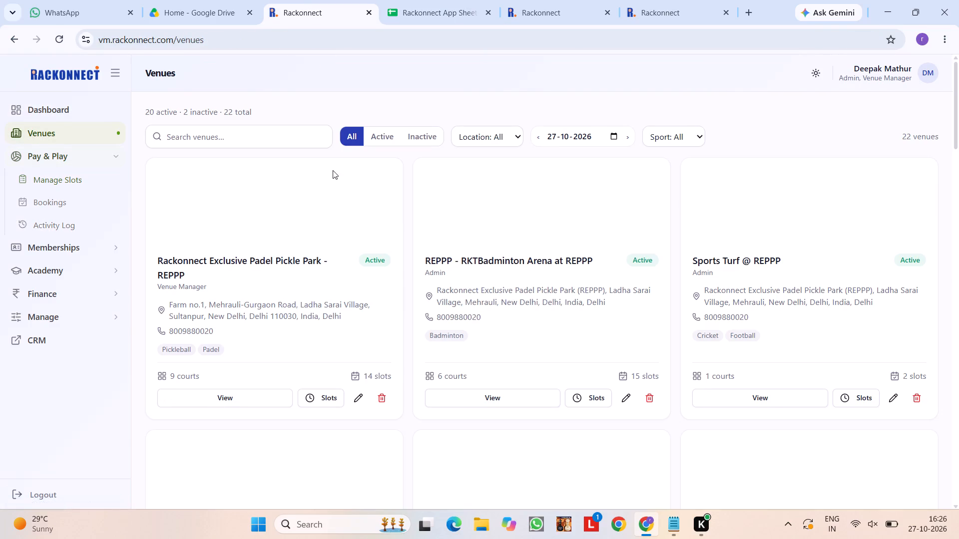
pyautogui.scroll(-2, 473, 221)
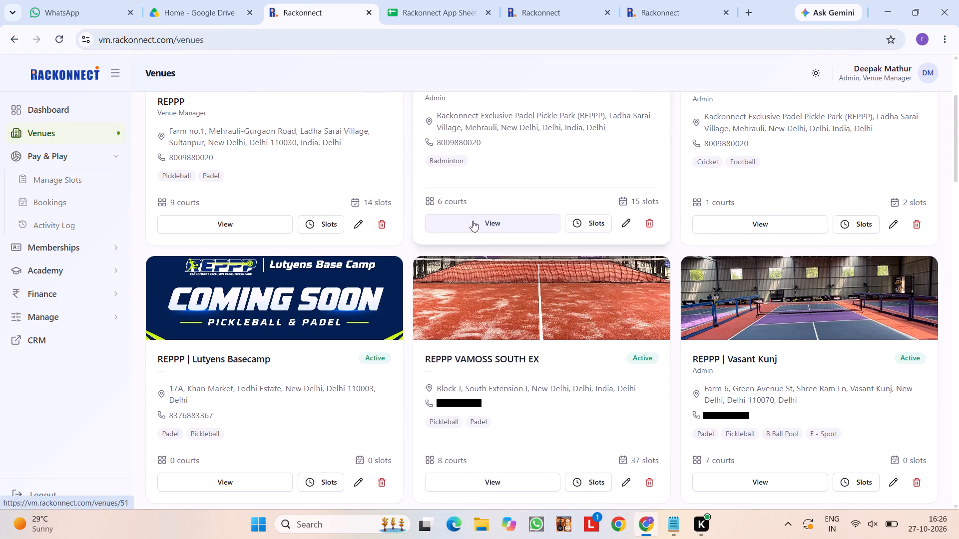
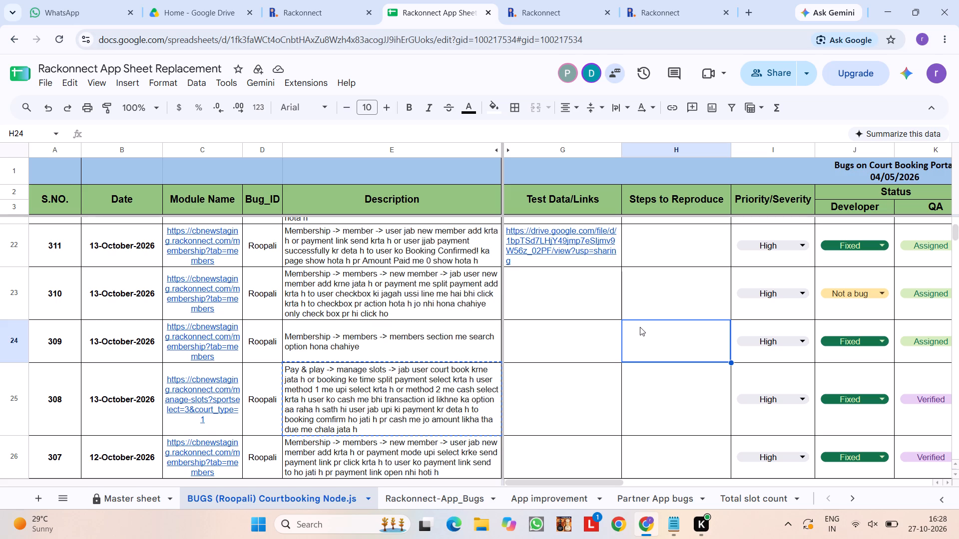
# Recheck bug 309's row in the bug sheet and open the Memberships Members list on the cbnewstaging portal.
pyautogui.moveTo(640, 327); pyautogui.dragTo(553, 193)
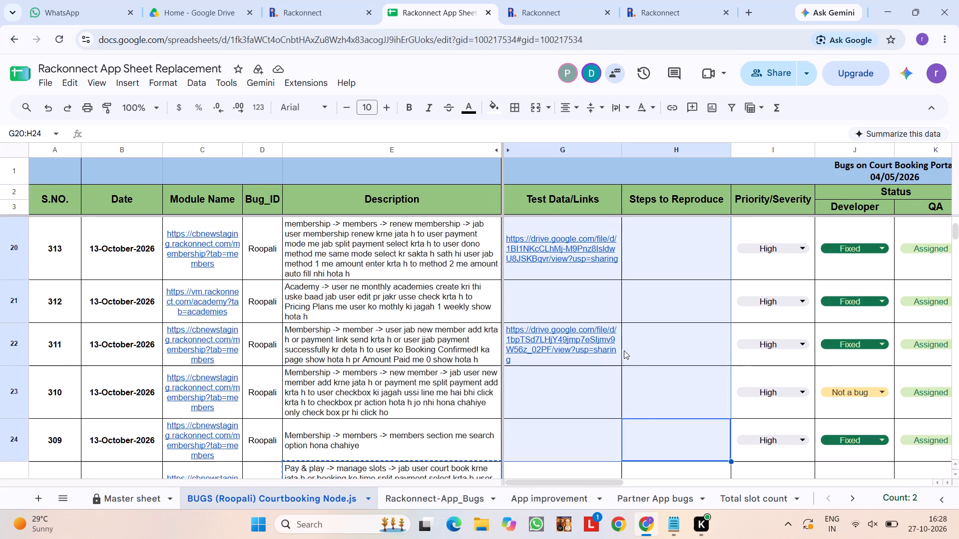
pyautogui.click(658, 438)
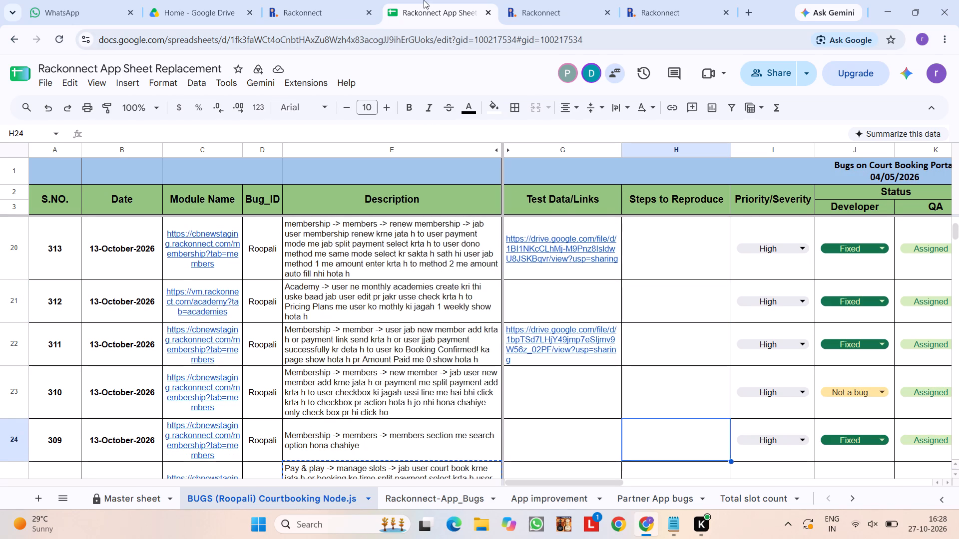
pyautogui.click(540, 0)
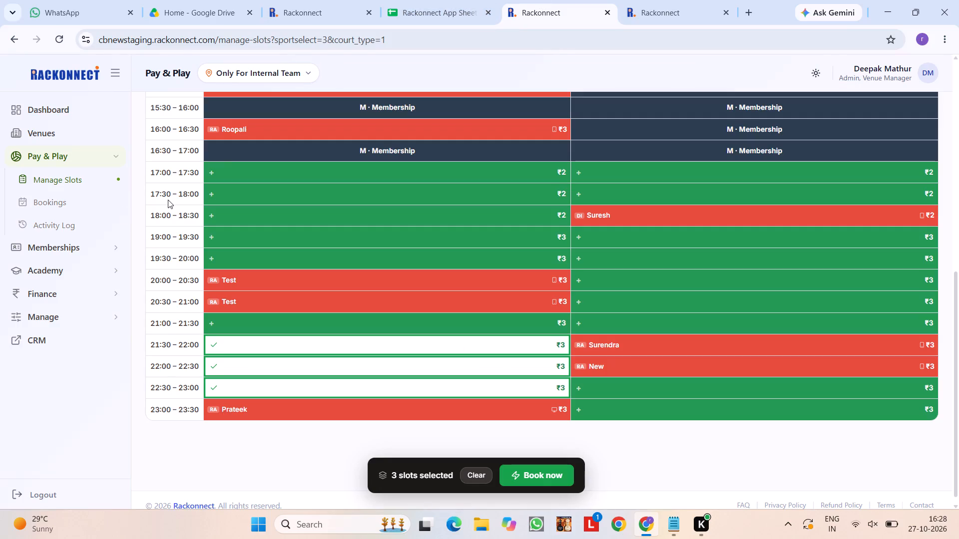
pyautogui.click(76, 242)
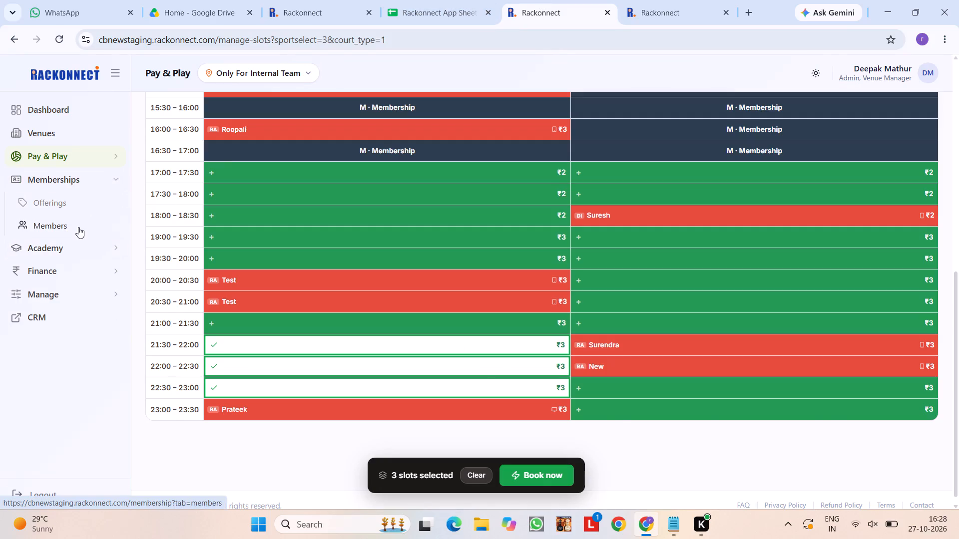
pyautogui.click(78, 228)
pyautogui.scroll(6, 442, 226)
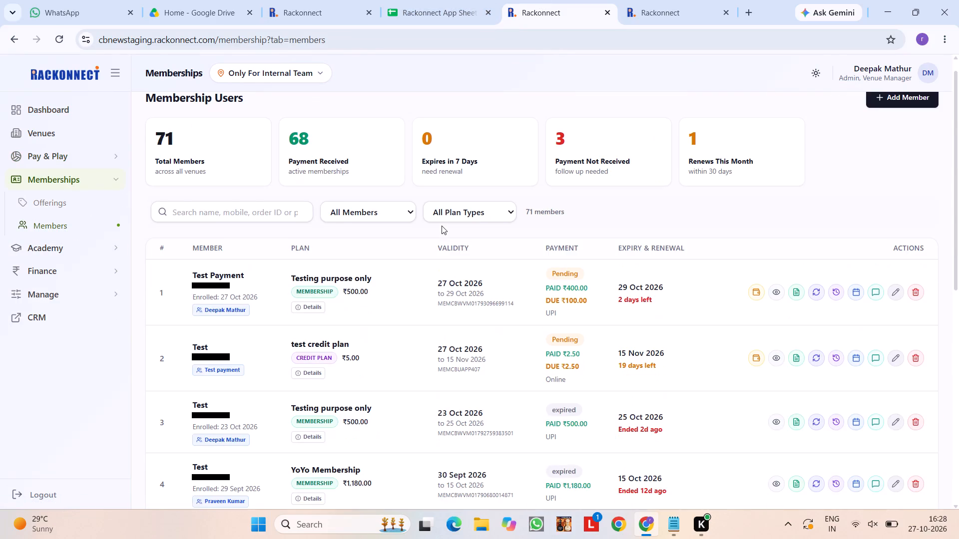
pyautogui.click(427, 0)
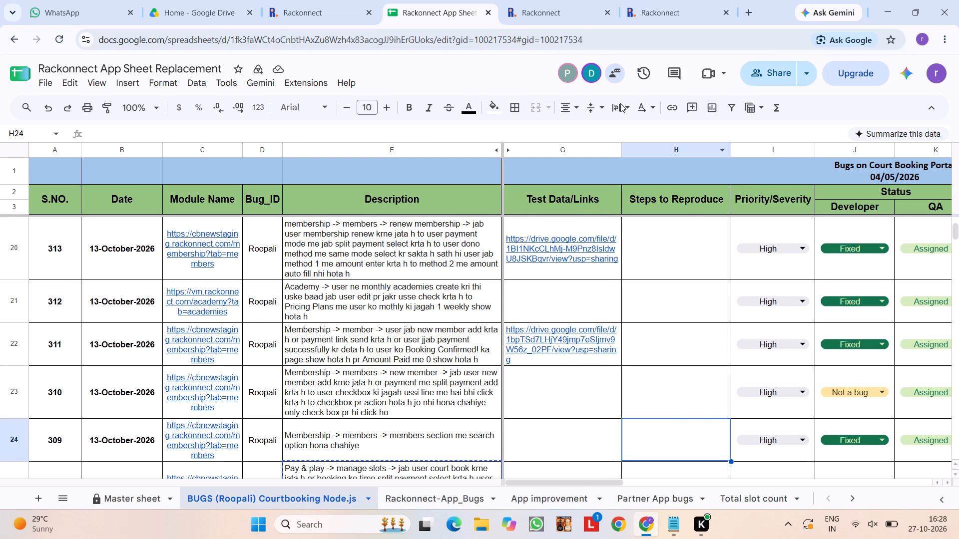
pyautogui.click(567, 0)
# Test the Membership Users search with "hello" and with "test", clearing the search after each one.
pyautogui.click(205, 225)
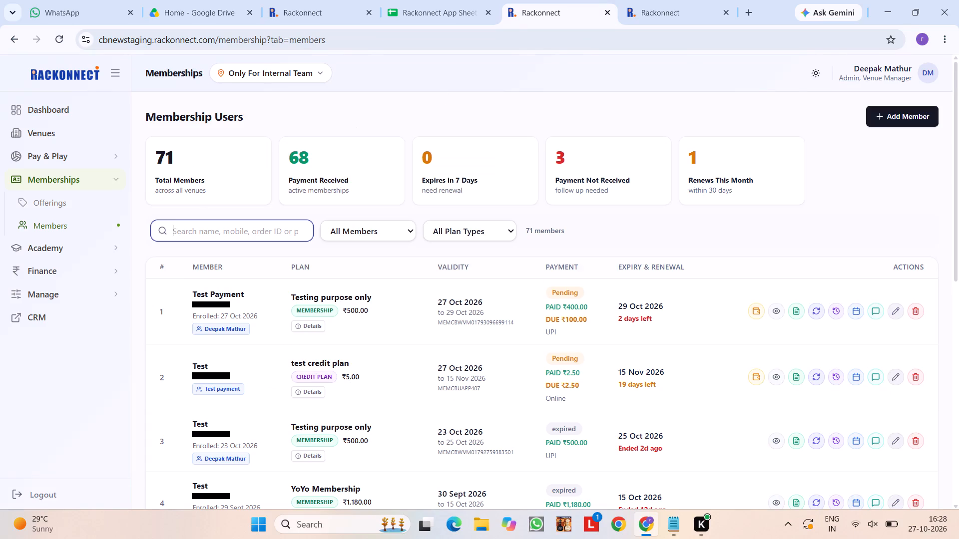
pyautogui.write('hello')
pyautogui.press('space')
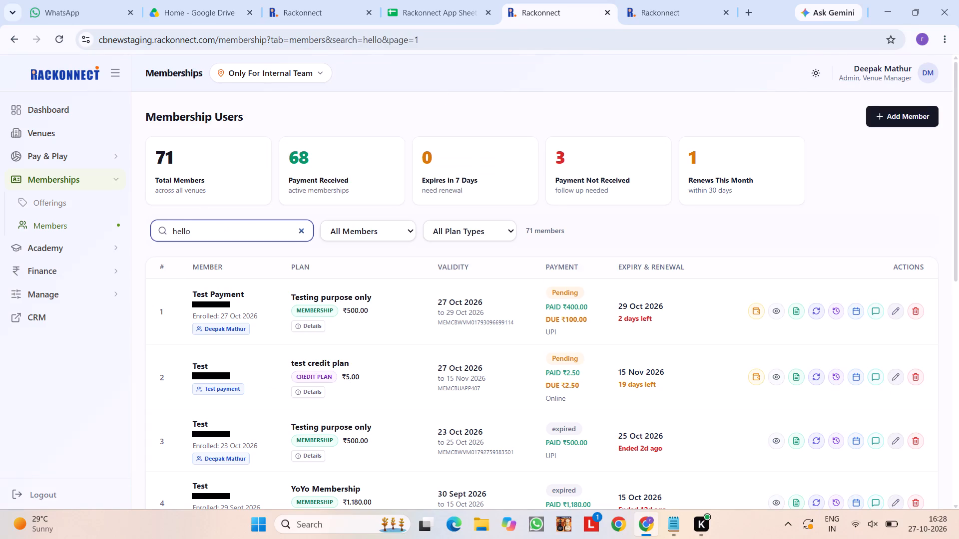
pyautogui.press('BackSpace')
pyautogui.press('BackSpace')
pyautogui.press('BackSpace')
pyautogui.press('BackSpace')
pyautogui.press('BackSpace')
pyautogui.press('BackSpace')
pyautogui.press('BackSpace')
pyautogui.press('BackSpace')
pyautogui.press('BackSpace')
pyautogui.press('BackSpace')
pyautogui.press('BackSpace')
pyautogui.press('BackSpace')
pyautogui.press('BackSpace')
pyautogui.press('BackSpace')
pyautogui.press('BackSpace')
pyautogui.press('BackSpace')
pyautogui.press('BackSpace')
pyautogui.press('BackSpace')
pyautogui.press('BackSpace')
pyautogui.press('BackSpace')
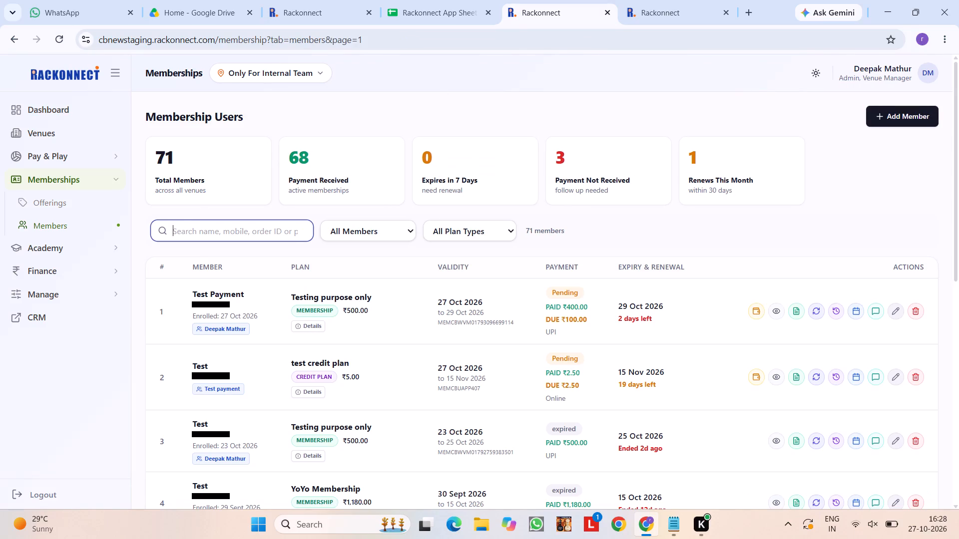
pyautogui.write('test')
pyautogui.press('space')
pyautogui.press('BackSpace')
pyautogui.press('BackSpace')
pyautogui.press('BackSpace')
pyautogui.press('BackSpace')
pyautogui.press('BackSpace')
pyautogui.press('BackSpace')
pyautogui.press('BackSpace')
pyautogui.press('BackSpace')
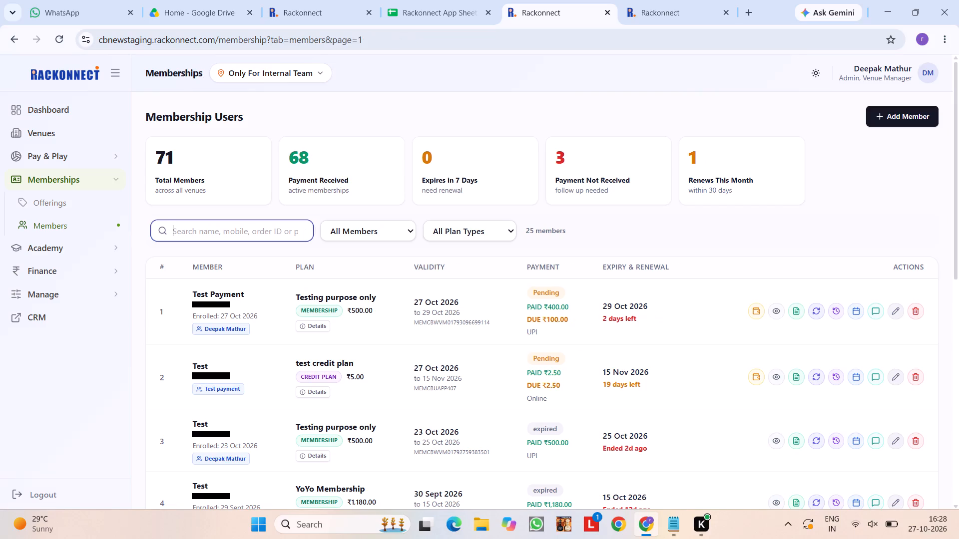
# Switch to the bug sheet and set the QA status of bug 309 to Verified.
pyautogui.click(425, 0)
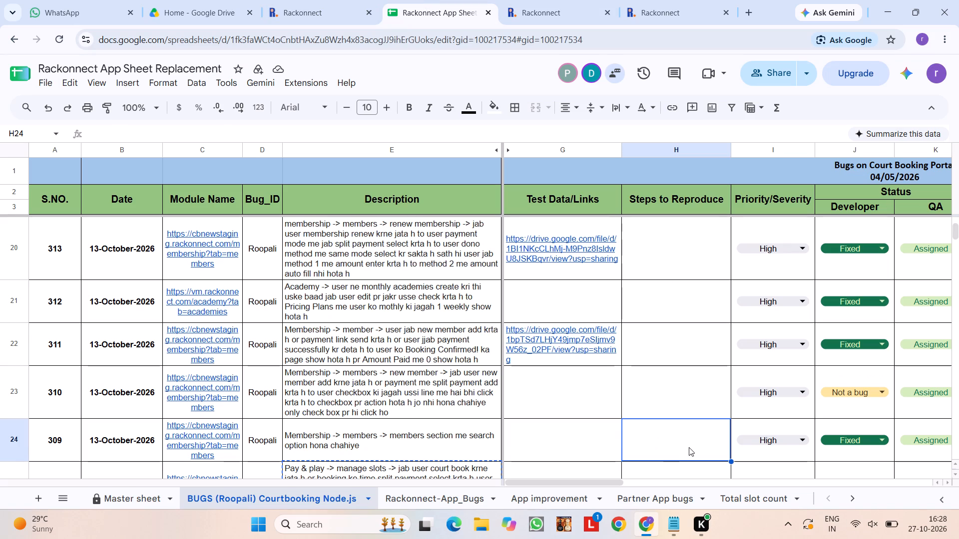
pyautogui.click(916, 436)
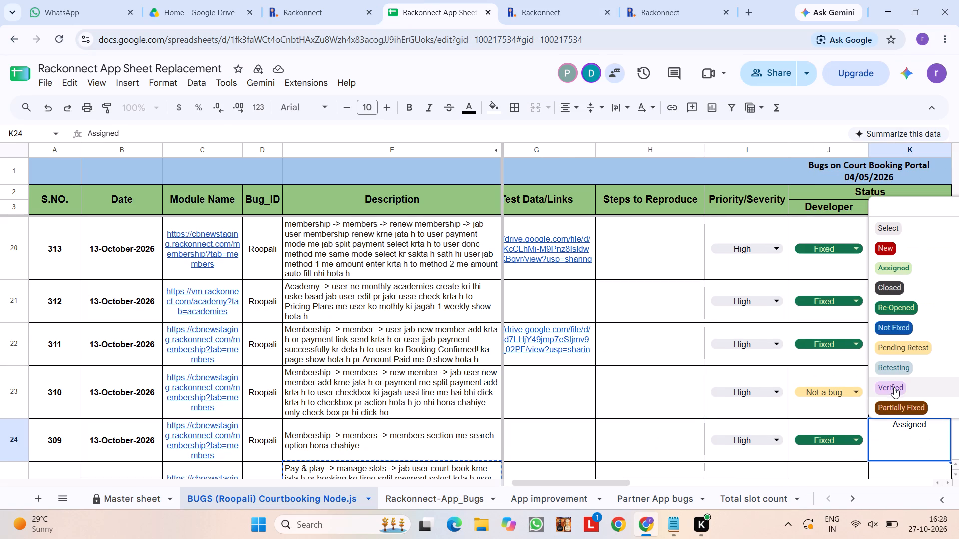
pyautogui.click(894, 387)
# Copy bug 309's description into the Notepad work updates, append "-> verified", and start a new bullet below it.
pyautogui.click(448, 455)
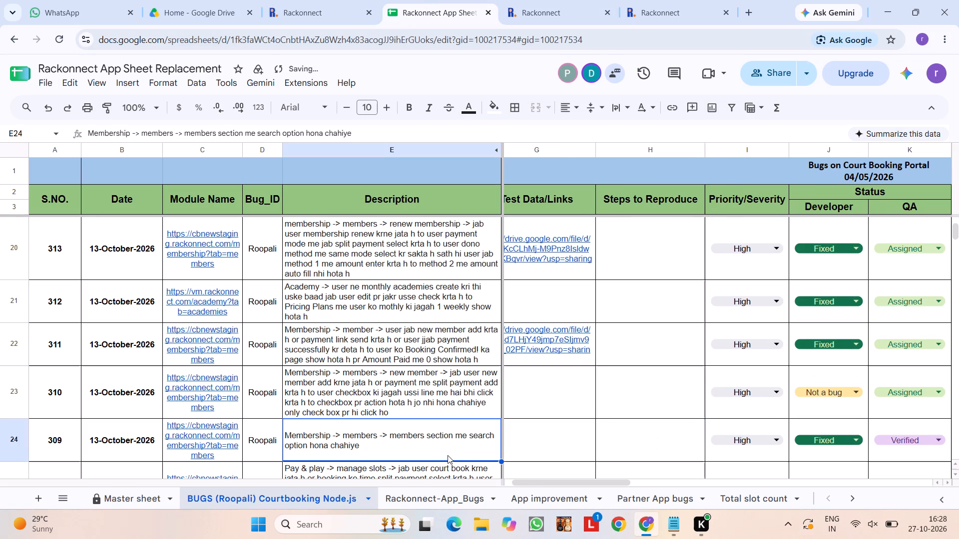
pyautogui.hotkey('ctrl', 'c')
pyautogui.hotkey('alt', 'Tab')
pyautogui.hotkey('ctrl', 'v')
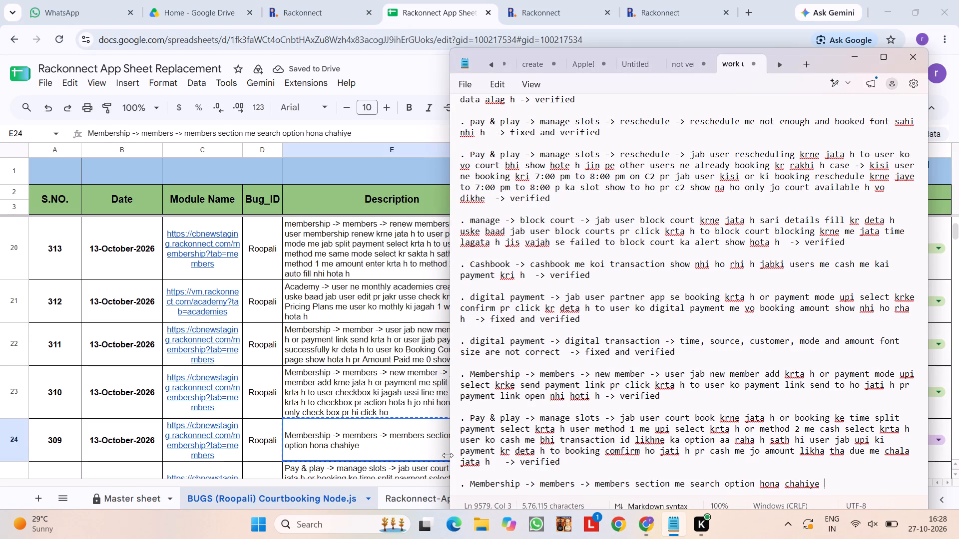
pyautogui.press('space')
pyautogui.write('-> verified')
pyautogui.press('Return')
pyautogui.press('Return')
pyautogui.write('.')
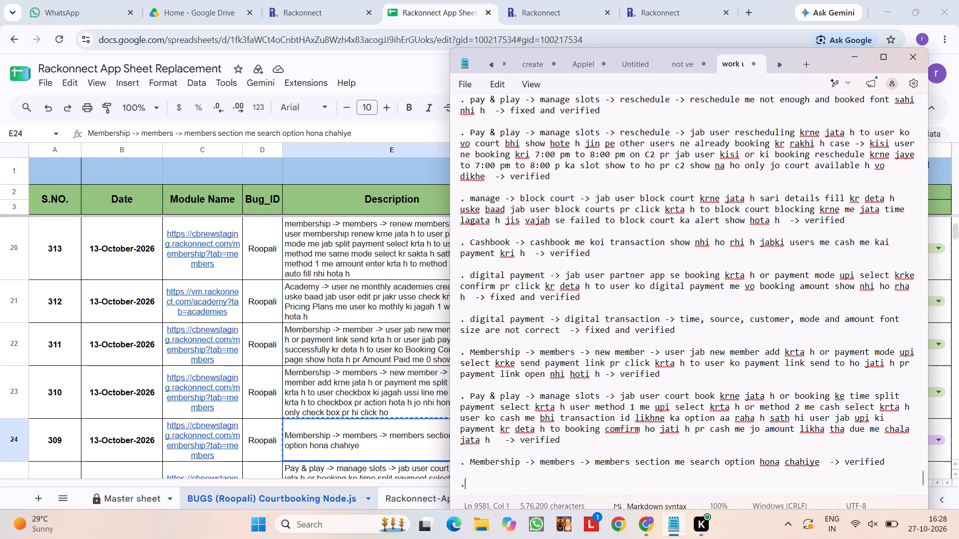
pyautogui.press('space')
# Return to the bug sheet and set the QA status of bug 310 to Closed.
pyautogui.click(403, 380)
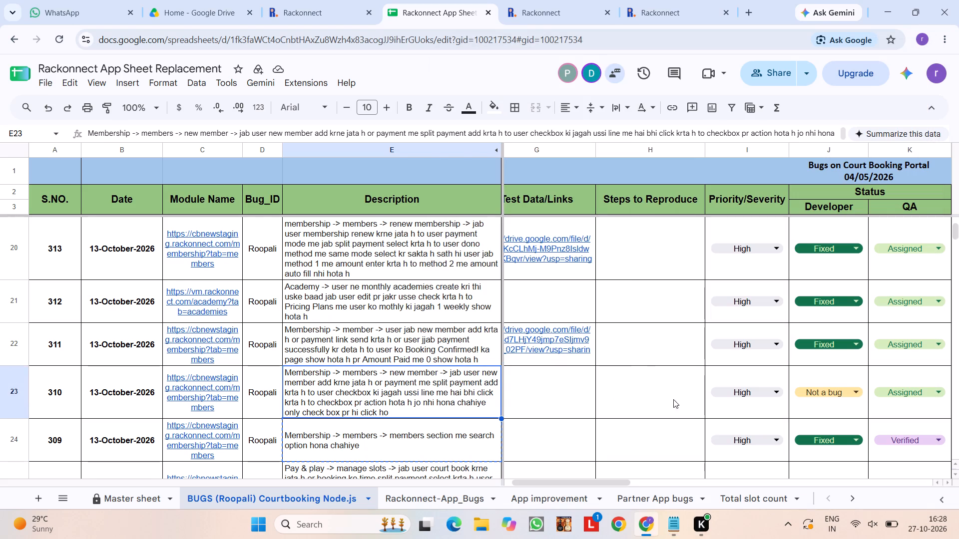
pyautogui.scroll(1, 677, 400)
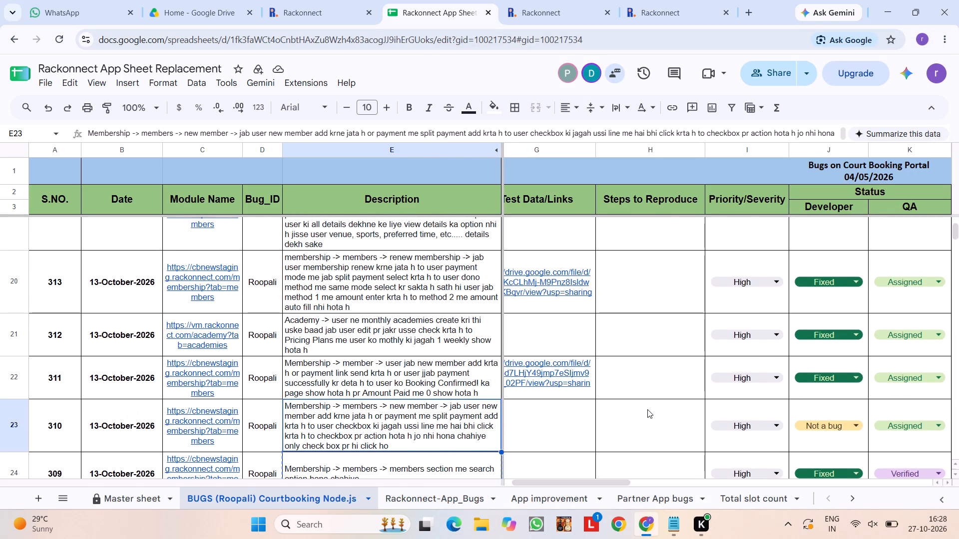
pyautogui.hscroll(-2, 647, 409)
pyautogui.hscroll(7, 647, 409)
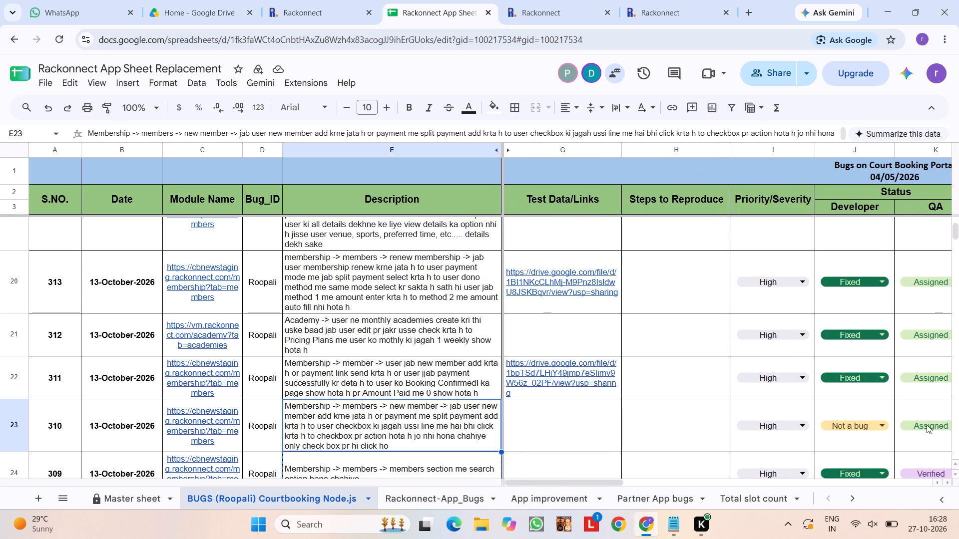
pyautogui.moveTo(946, 423); pyautogui.dragTo(898, 360)
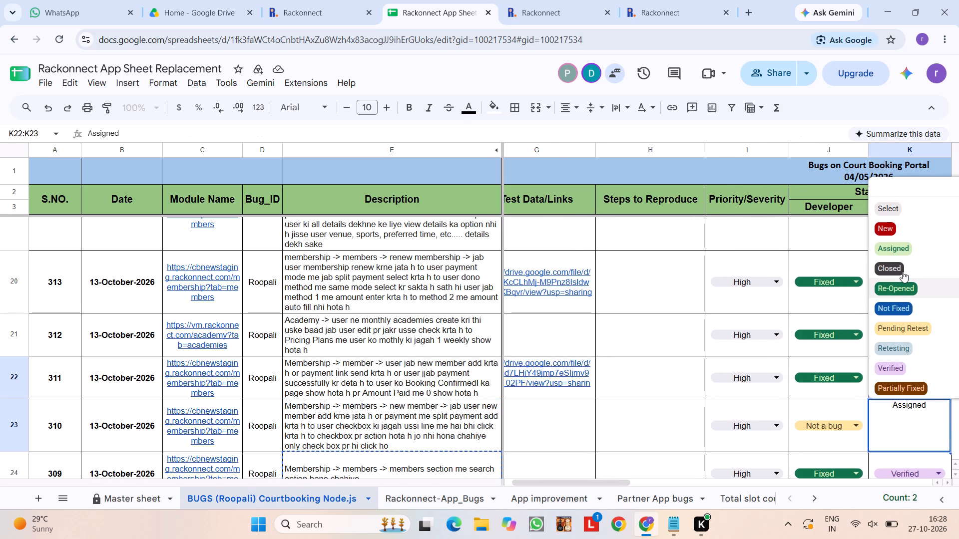
pyautogui.click(903, 271)
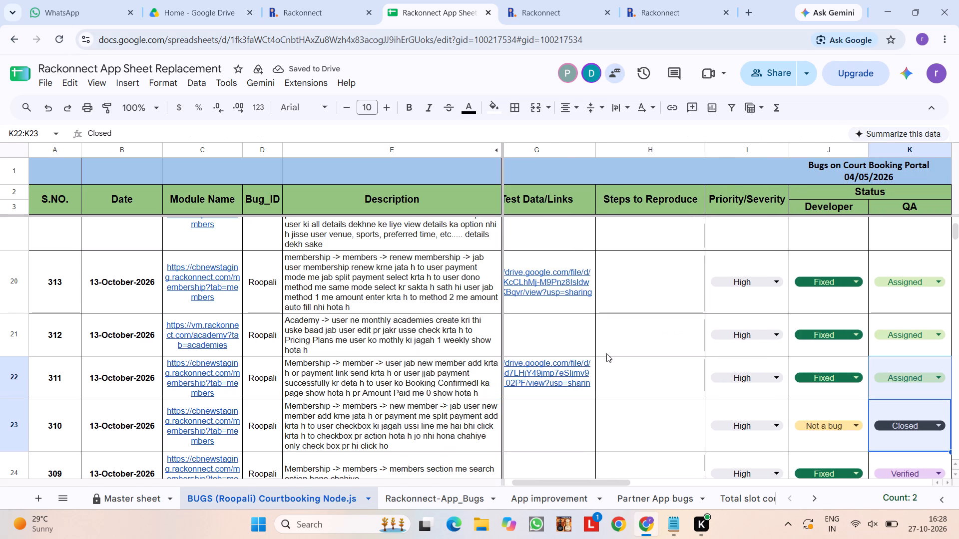
pyautogui.click(563, 431)
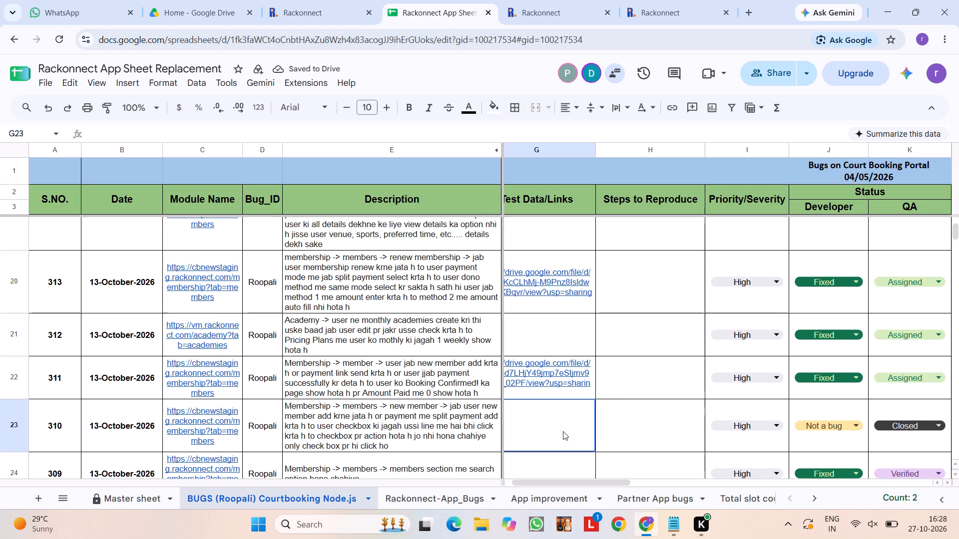
# Copy bug 310's description into the Notepad work updates, append "-> closed", and start a new bullet below it.
pyautogui.hscroll(3, 563, 431)
pyautogui.click(394, 410)
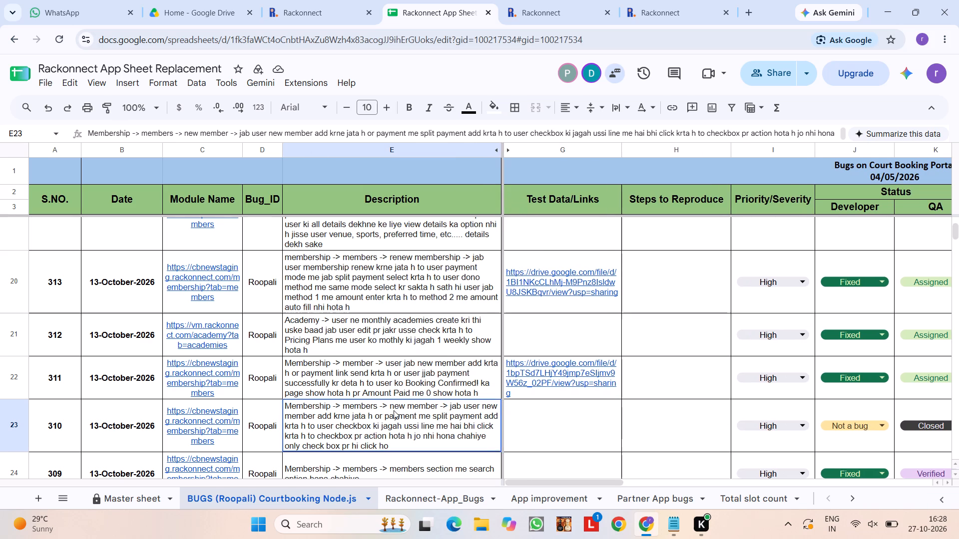
pyautogui.hotkey('ctrl', 'c')
pyautogui.hotkey('ctrl', 'c')
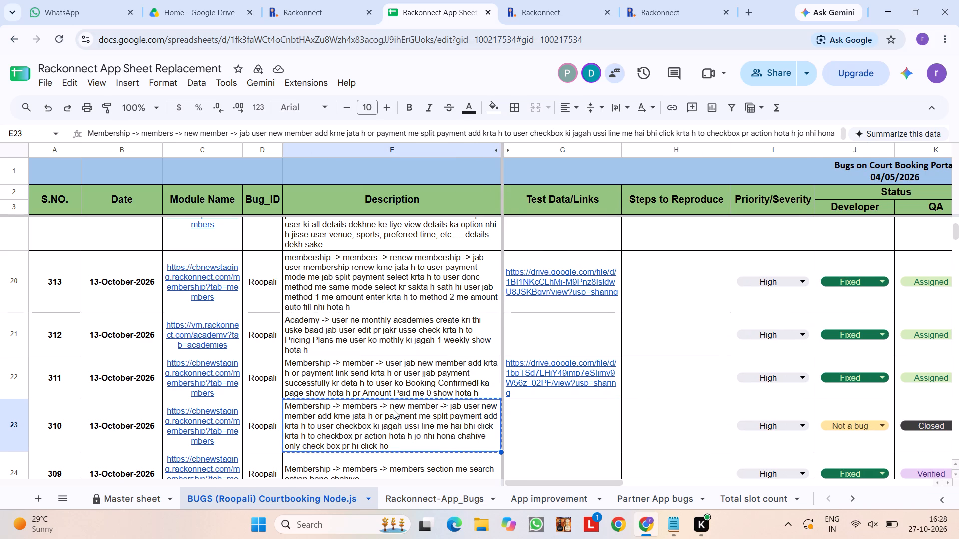
pyautogui.hotkey('alt', 'Tab')
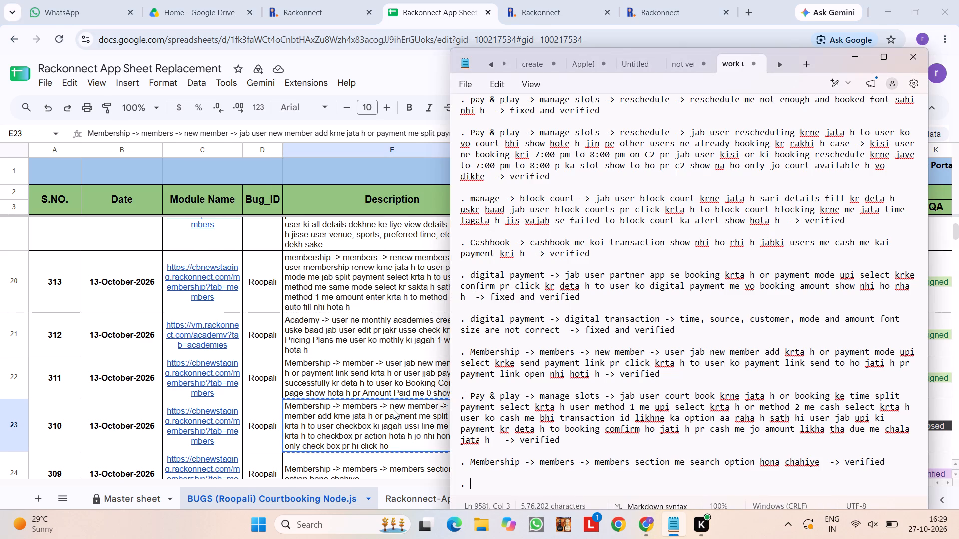
pyautogui.click(371, 428)
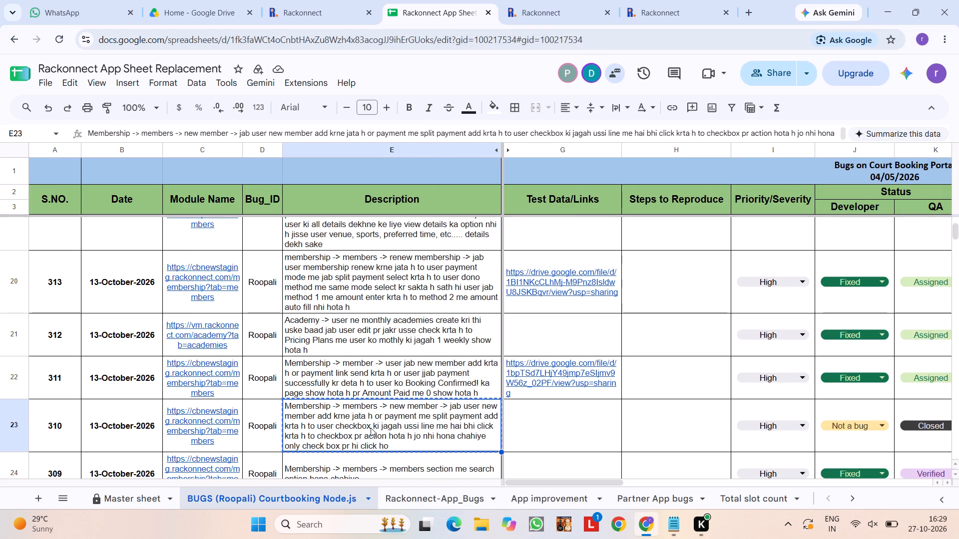
pyautogui.hotkey('ctrl', 'c')
pyautogui.hotkey('alt', 'Tab')
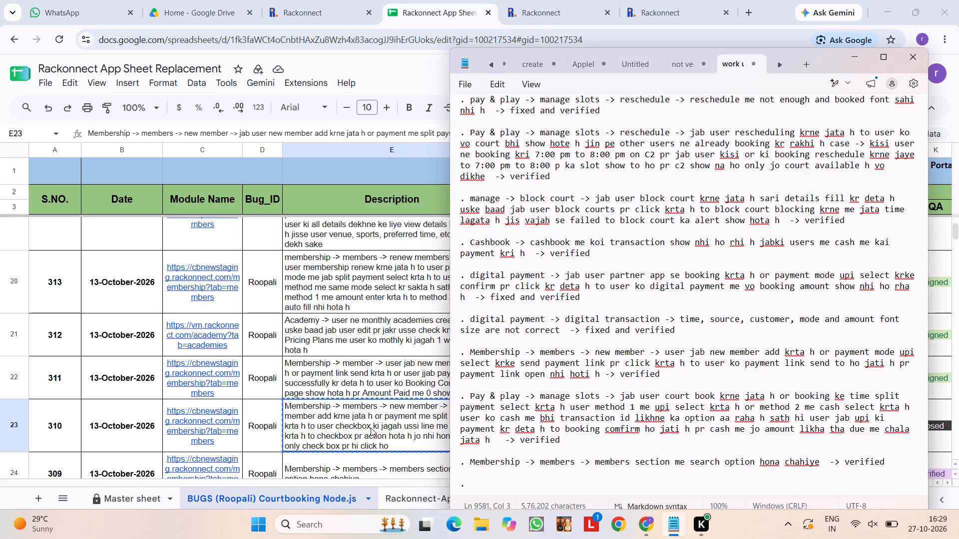
pyautogui.hotkey('ctrl', 'v')
pyautogui.press('space')
pyautogui.write('-.')
pyautogui.press('space')
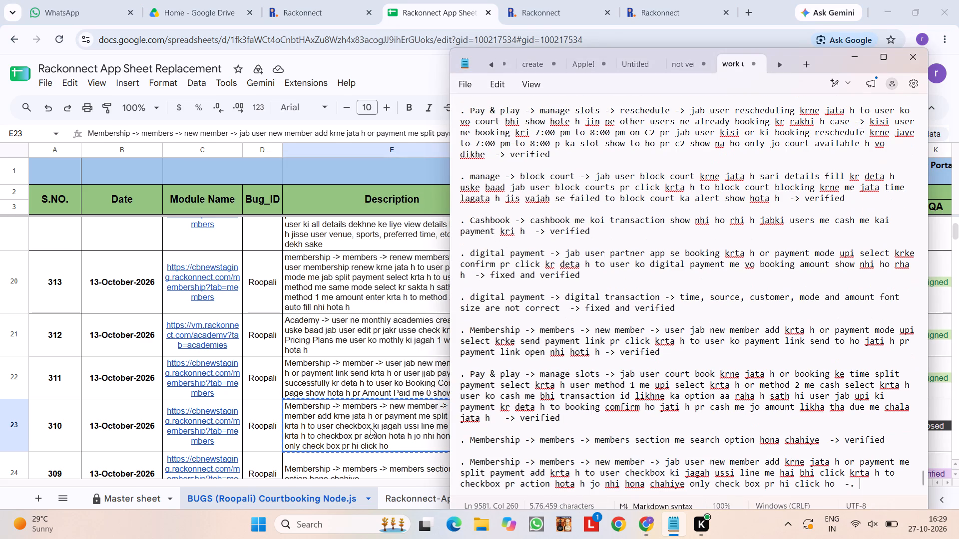
pyautogui.press('BackSpace')
pyautogui.press('BackSpace')
pyautogui.write('>')
pyautogui.press('space')
pyautogui.write('closed')
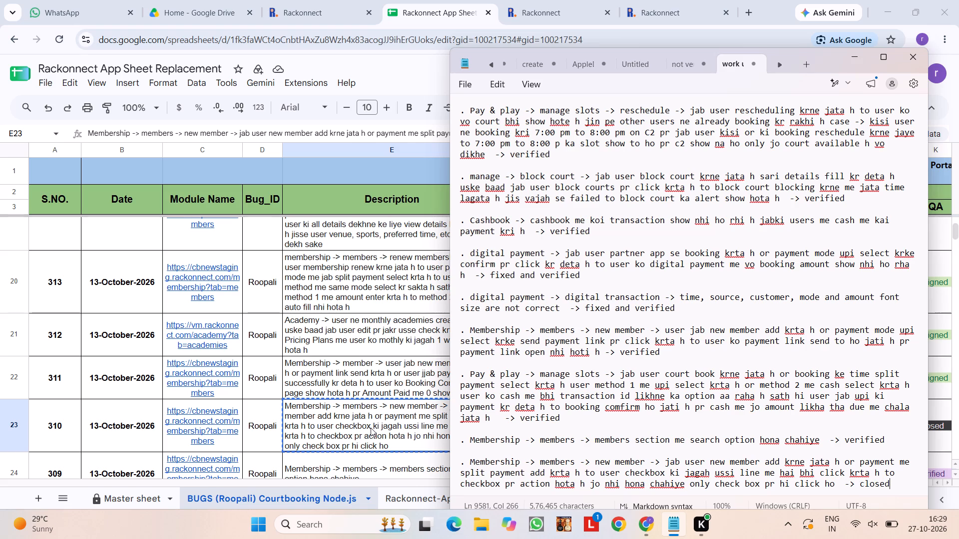
pyautogui.press('Return')
pyautogui.press('Return')
pyautogui.write('.')
pyautogui.press('space')
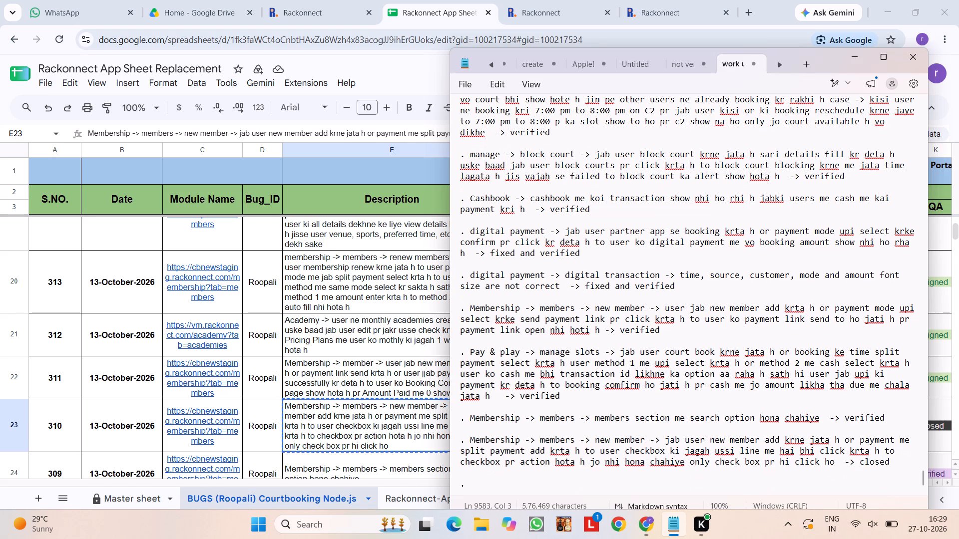
# Look over bug 311's row and the rows above it in the bug sheet.
pyautogui.click(387, 371)
pyautogui.hscroll(1, 643, 385)
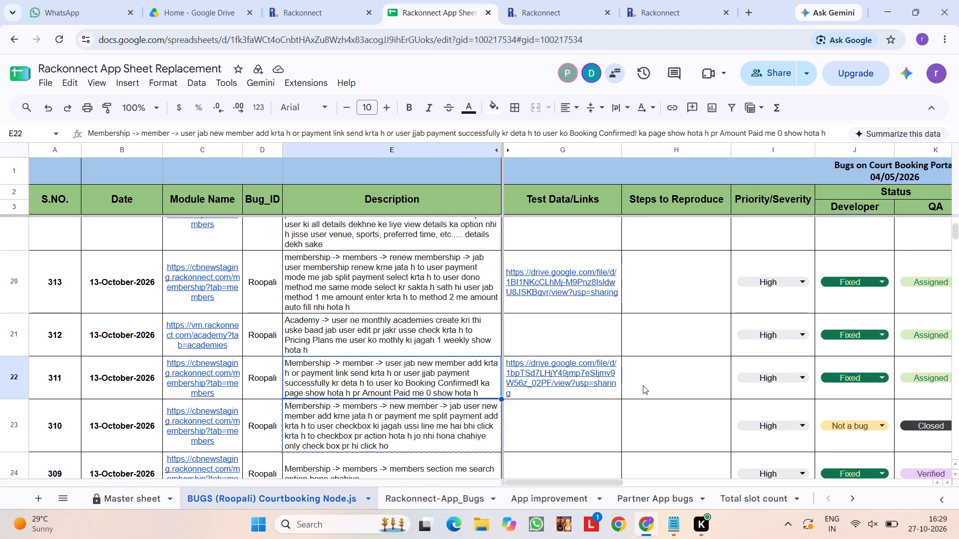
pyautogui.click(643, 385)
pyautogui.scroll(1, 643, 385)
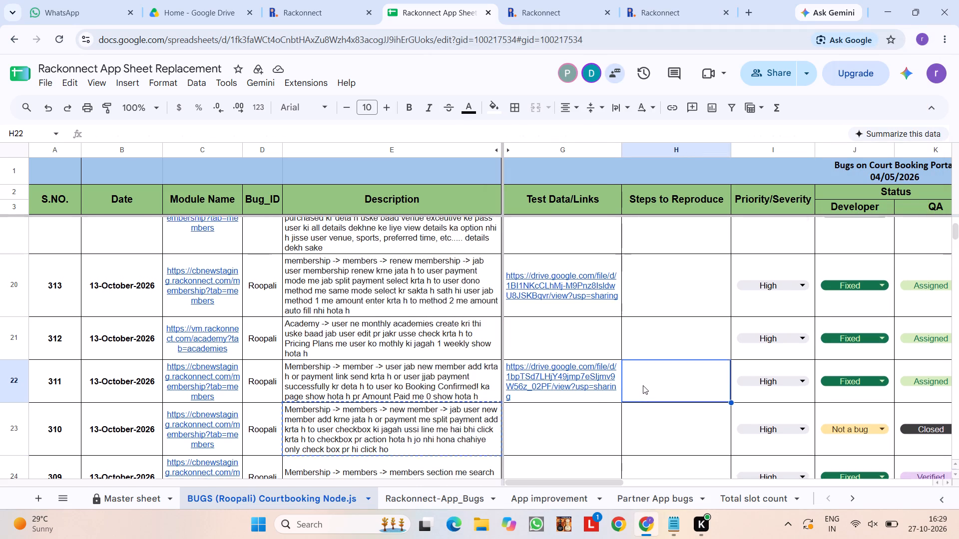
pyautogui.scroll(1, 643, 385)
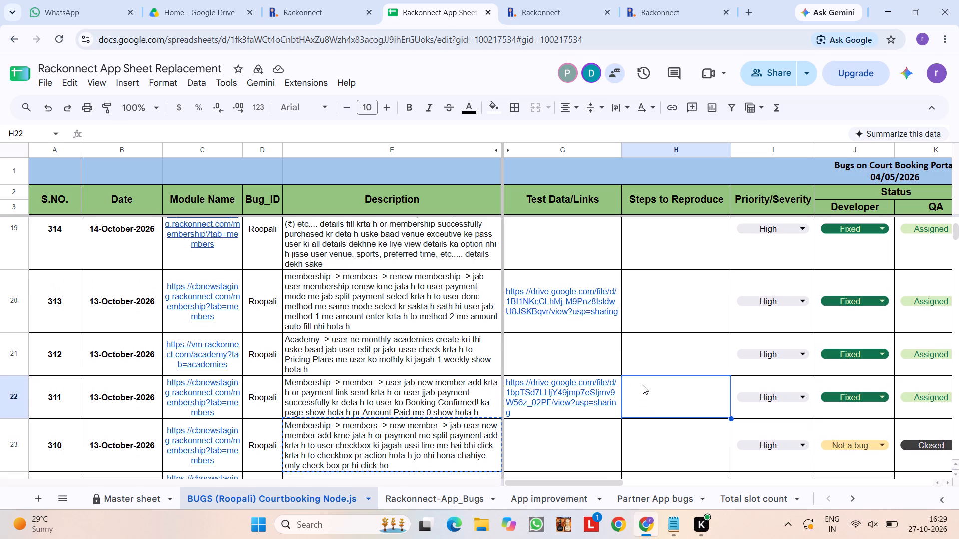
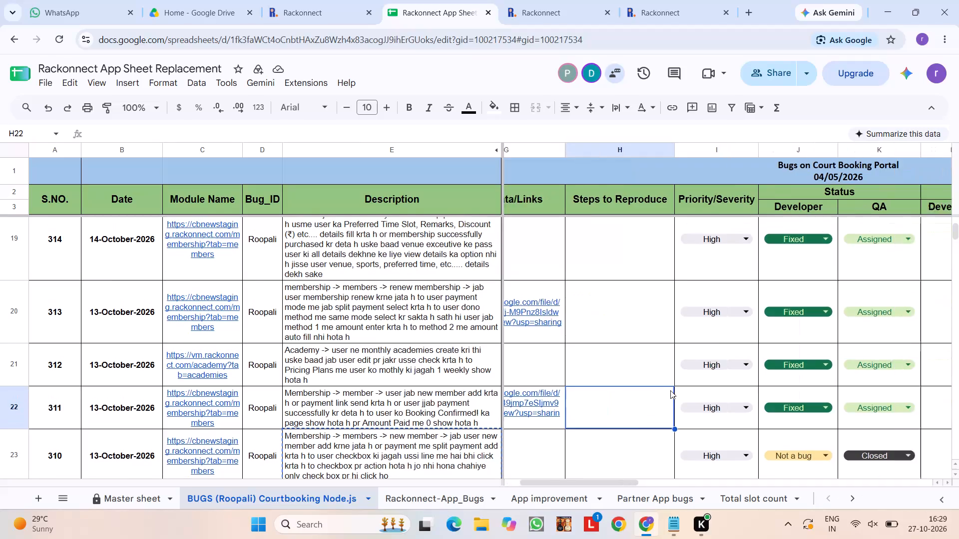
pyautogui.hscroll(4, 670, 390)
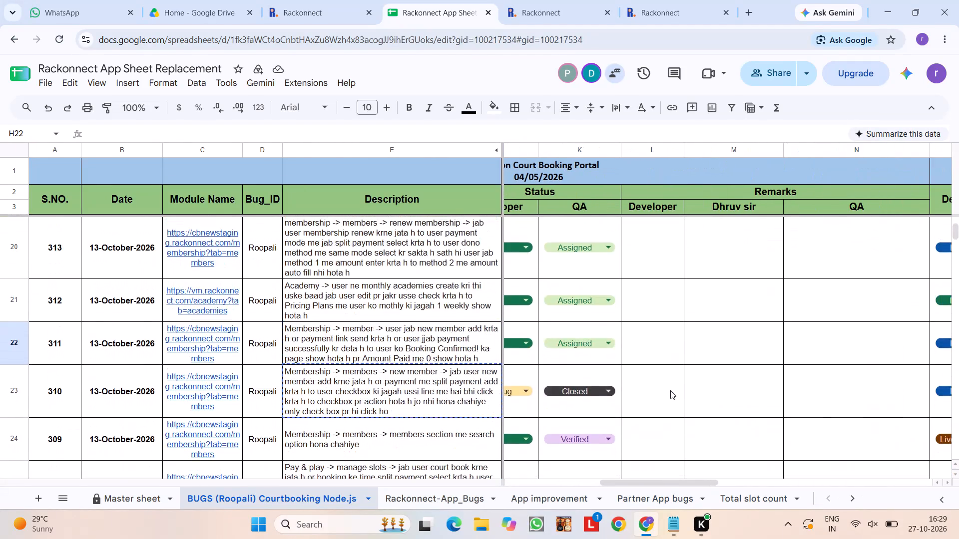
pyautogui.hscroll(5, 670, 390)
# Switch to the Rackonnect Membership Users page and start enrolling a new member with sport Badminton and the 20-day "cricket membership for users" plan.
pyautogui.click(546, 0)
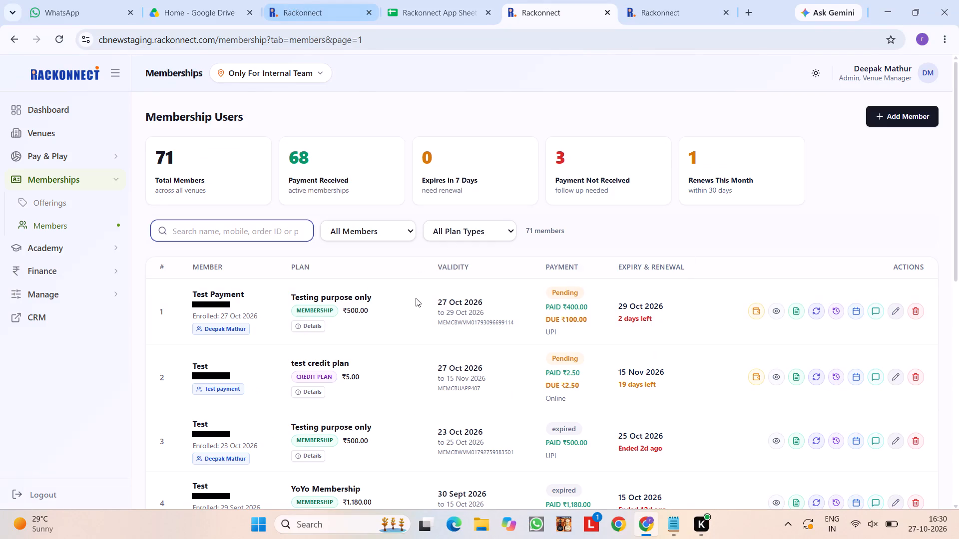
pyautogui.click(930, 121)
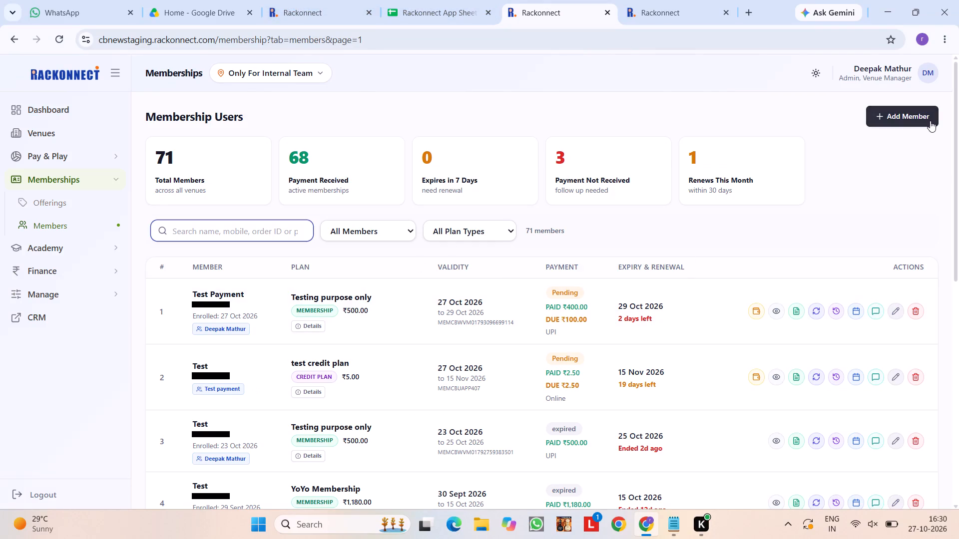
pyautogui.click(427, 245)
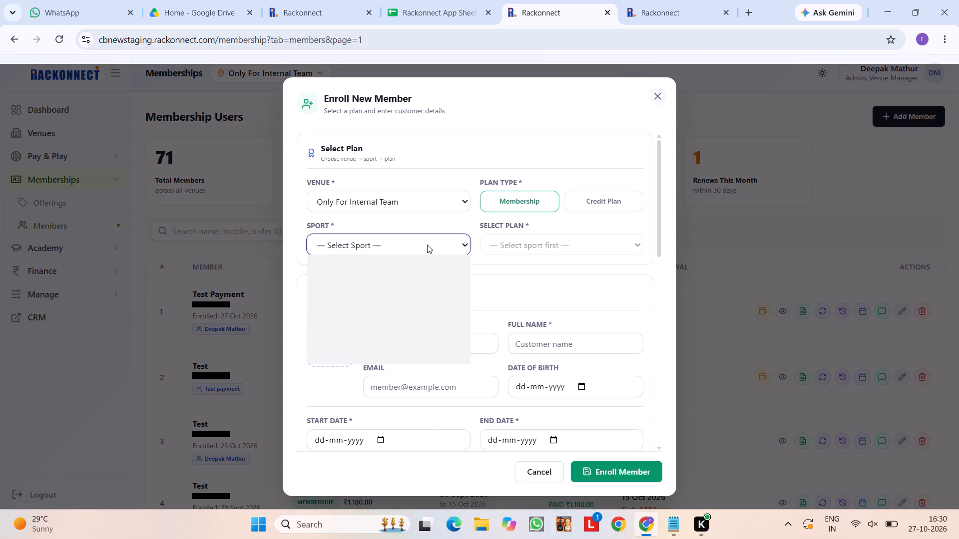
pyautogui.click(413, 295)
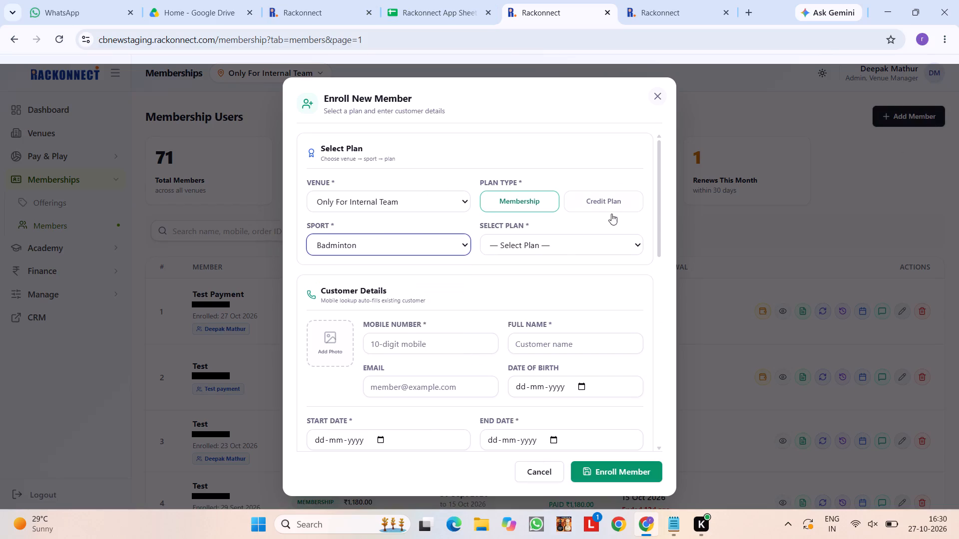
pyautogui.click(556, 243)
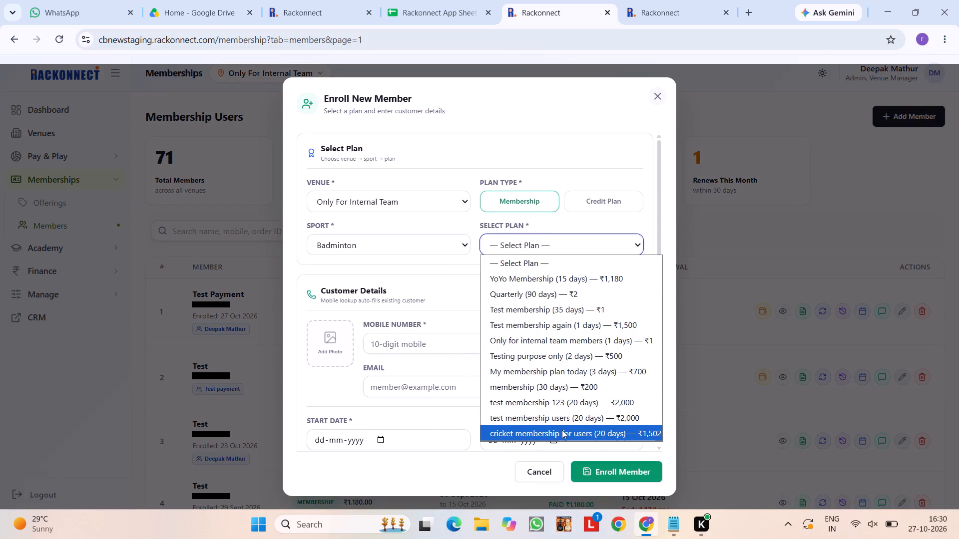
pyautogui.click(562, 430)
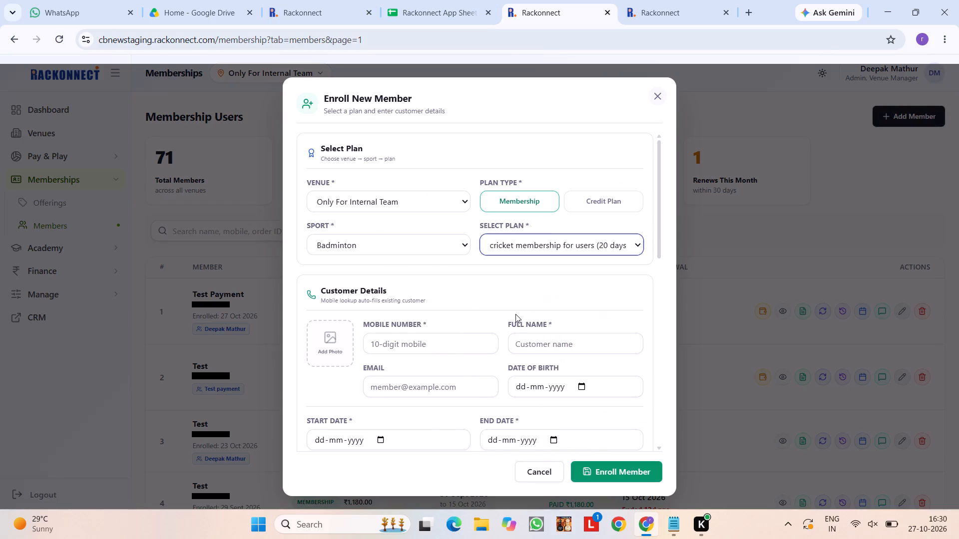
pyautogui.scroll(-1, 492, 286)
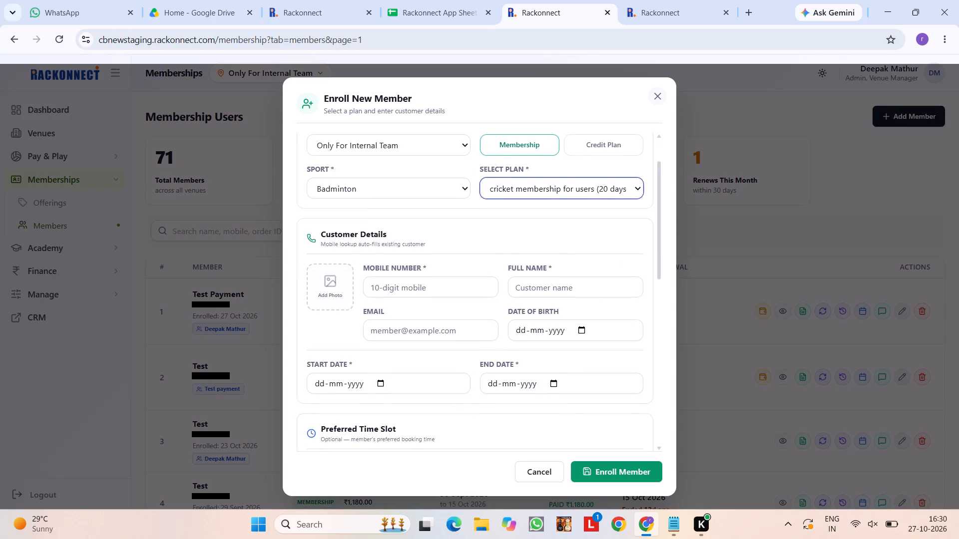
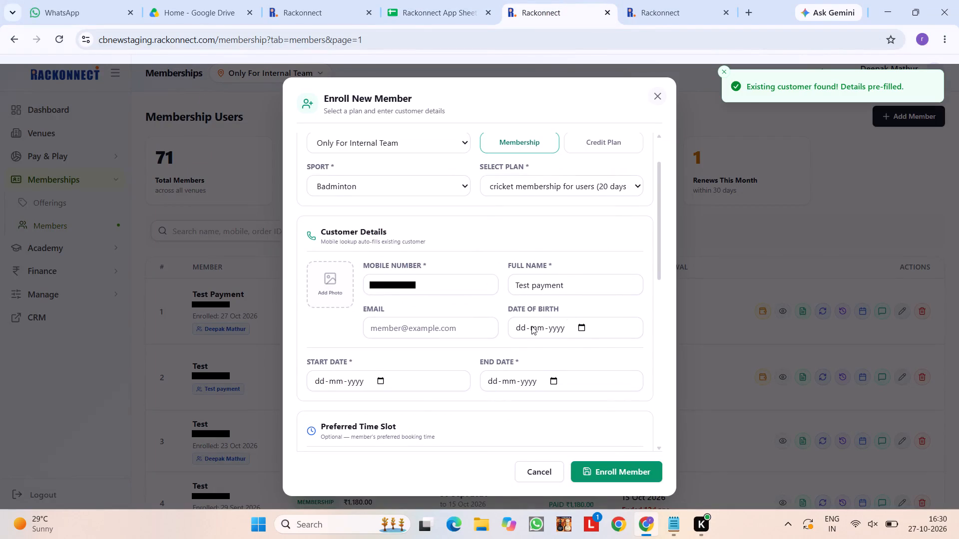
# Replace the pre-filled full name in the new member enrolment form with "membership test".
pyautogui.scroll(-3, 470, 373)
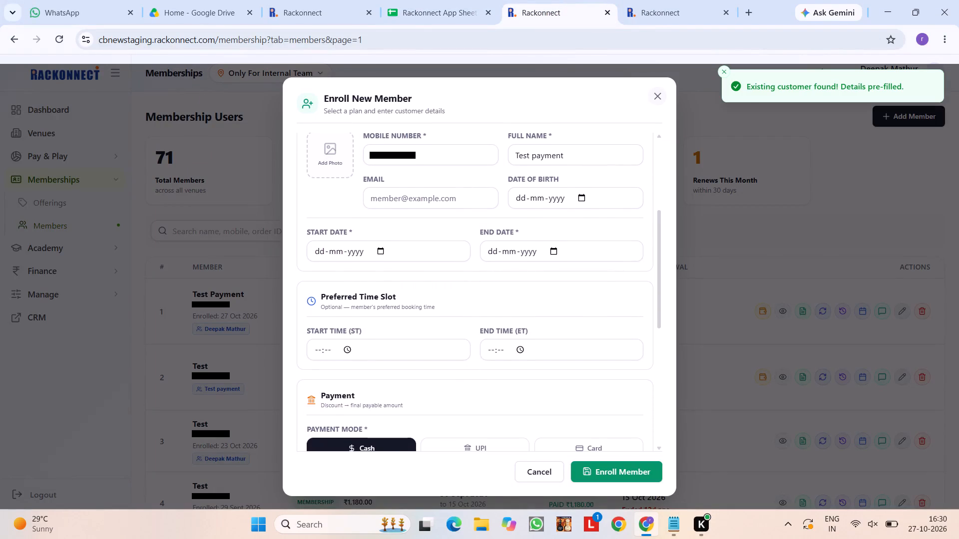
pyautogui.click(581, 147)
pyautogui.press('BackSpace')
pyautogui.press('BackSpace')
pyautogui.press('BackSpace')
pyautogui.press('BackSpace')
pyautogui.press('BackSpace')
pyautogui.press('BackSpace')
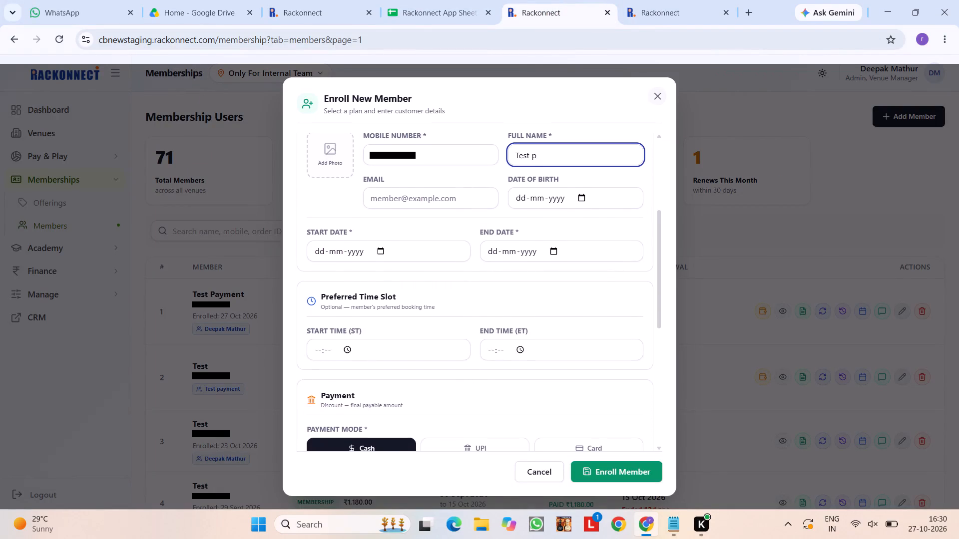
pyautogui.press('BackSpace')
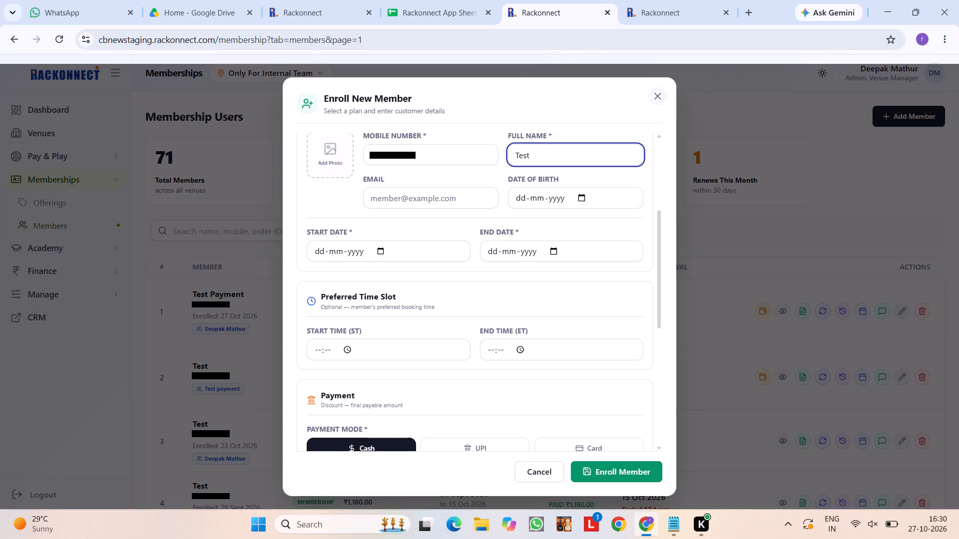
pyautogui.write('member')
# Replace the full name in the new member enrolment form with "membership test".
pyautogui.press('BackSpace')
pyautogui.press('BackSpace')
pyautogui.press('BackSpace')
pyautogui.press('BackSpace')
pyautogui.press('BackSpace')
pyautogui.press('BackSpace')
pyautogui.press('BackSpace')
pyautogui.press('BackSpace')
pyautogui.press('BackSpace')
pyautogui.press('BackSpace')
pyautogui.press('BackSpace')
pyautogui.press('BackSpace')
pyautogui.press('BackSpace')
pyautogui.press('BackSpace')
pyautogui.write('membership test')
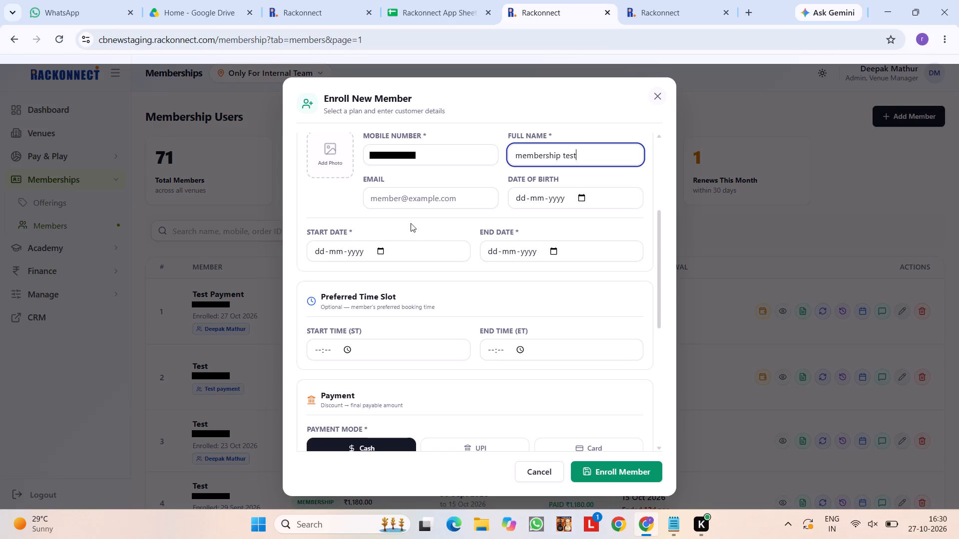
pyautogui.click(381, 218)
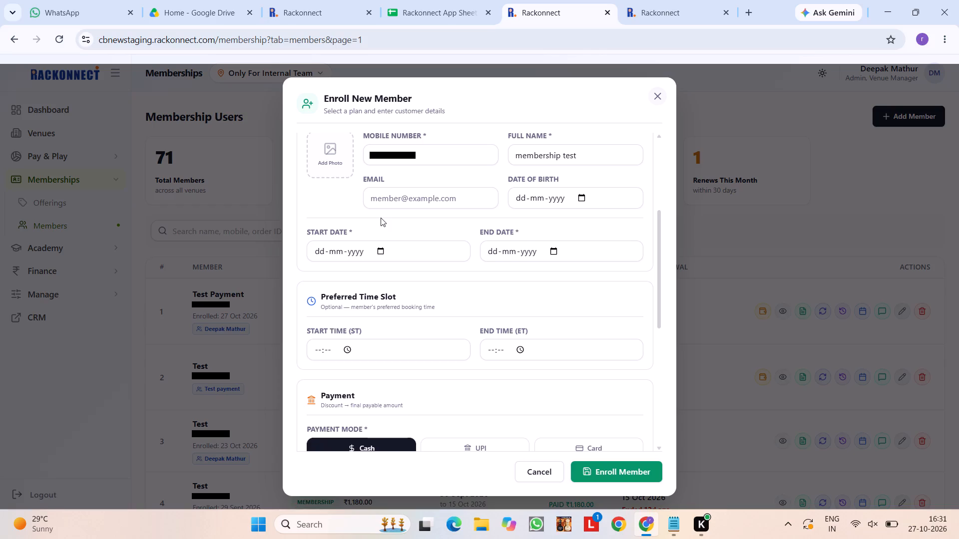
# Set the new member's membership start date to 27-10-2026.
pyautogui.click(381, 251)
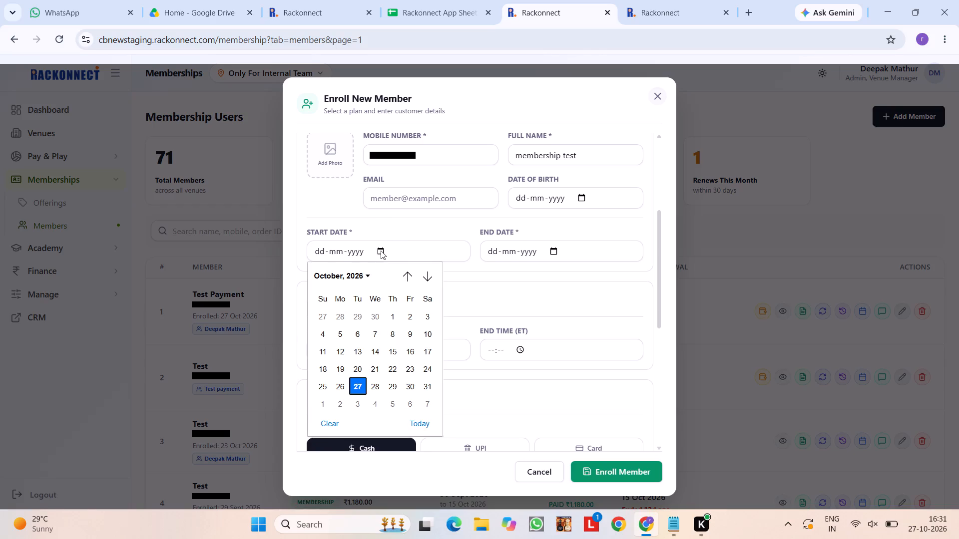
pyautogui.click(360, 392)
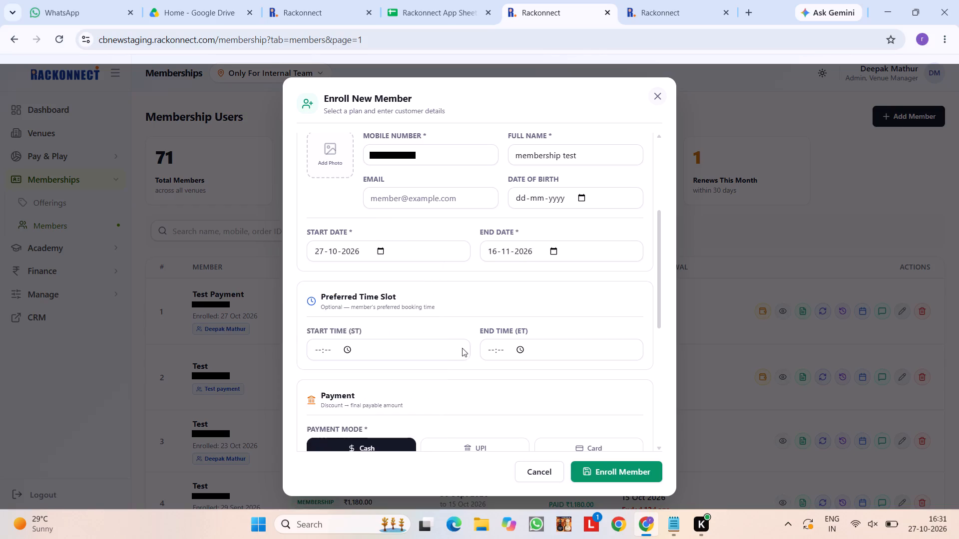
# Choose UPI as the payment mode for the new member's enrolment.
pyautogui.scroll(-2, 467, 327)
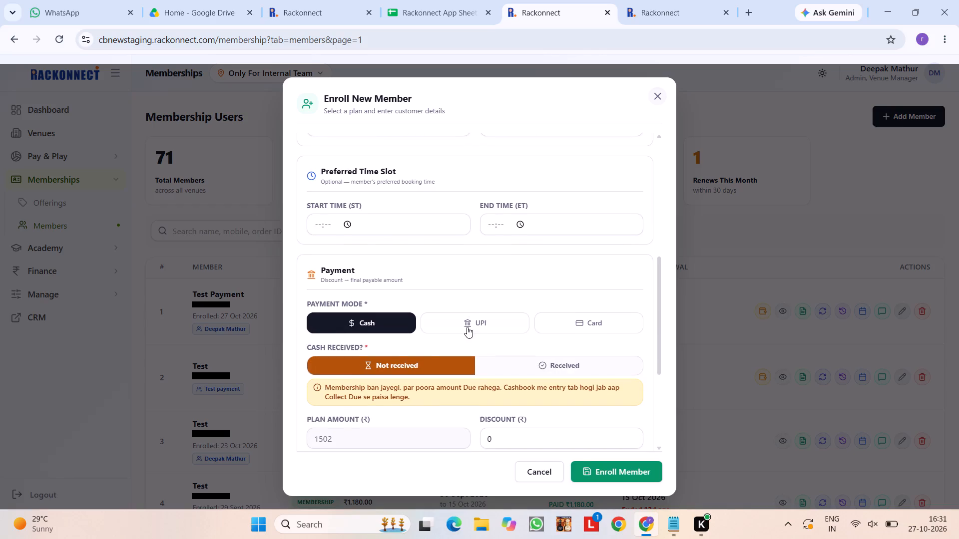
pyautogui.scroll(-1, 426, 347)
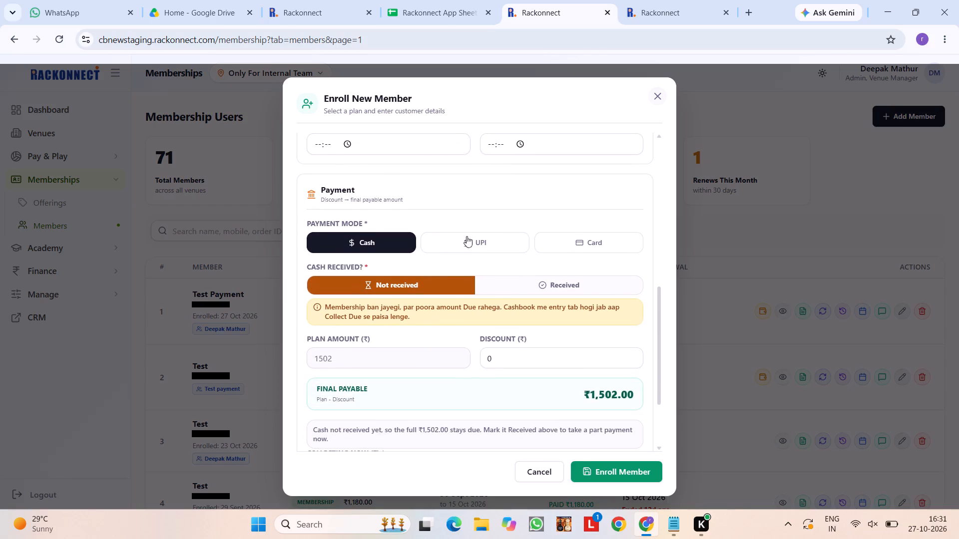
pyautogui.click(467, 240)
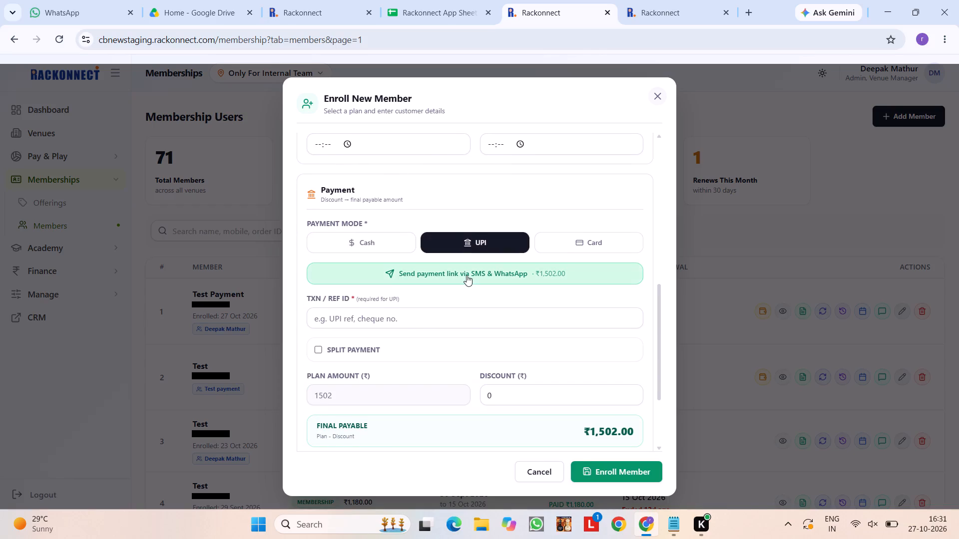
# Review the filled-in enrolment form, from the customer details and membership dates to the payment section.
pyautogui.scroll(5, 467, 275)
pyautogui.scroll(-1, 467, 275)
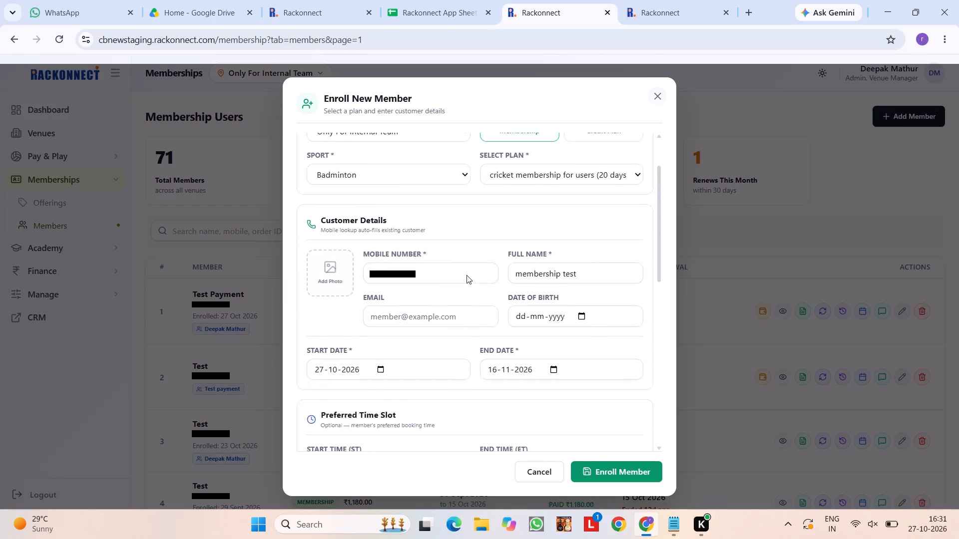
pyautogui.scroll(-6, 467, 275)
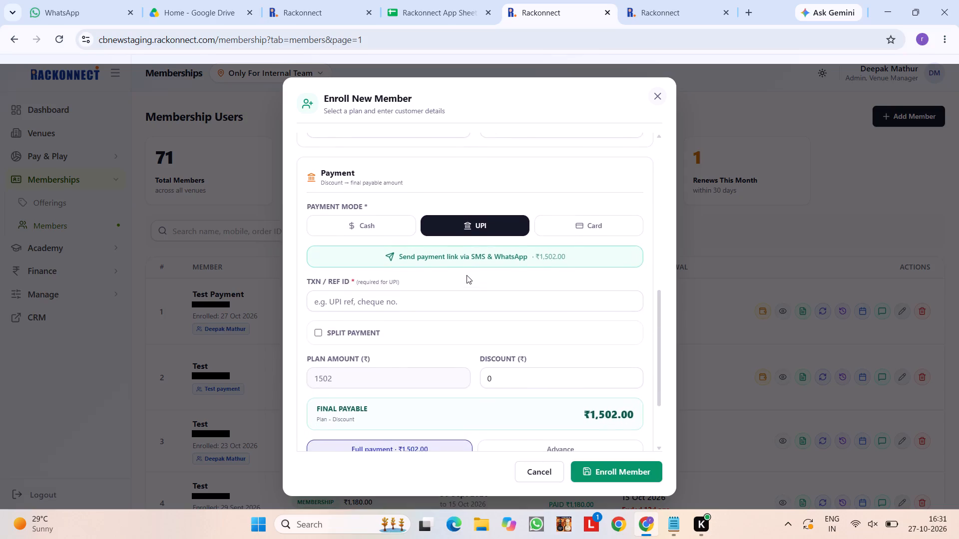
pyautogui.scroll(-3, 467, 275)
pyautogui.scroll(3, 467, 275)
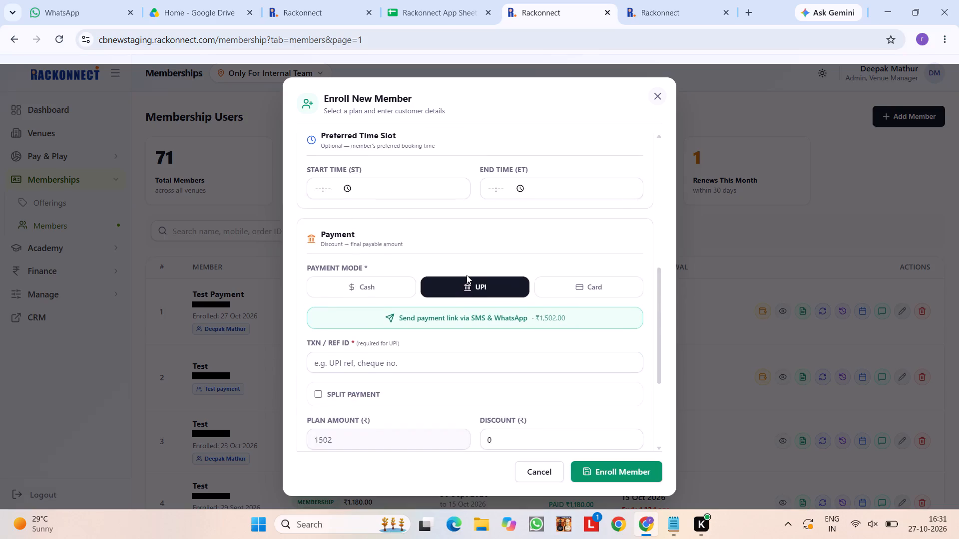
pyautogui.scroll(-3, 467, 275)
pyautogui.scroll(4, 467, 275)
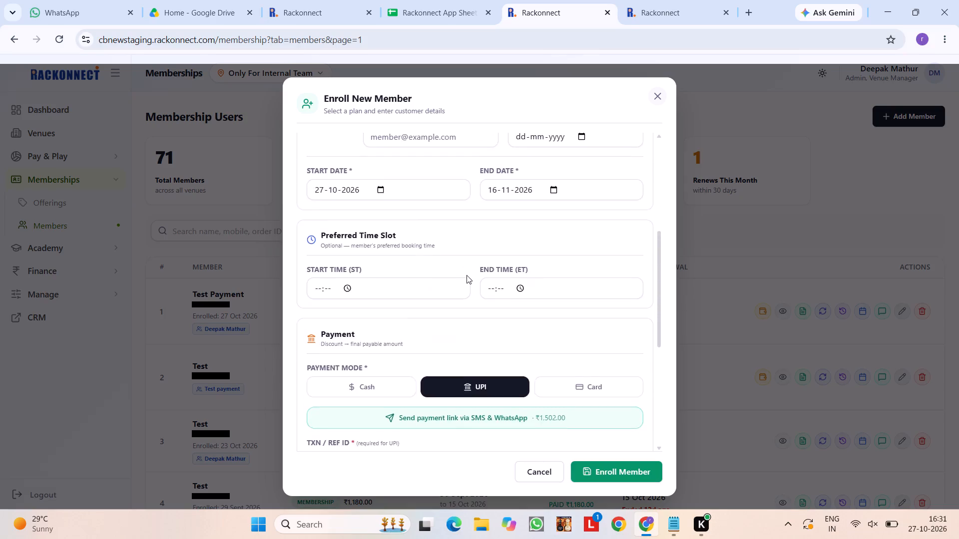
pyautogui.scroll(-3, 467, 275)
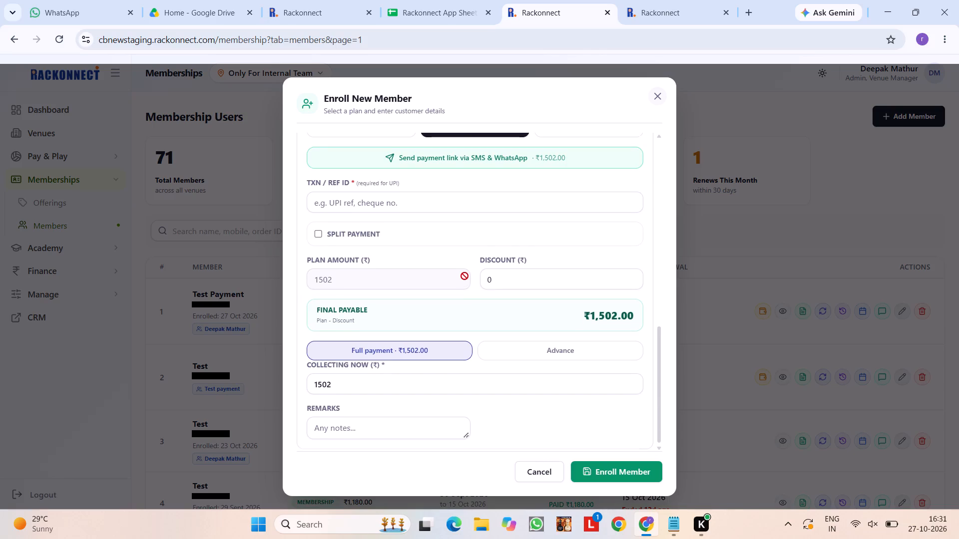
pyautogui.scroll(2, 465, 276)
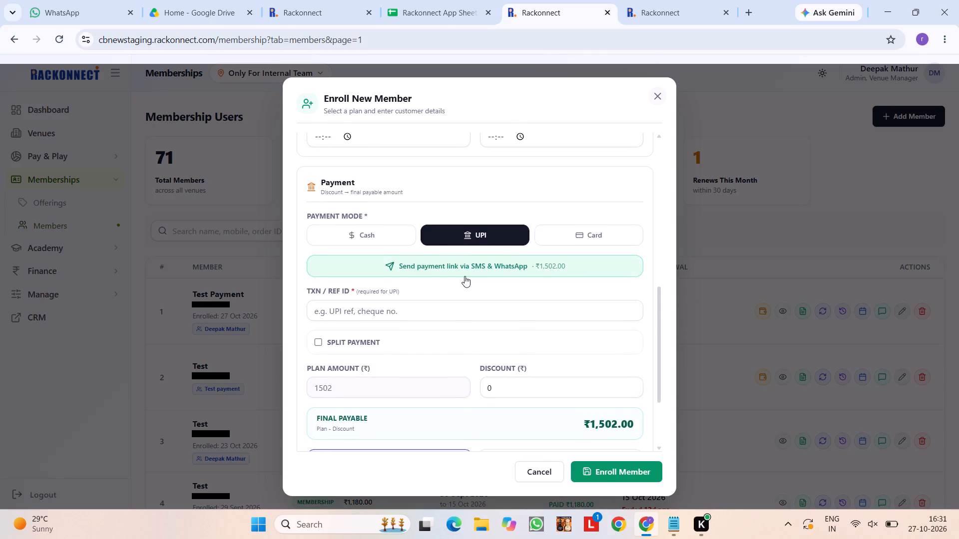
# Send the ₹1,502.00 payment link for the new member's enrolment via SMS and WhatsApp.
pyautogui.click(465, 274)
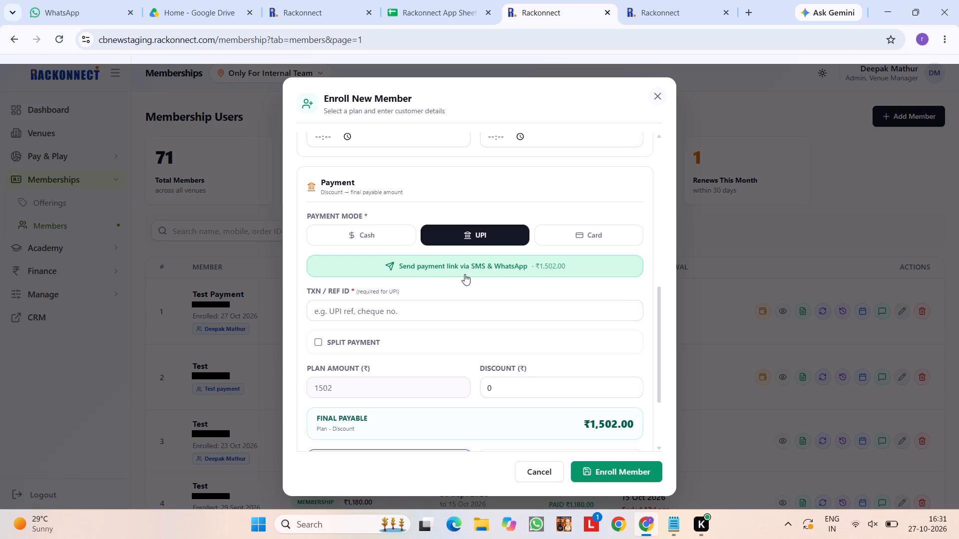
# Review the enrolment form's customer details, dates and UPI payment options, including the payment link, split payment and collection amount.
pyautogui.scroll(3, 465, 274)
pyautogui.scroll(-1, 465, 274)
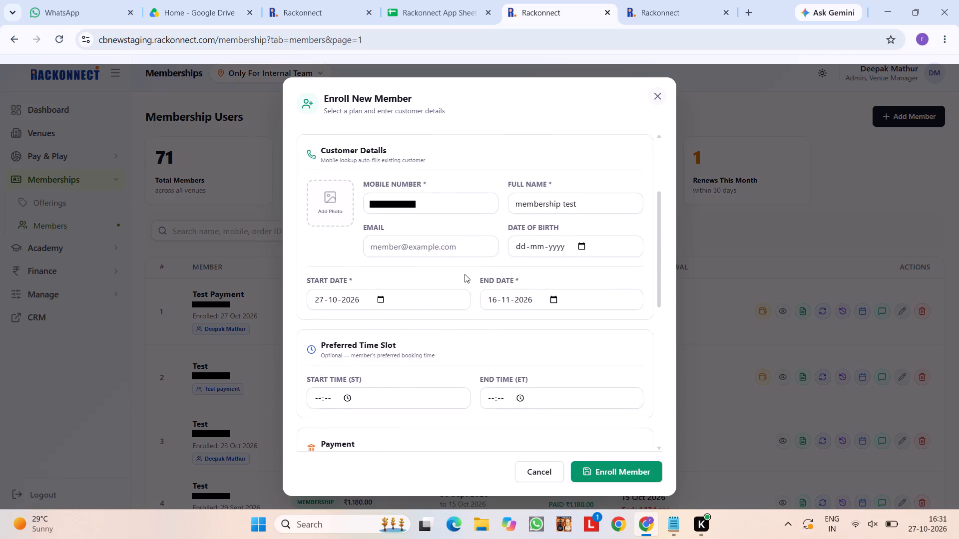
pyautogui.scroll(-3, 465, 274)
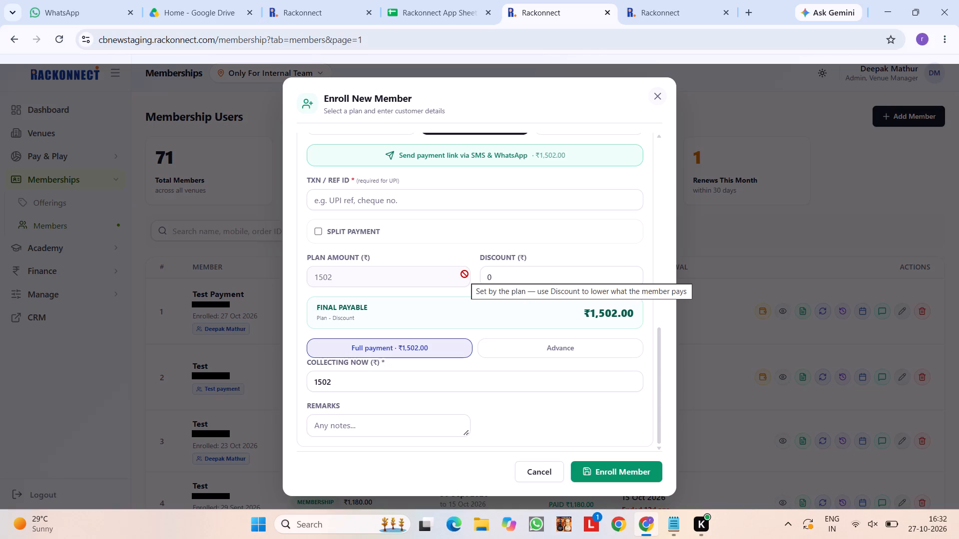
pyautogui.click(429, 0)
pyautogui.click(534, 0)
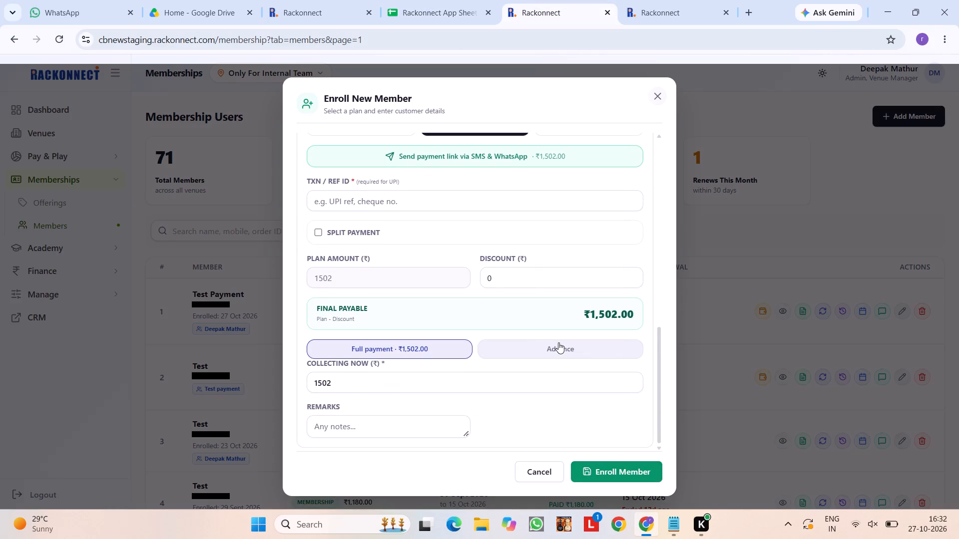
pyautogui.scroll(1, 558, 342)
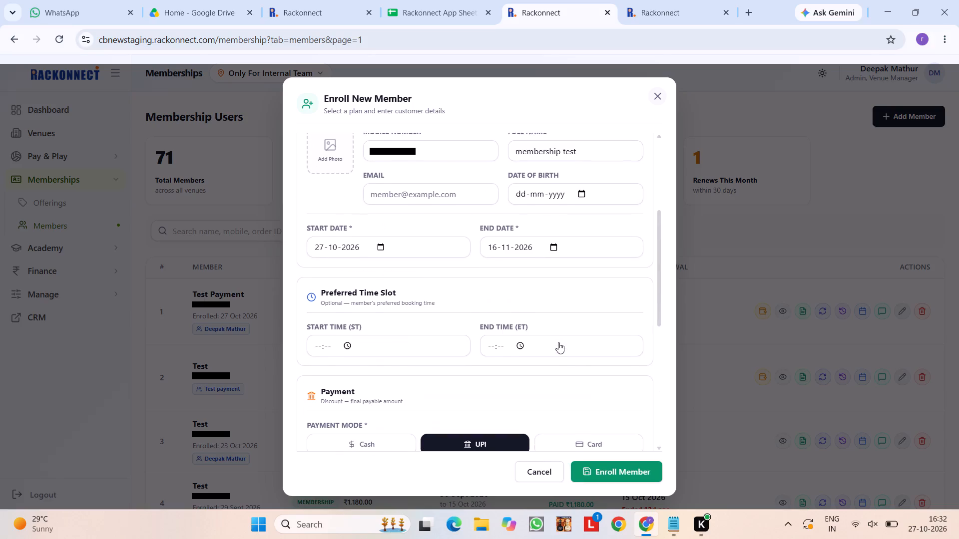
pyautogui.scroll(1, 558, 342)
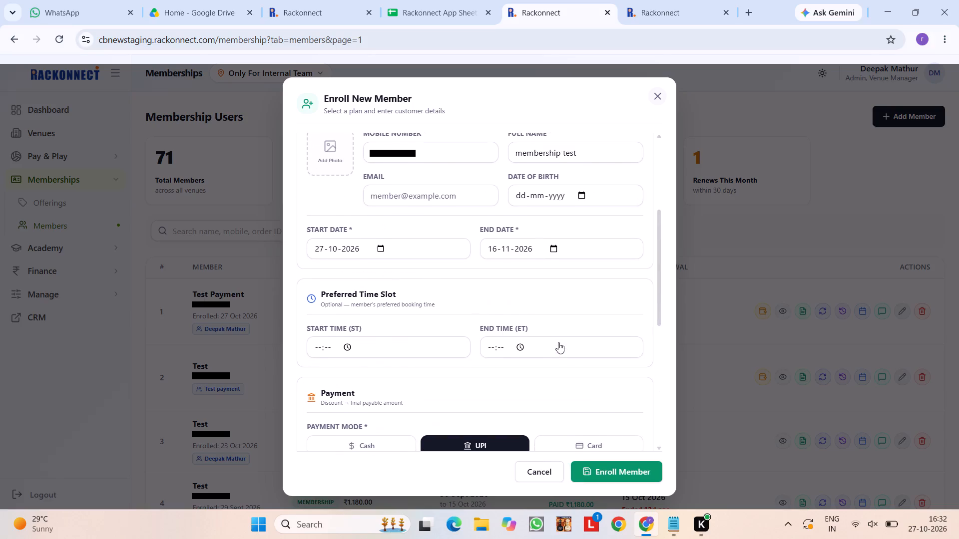
pyautogui.scroll(4, 558, 342)
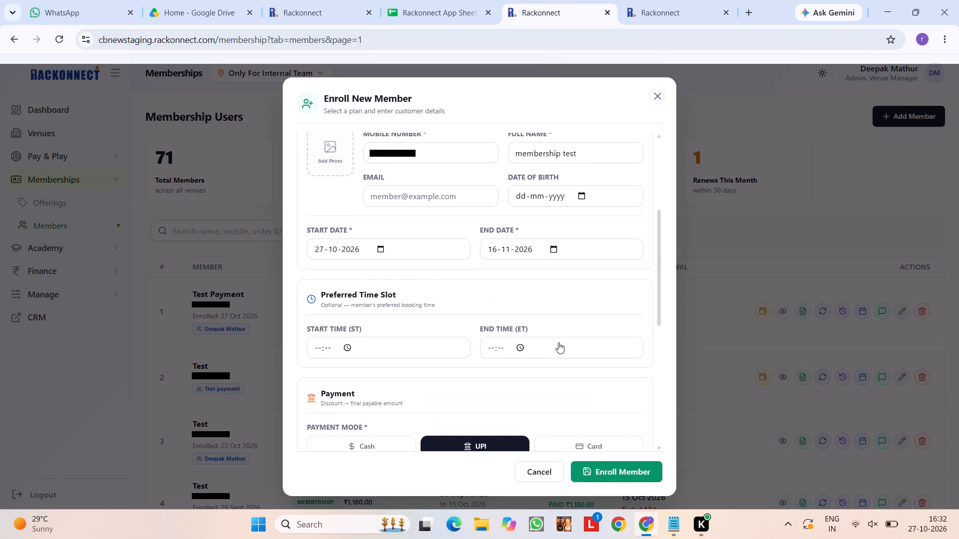
pyautogui.scroll(1, 558, 342)
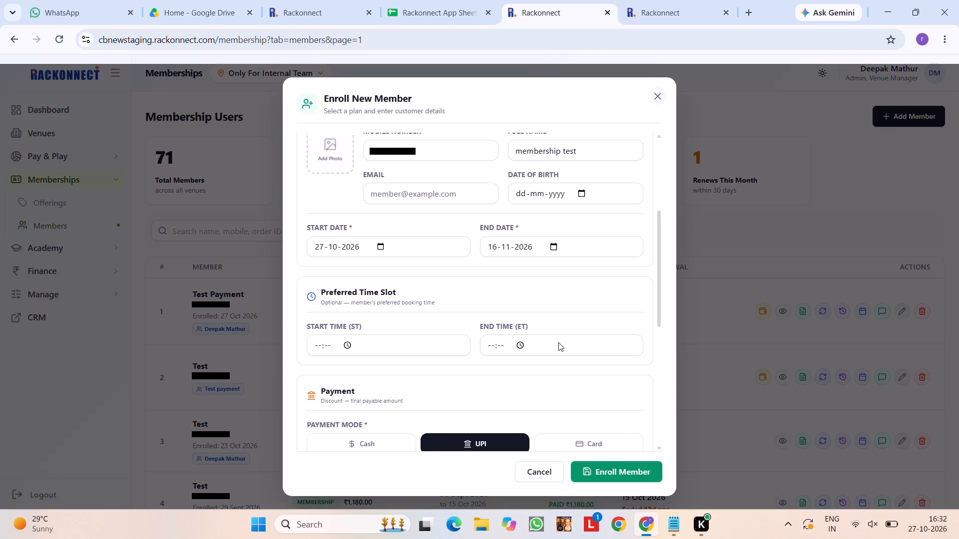
pyautogui.scroll(-1, 558, 342)
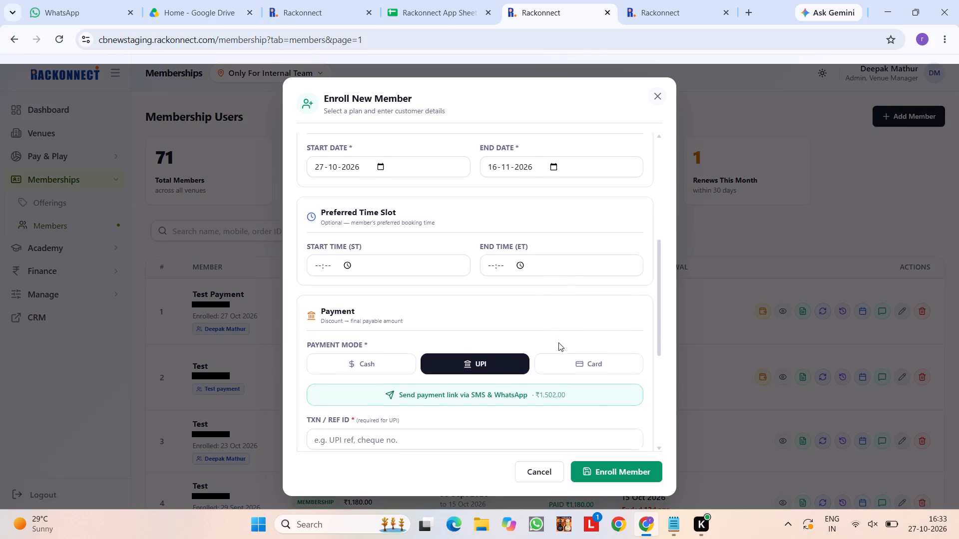
pyautogui.scroll(-2, 558, 342)
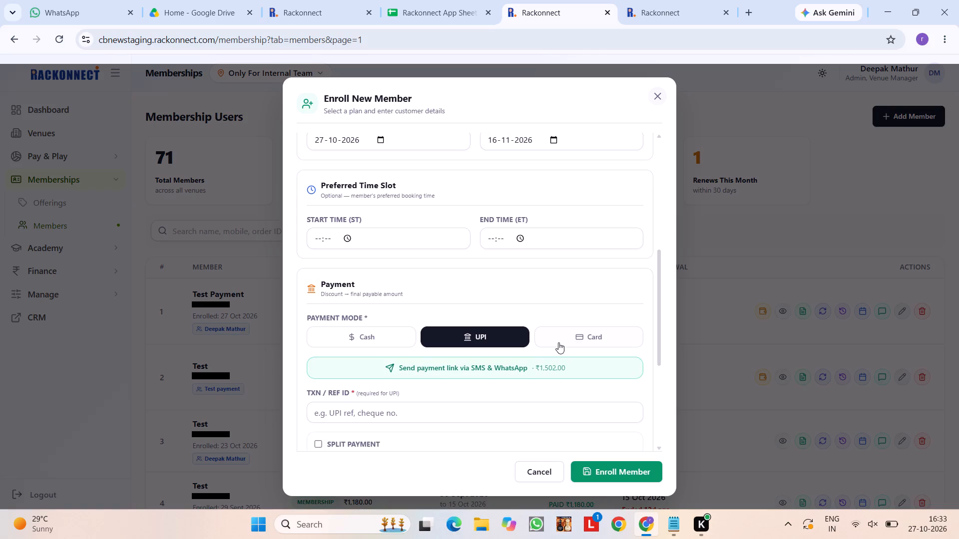
# Return to the bug sheet and check bug 311's description and test data link.
pyautogui.click(458, 0)
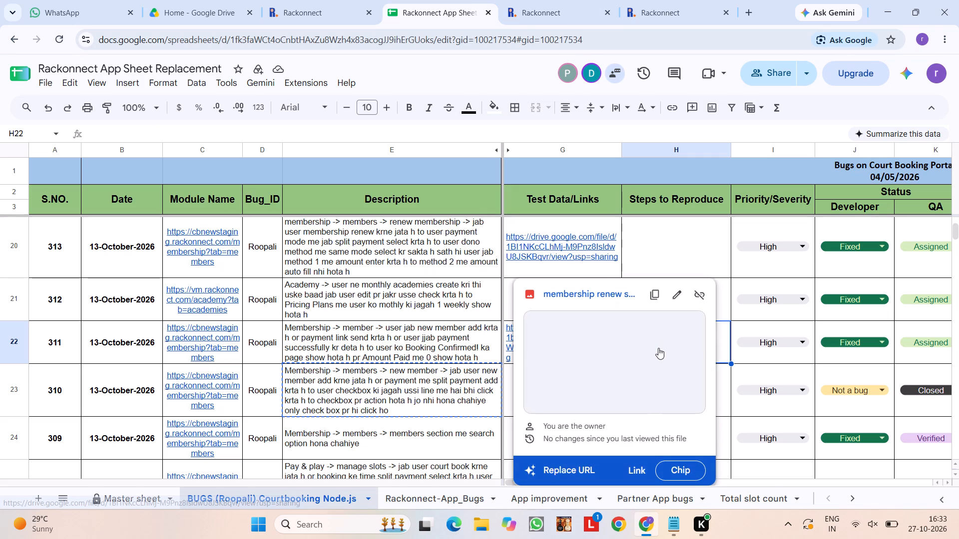
pyautogui.click(724, 349)
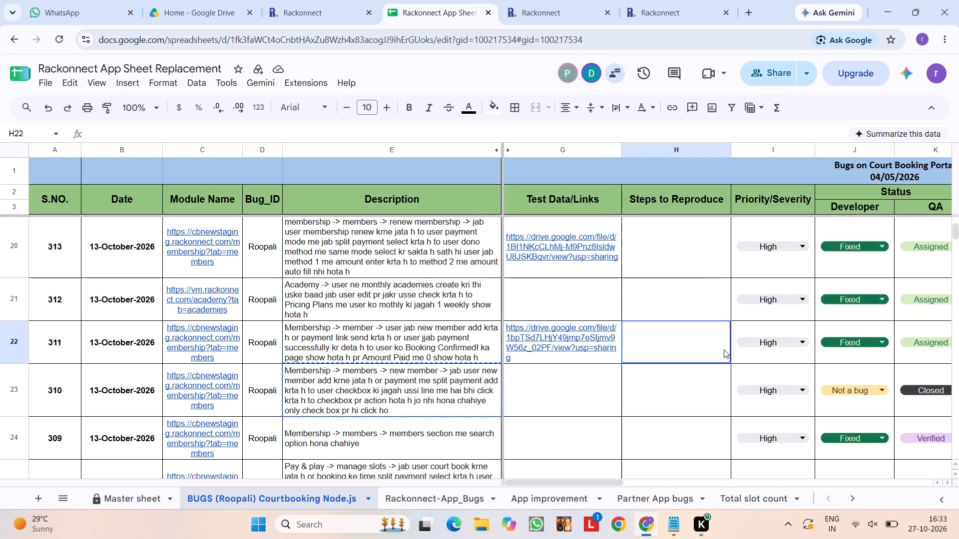
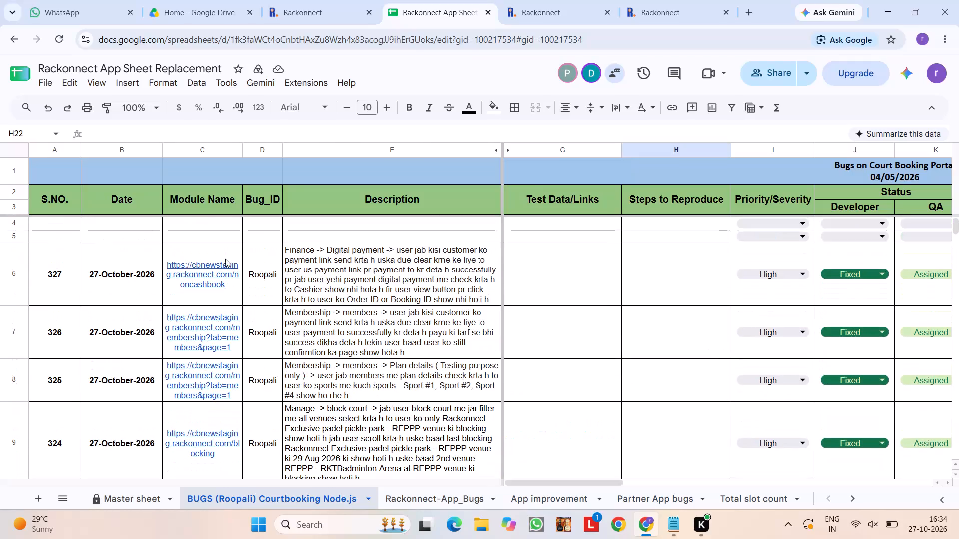
# Start a new bug entry above bug 327 with serial number 328 and the date 27-October-2026.
pyautogui.click(67, 238)
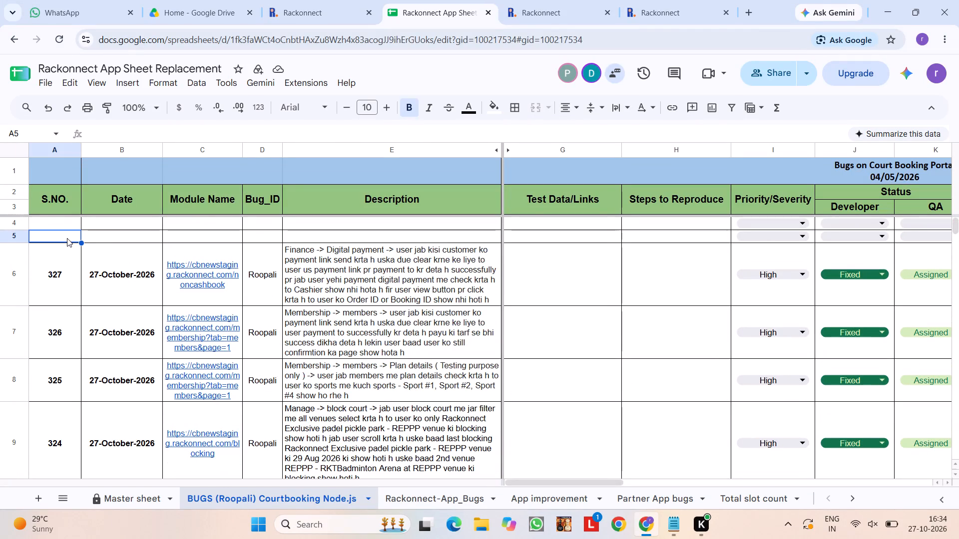
pyautogui.write('32')
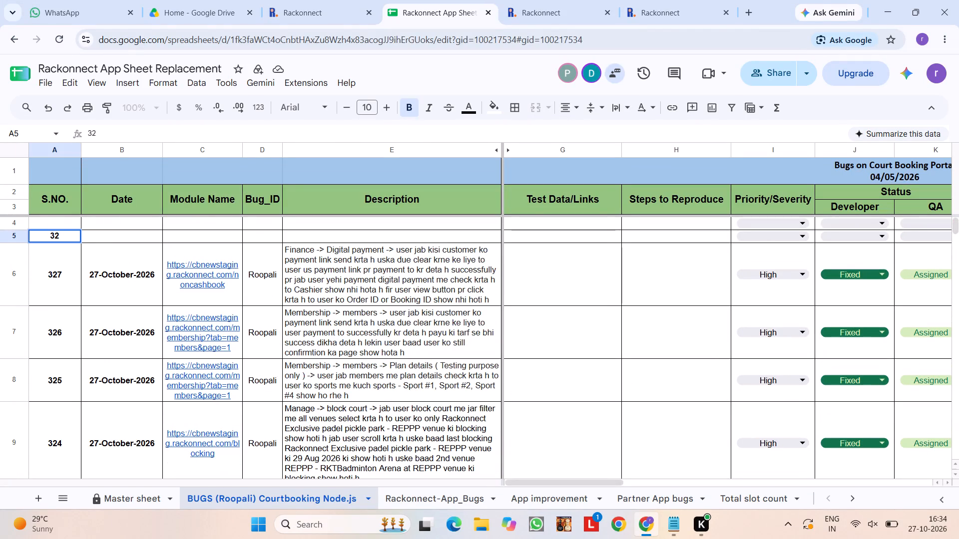
pyautogui.press('8')
pyautogui.click(134, 282)
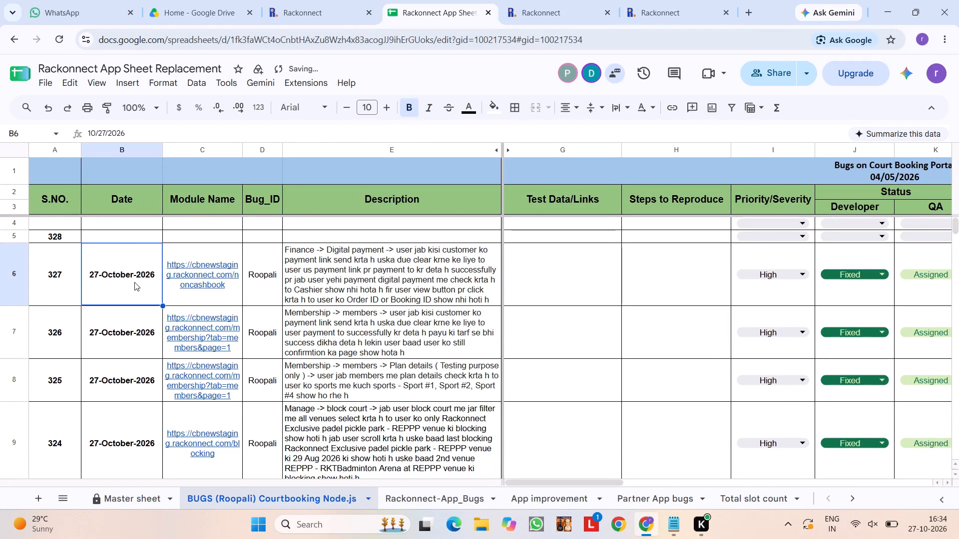
pyautogui.hotkey('ctrl', 'c')
pyautogui.click(120, 237)
pyautogui.hotkey('ctrl', 'v')
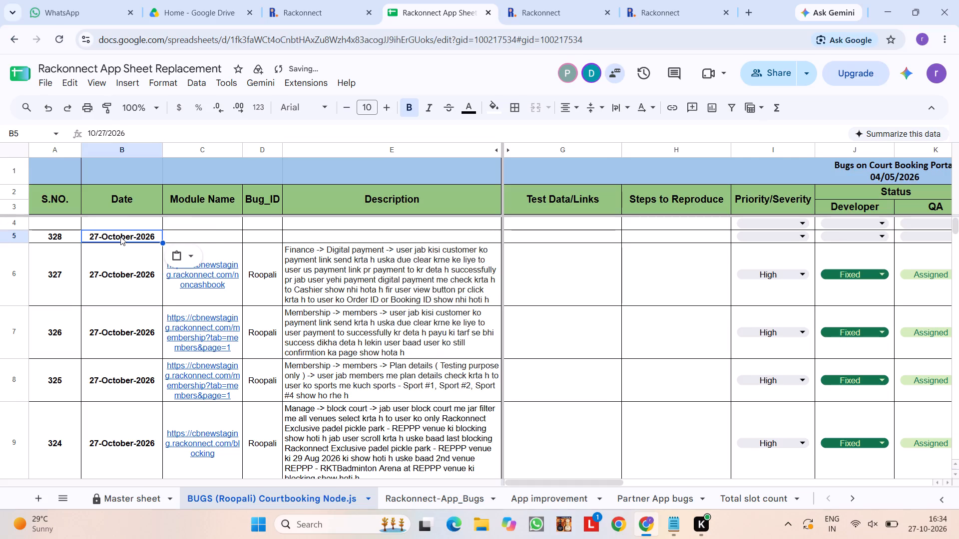
# Fill bug 328's Module Name with the URL of the portal page showing the member enrolment form.
pyautogui.click(211, 238)
pyautogui.click(505, 0)
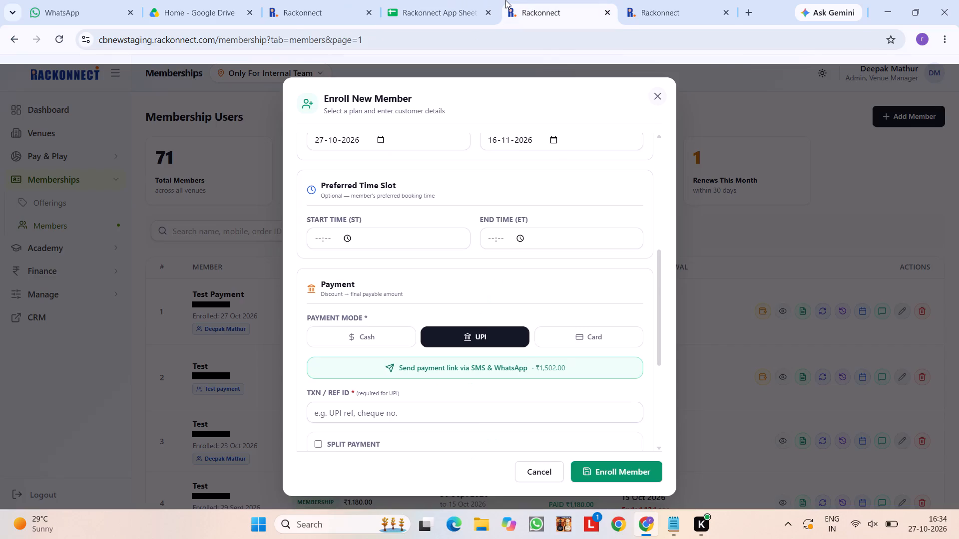
pyautogui.click(503, 37)
pyautogui.tripleClick(503, 37)
pyautogui.click(503, 37)
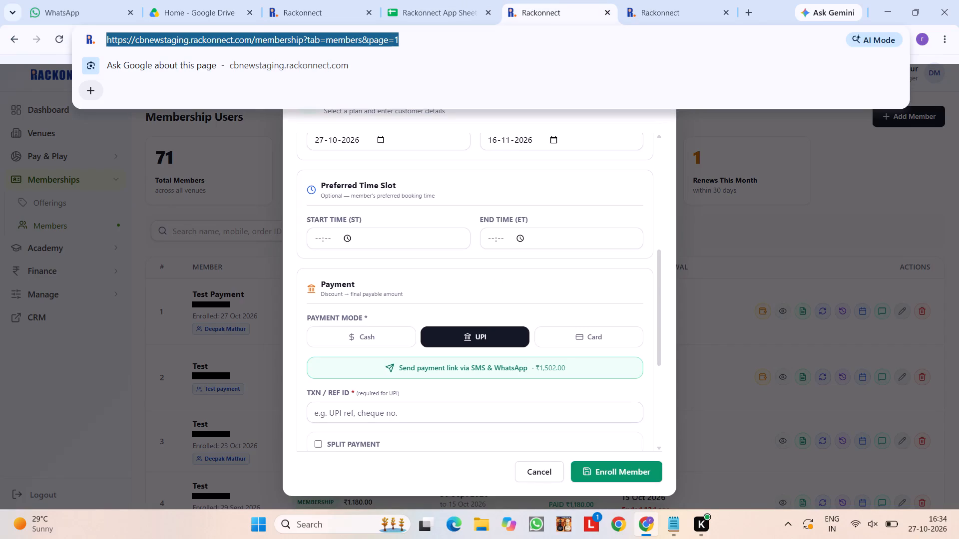
pyautogui.hotkey('ctrl', 'c')
pyautogui.hotkey('ctrl', 'c')
pyautogui.click(453, 0)
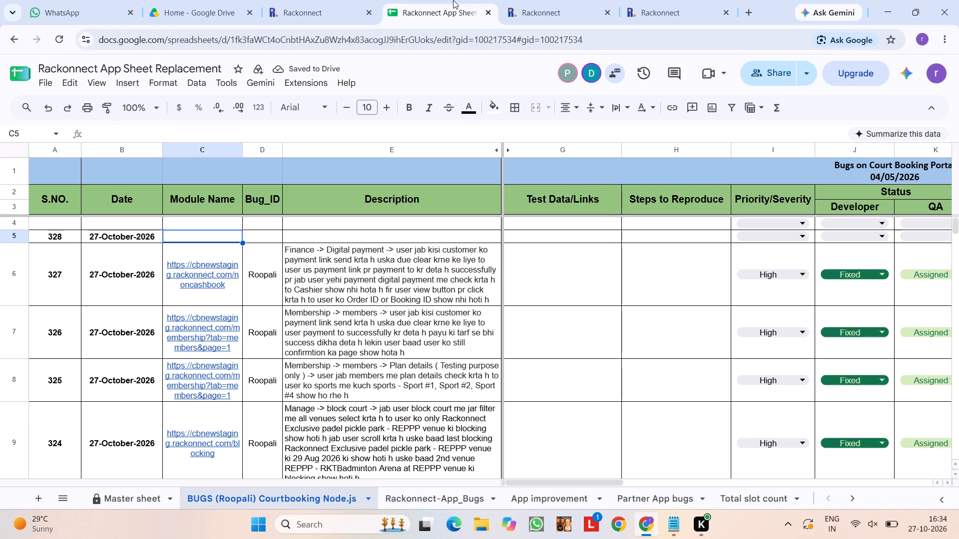
pyautogui.hotkey('ctrl', 'v')
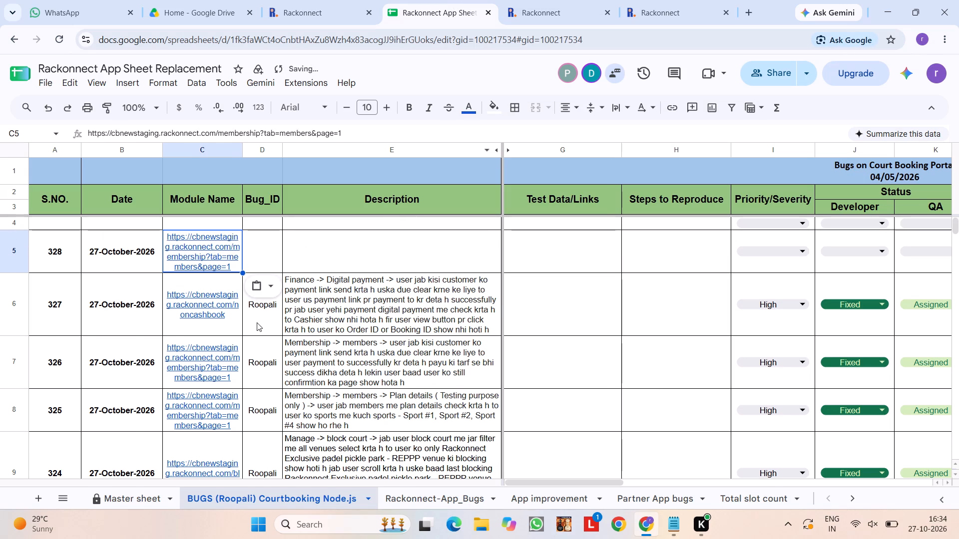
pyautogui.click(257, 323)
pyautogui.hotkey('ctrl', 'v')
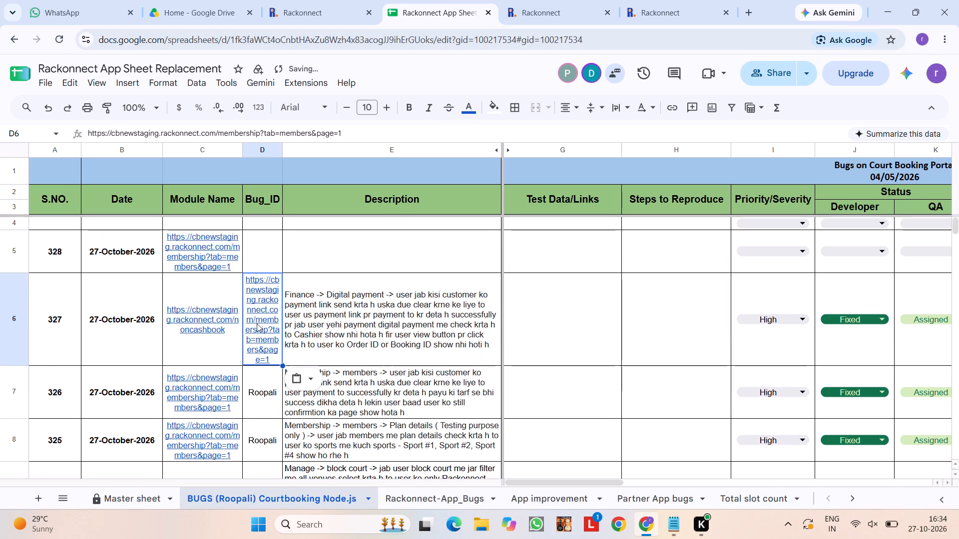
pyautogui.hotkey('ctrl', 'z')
# Copy the Bug_ID entry from bug 327 into bug 328.
pyautogui.click(257, 323)
pyautogui.hotkey('ctrl', 'c')
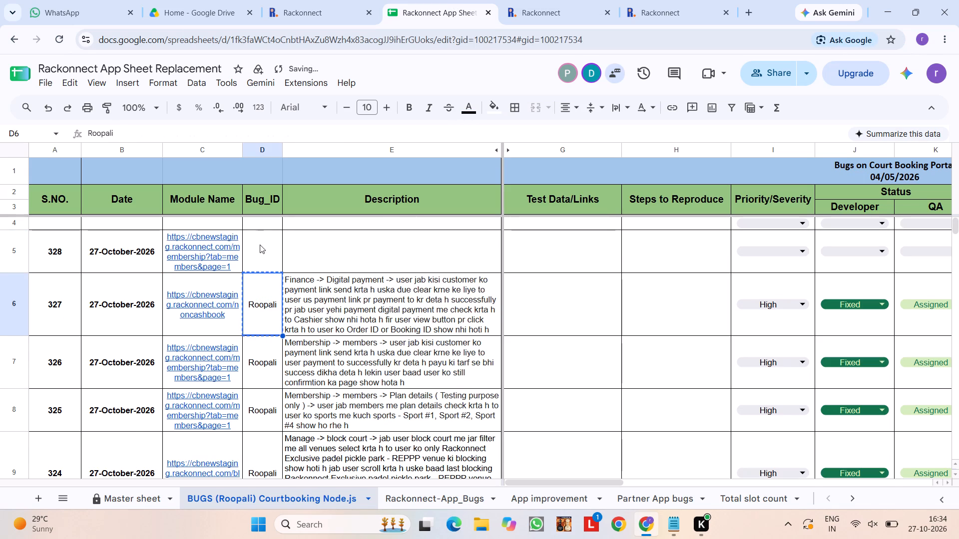
pyautogui.click(260, 246)
pyautogui.hotkey('ctrl', 'v')
# Begin bug 328's description with "Payment process ->".
pyautogui.doubleClick(355, 246)
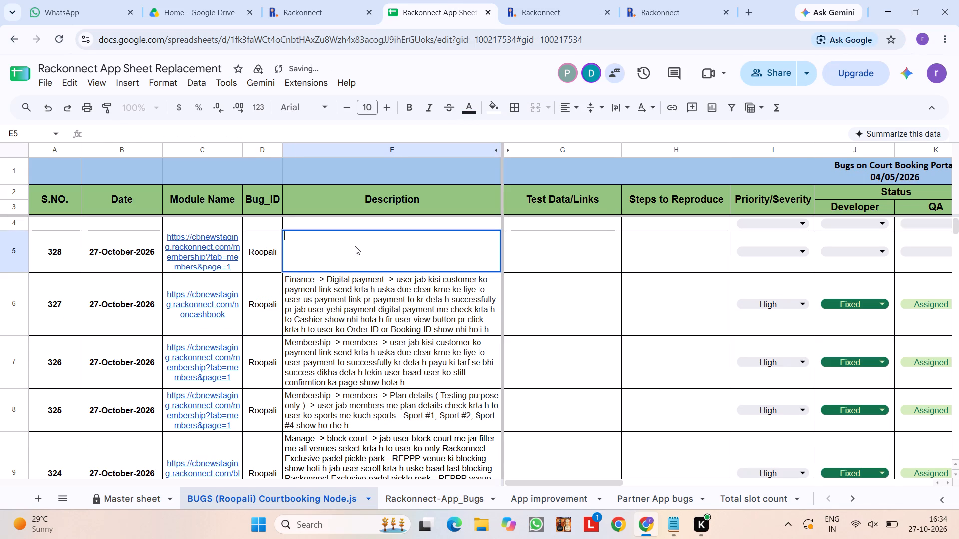
pyautogui.write('Paymetn')
pyautogui.press('space')
pyautogui.press('BackSpace')
pyautogui.press('BackSpace')
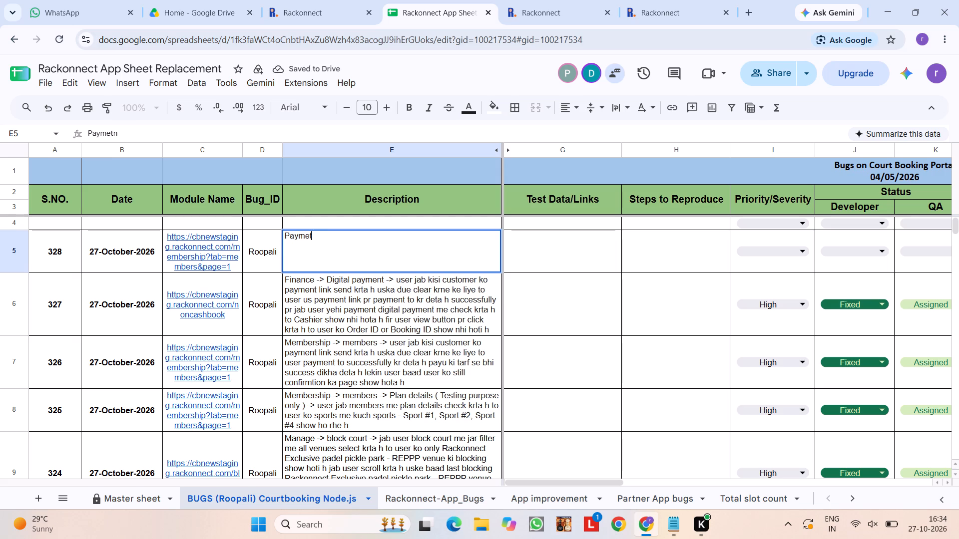
pyautogui.press('BackSpace')
pyautogui.write('nt p')
pyautogui.write('roc')
pyautogui.write('ess ->')
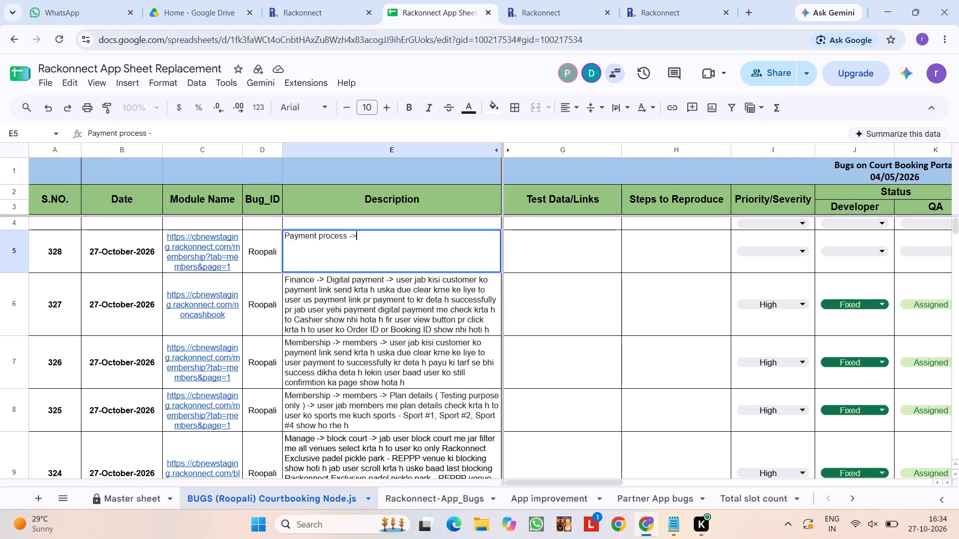
pyautogui.press('space')
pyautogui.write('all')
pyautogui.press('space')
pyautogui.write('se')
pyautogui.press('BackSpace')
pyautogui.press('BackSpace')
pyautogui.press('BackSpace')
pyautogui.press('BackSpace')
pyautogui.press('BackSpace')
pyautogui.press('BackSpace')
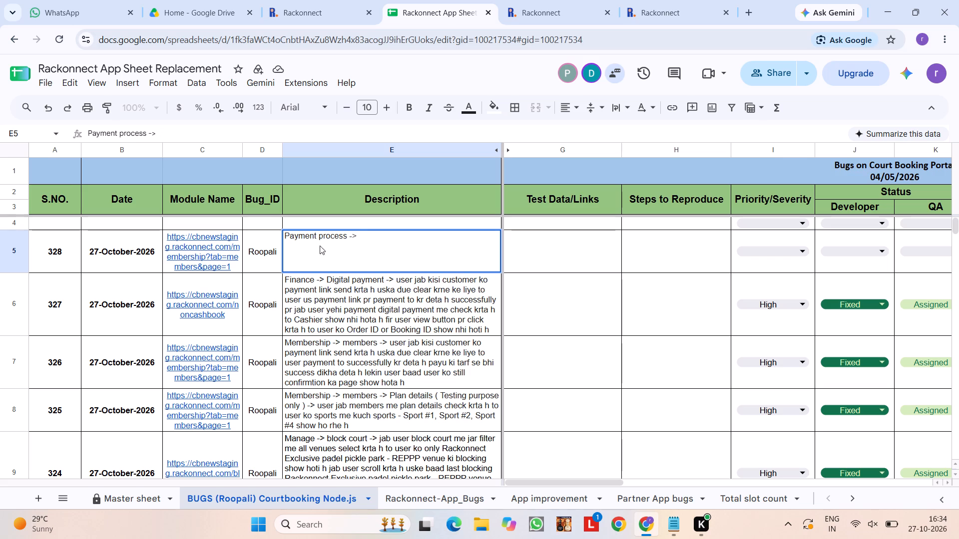
# Insert "All sections ->" at the beginning of bug 328's description.
pyautogui.click(286, 236)
pyautogui.write('All sections')
pyautogui.press('space')
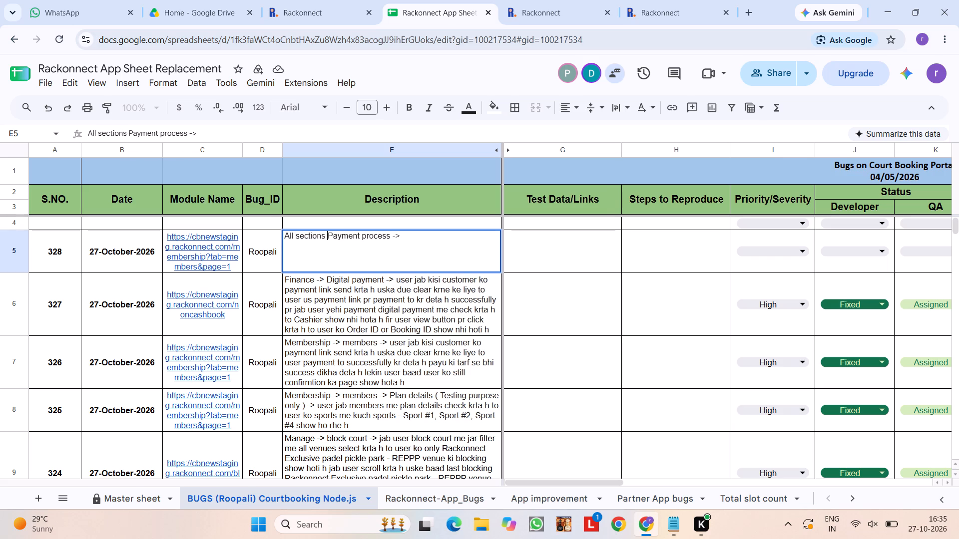
pyautogui.write('->')
pyautogui.press('space')
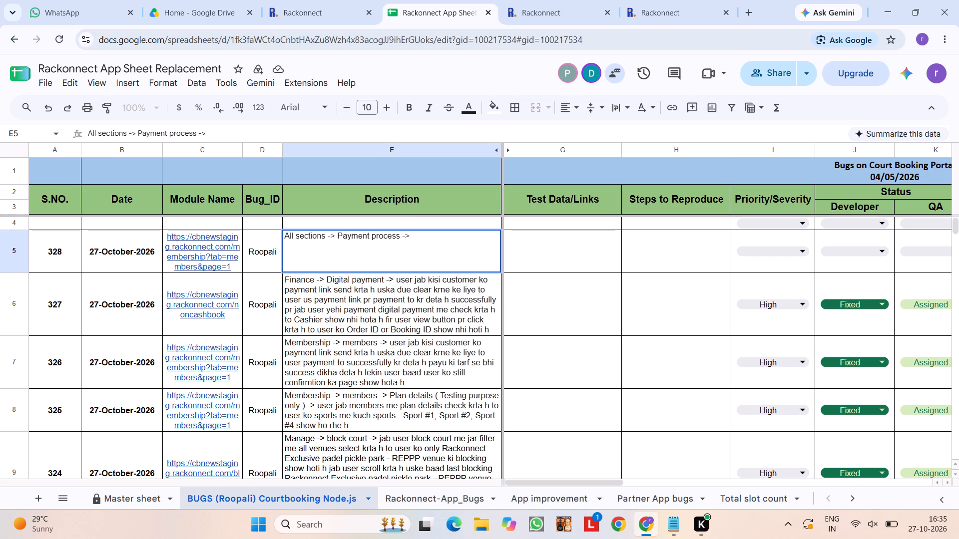
# Continue bug 328's description after "Payment process ->" with "user ko all sections".
pyautogui.click(437, 231)
pyautogui.write('user')
pyautogui.press('space')
pyautogui.write('ko')
pyautogui.press('space')
pyautogui.write('all section')
pyautogui.press('space')
pyautogui.press('BackSpace')
pyautogui.write('s')
pyautogui.press('space')
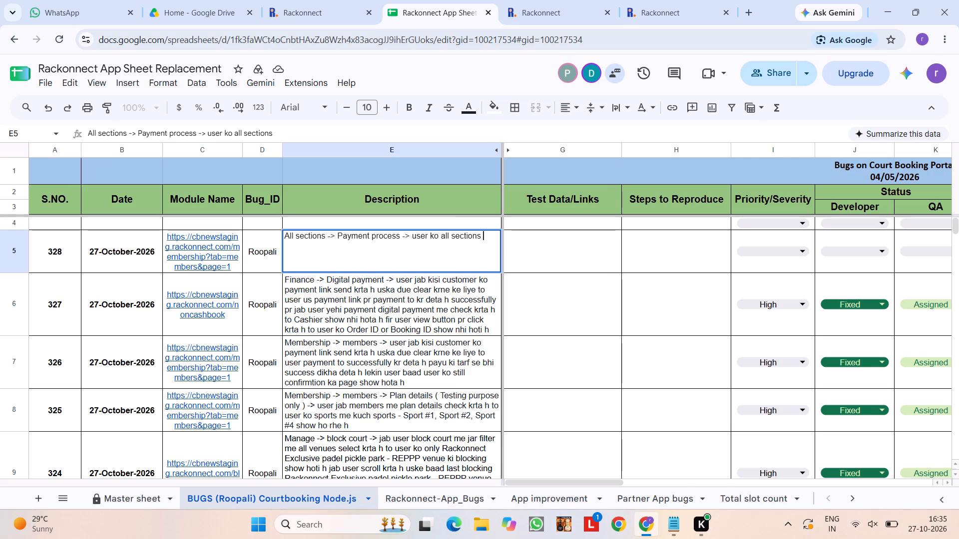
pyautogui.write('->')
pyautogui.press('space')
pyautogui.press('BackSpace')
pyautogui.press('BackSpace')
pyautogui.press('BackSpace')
# Continue bug 328's description with "like membership, academy," after "all sections".
pyautogui.write('like mem')
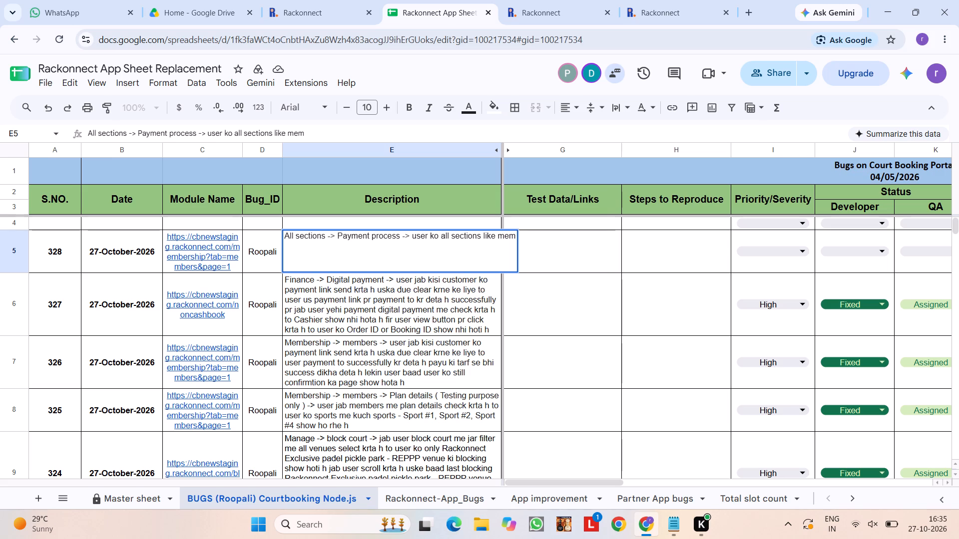
pyautogui.write('bership')
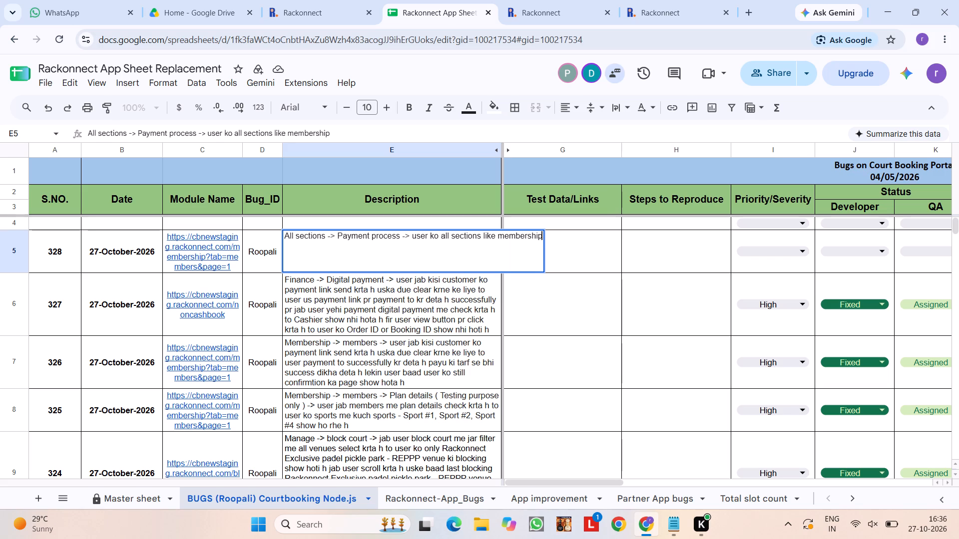
pyautogui.press('space')
pyautogui.press('BackSpace')
pyautogui.write(', academy')
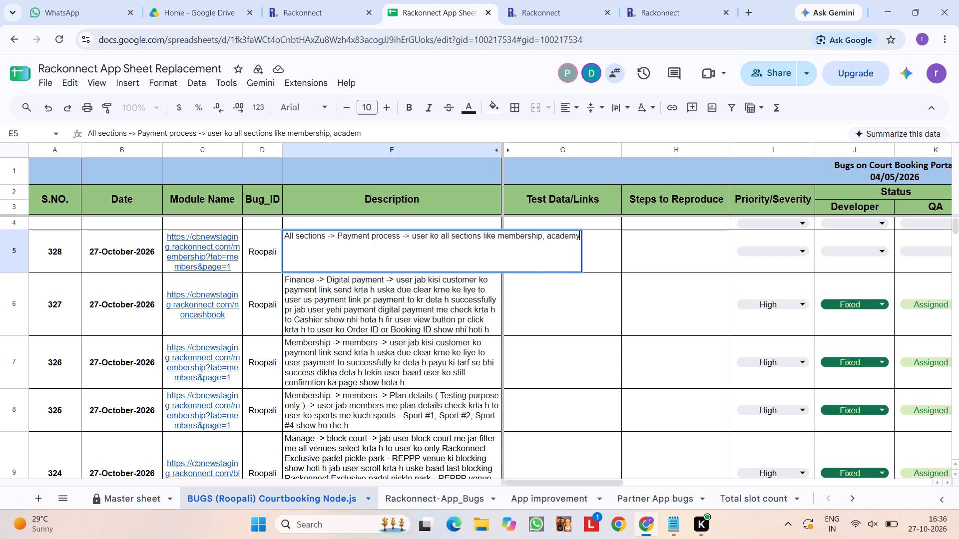
pyautogui.press('space')
pyautogui.press('BackSpace')
pyautogui.write(',')
pyautogui.press('space')
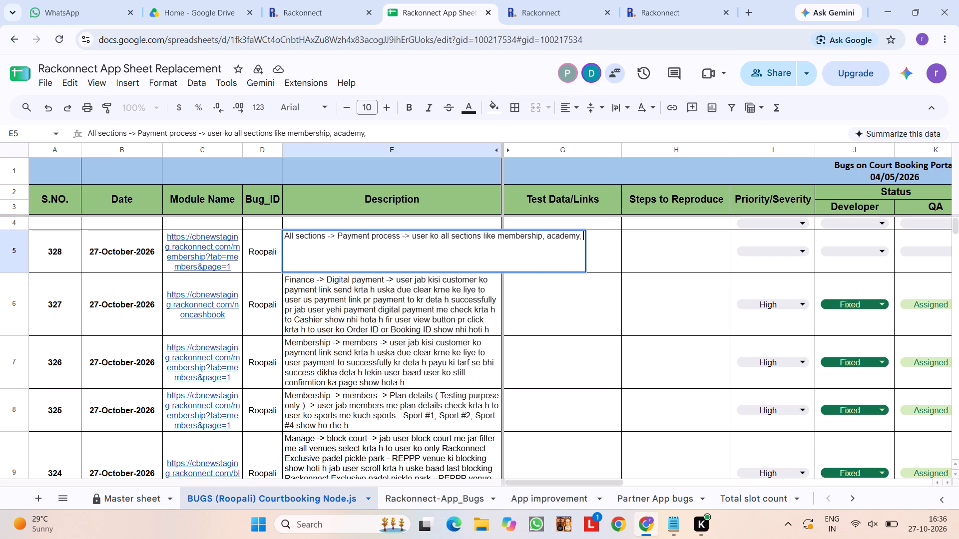
# Extend the list of sections in bug 328's description with "pay & play equipment,".
pyautogui.write('pay')
pyautogui.press('space')
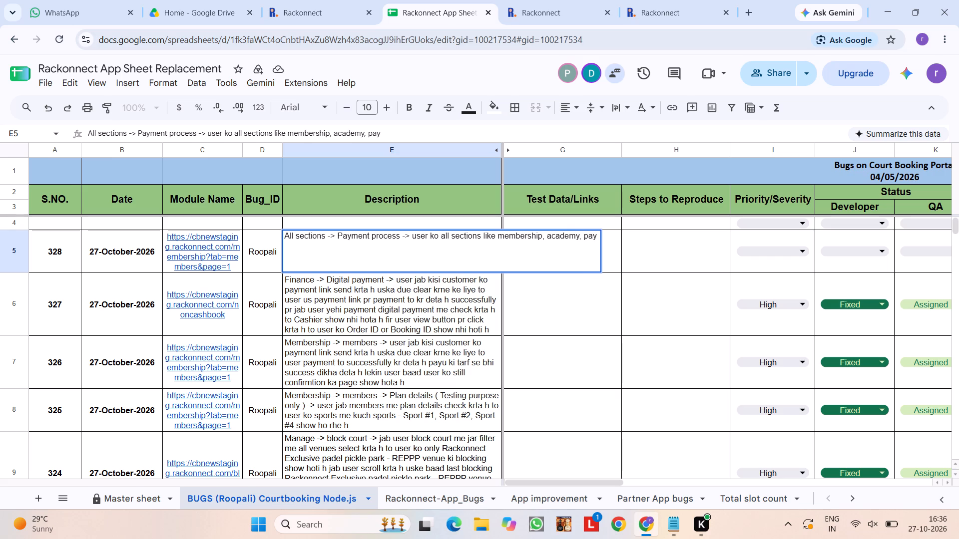
pyautogui.write('& play')
pyautogui.press('space')
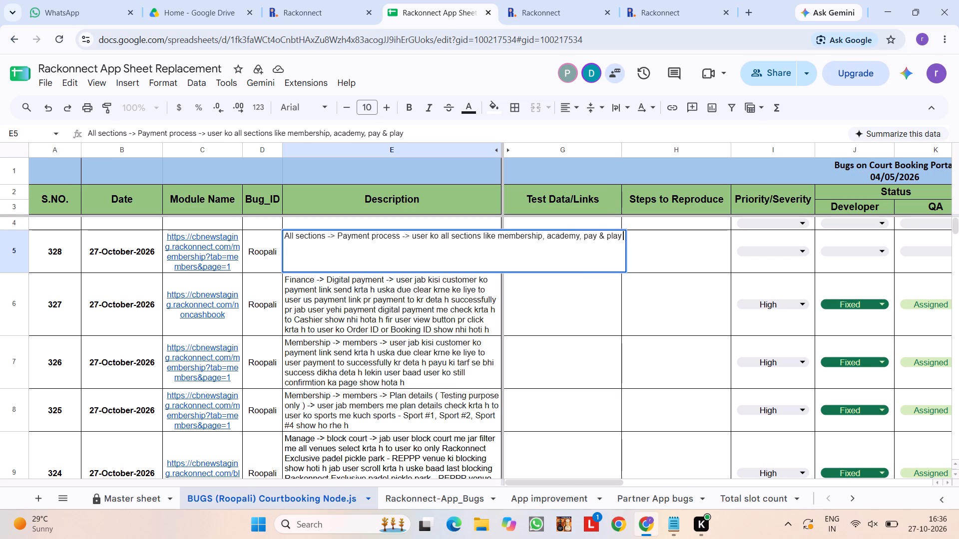
pyautogui.write('equ')
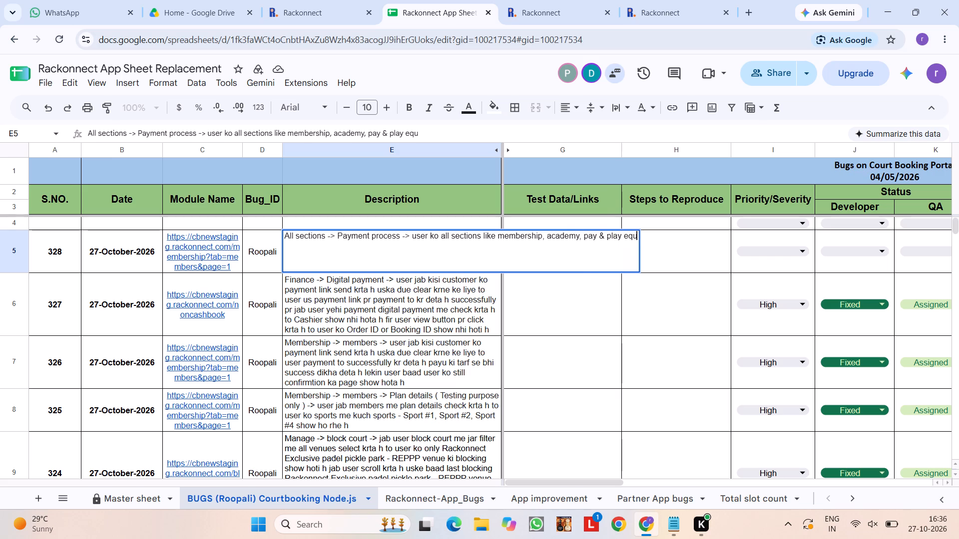
pyautogui.write('ipment')
pyautogui.press('space')
pyautogui.press('BackSpace')
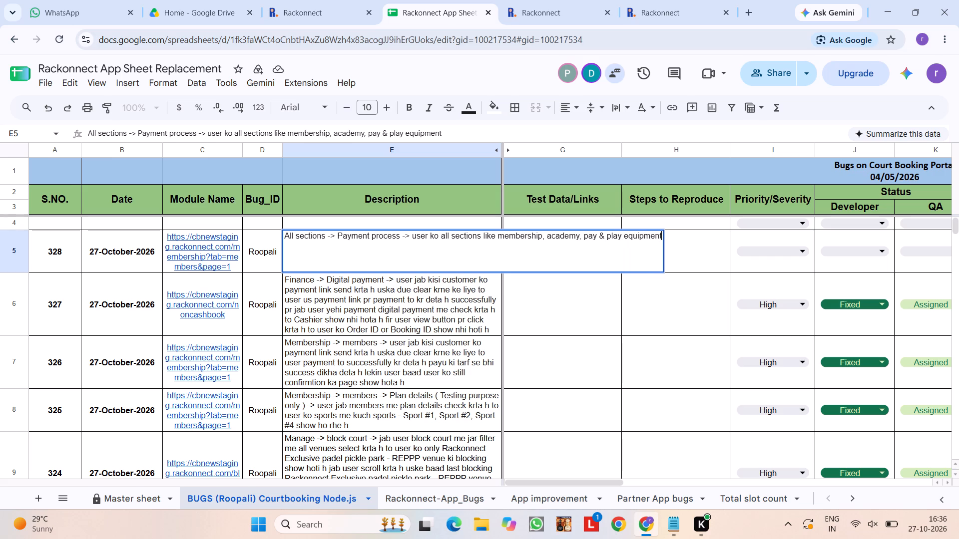
pyautogui.write(',')
pyautogui.press('space')
# Insert ", rent" between "pay & play" and "equipment" in bug 328's description.
pyautogui.click(621, 238)
pyautogui.press(',')
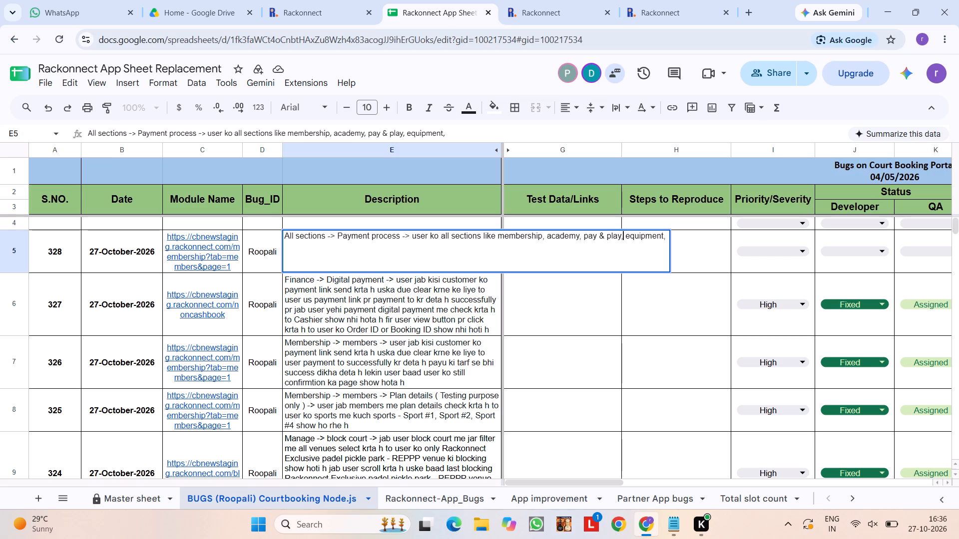
pyautogui.press('space')
pyautogui.write('rent')
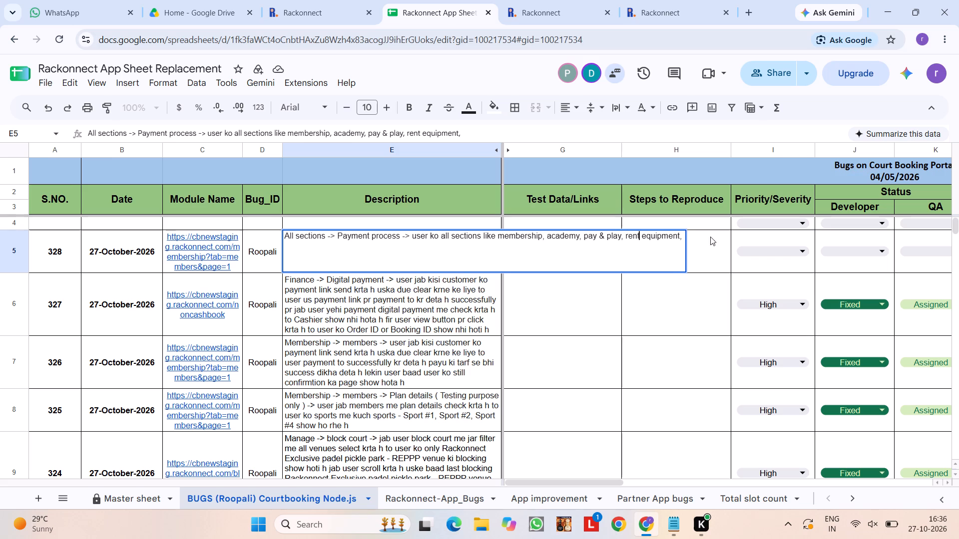
# Add "due payment" as the last section in bug 328's description, with no comma after it.
pyautogui.click(684, 236)
pyautogui.write('due')
pyautogui.press('space')
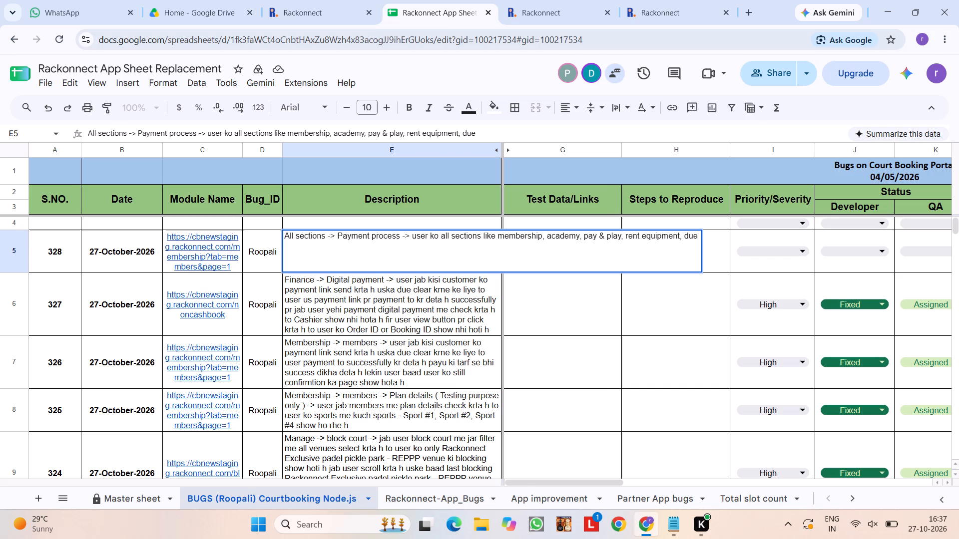
pyautogui.write('payment')
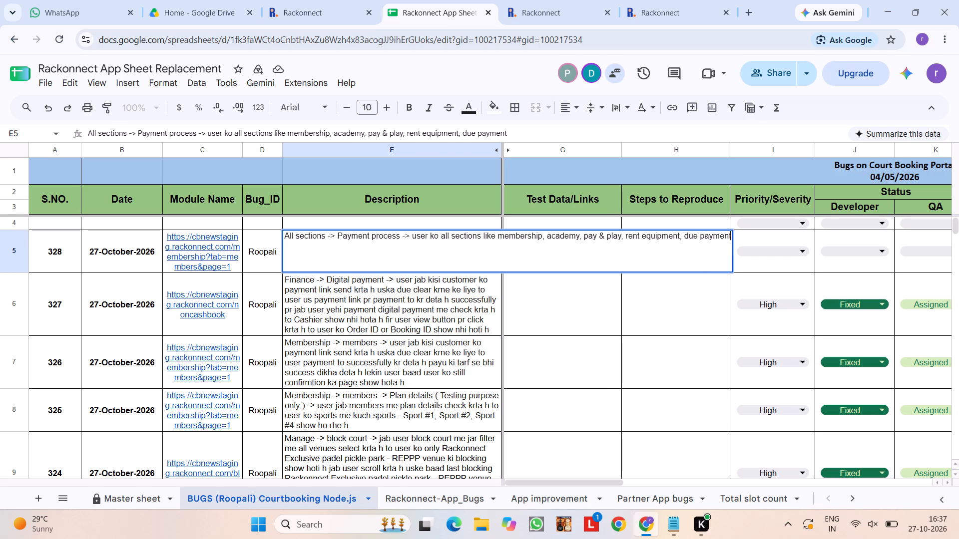
pyautogui.press('space')
pyautogui.press('BackSpace')
pyautogui.write(',')
pyautogui.press('space')
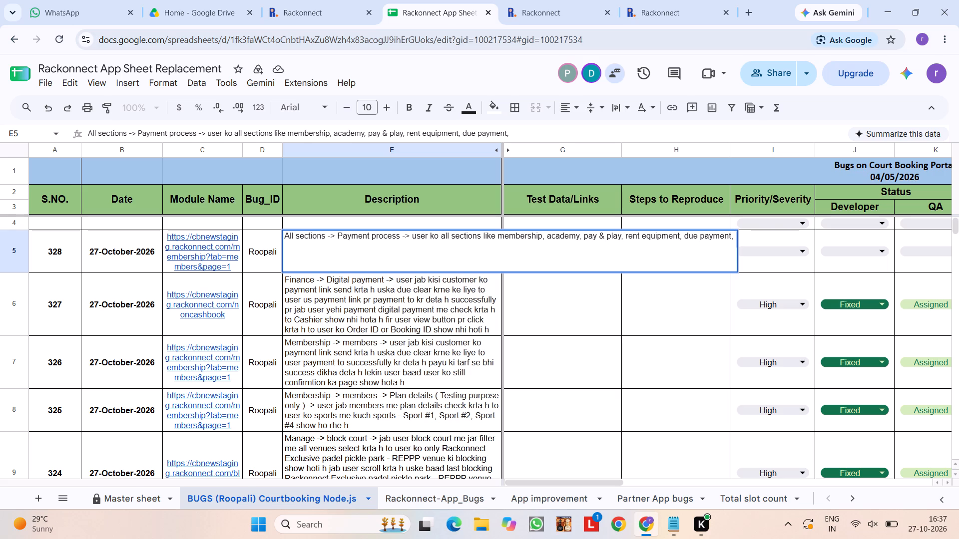
pyautogui.press('s')
pyautogui.press('BackSpace')
pyautogui.press('BackSpace')
pyautogui.press('BackSpace')
pyautogui.press('space')
# Continue bug 328's description after "due payment" with "sari jagah ke payment".
pyautogui.write('sari jagah ki')
pyautogui.press('space')
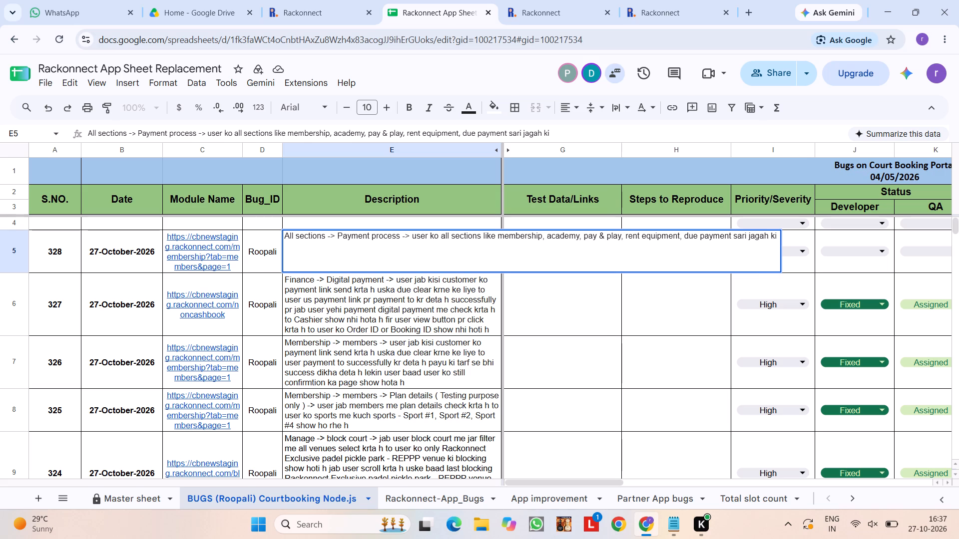
pyautogui.write('payment pri')
pyautogui.press('BackSpace')
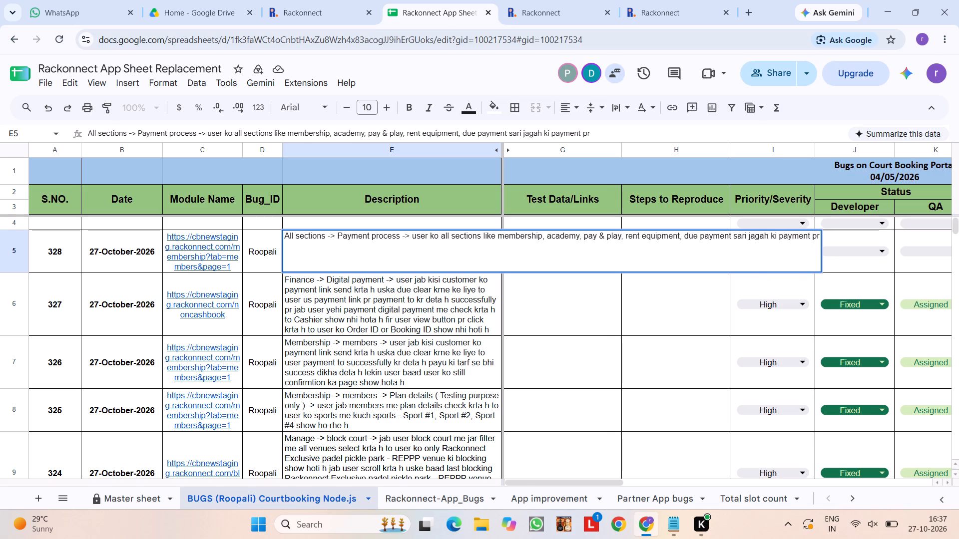
pyautogui.press('BackSpace')
pyautogui.press('BackSpace')
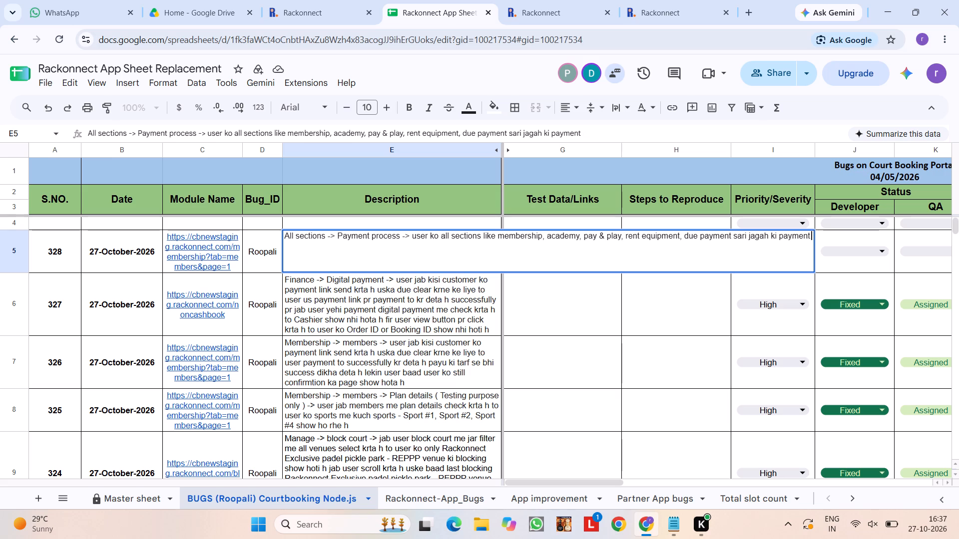
pyautogui.click(778, 236)
pyautogui.press('BackSpace')
pyautogui.press('e')
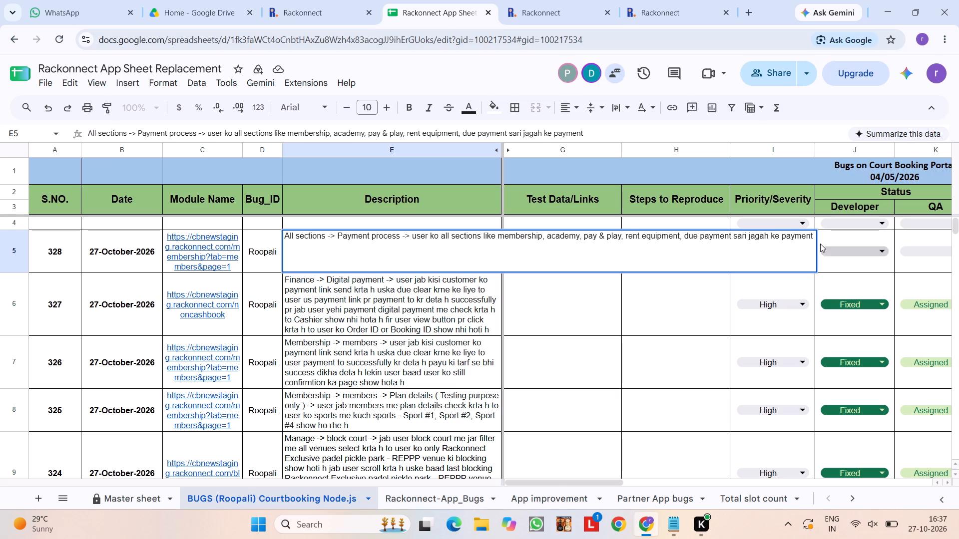
# Finish bug 328's description with "method same hona chahiye" and commit the cell.
pyautogui.click(812, 233)
pyautogui.press('space')
pyautogui.write('method se')
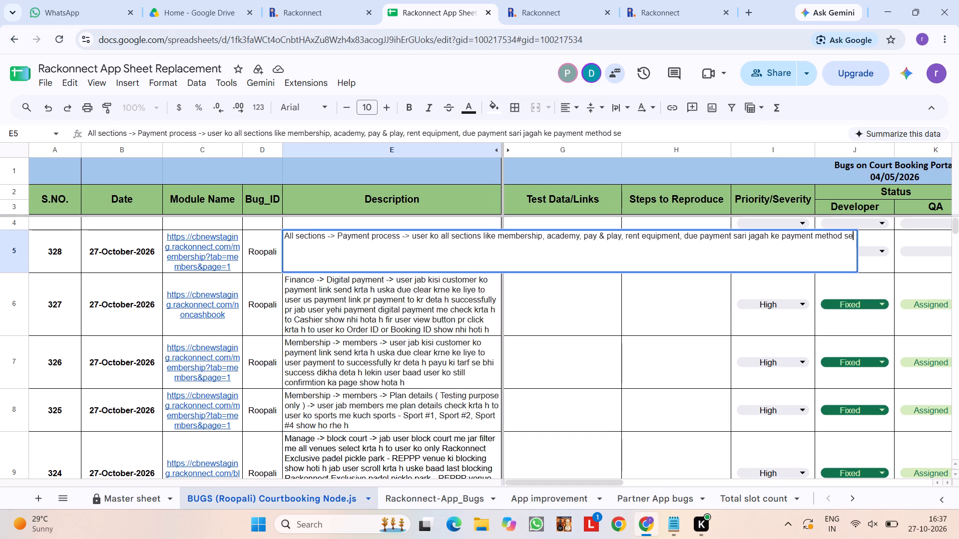
pyautogui.press('BackSpace')
pyautogui.write('ame')
pyautogui.press('space')
pyautogui.write('hona chhaiye')
pyautogui.press('space')
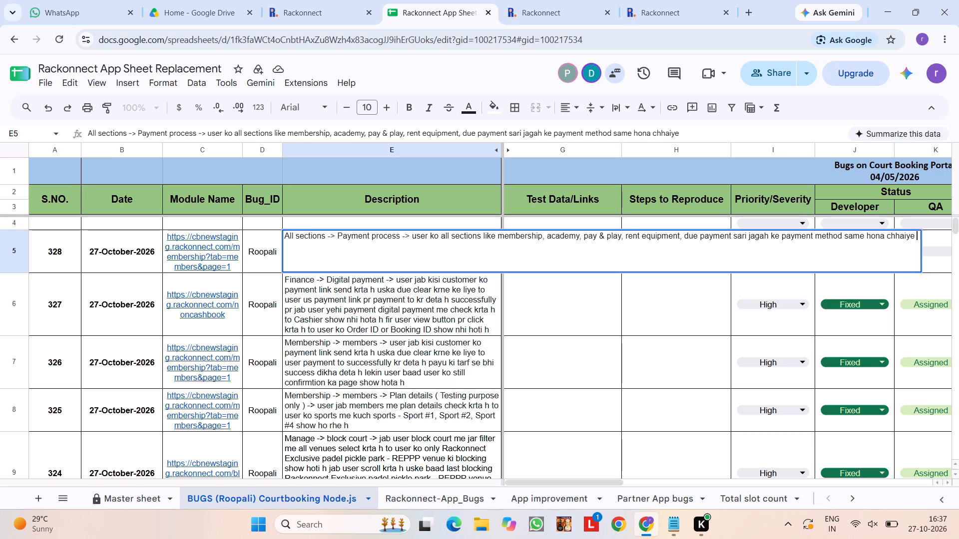
pyautogui.press('BackSpace')
pyautogui.press('BackSpace')
pyautogui.press('BackSpace')
pyautogui.press('BackSpace')
pyautogui.press('BackSpace')
pyautogui.press('BackSpace')
pyautogui.write('ahiye')
pyautogui.press('space')
pyautogui.press('Return')
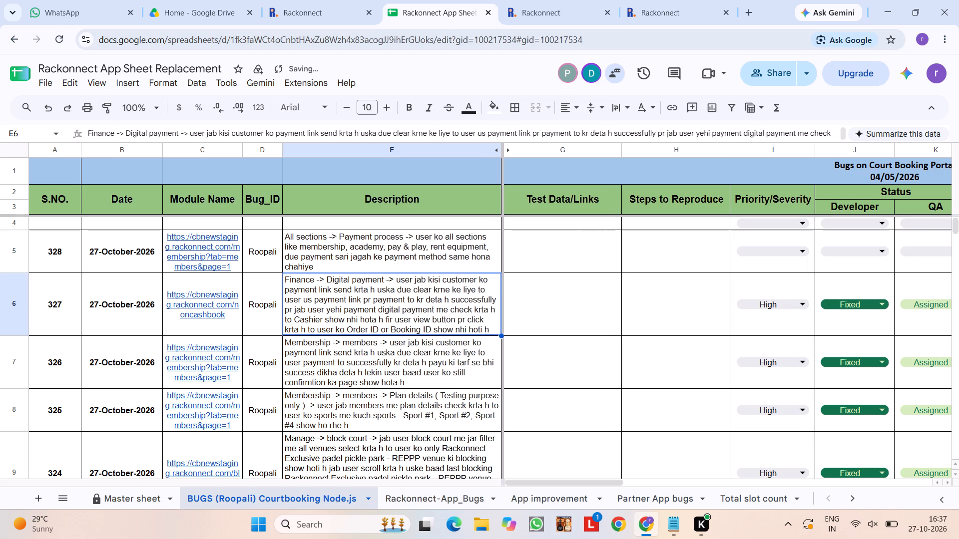
# Set bug 328's Priority/Severity to High.
pyautogui.click(751, 254)
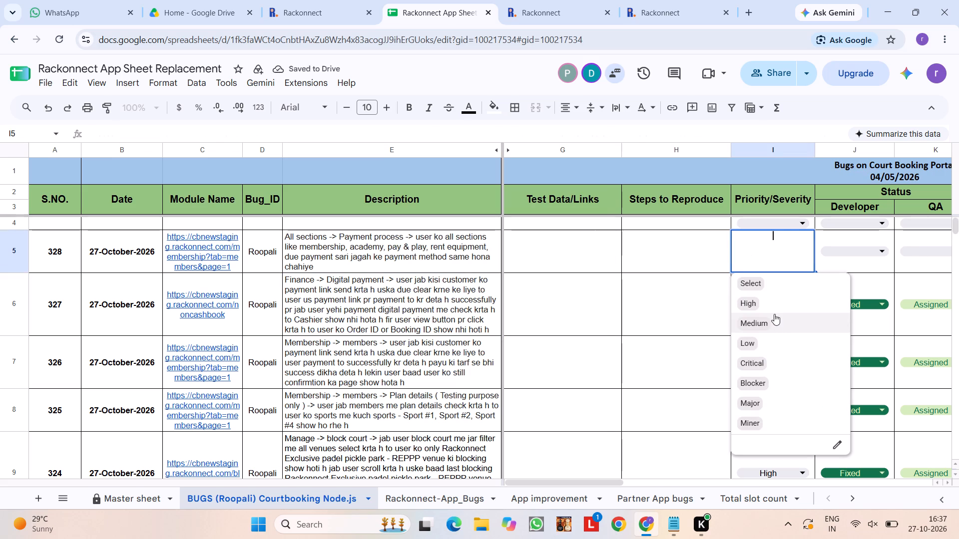
pyautogui.click(775, 312)
# Set bug 328's QA status to Assigned.
pyautogui.click(923, 252)
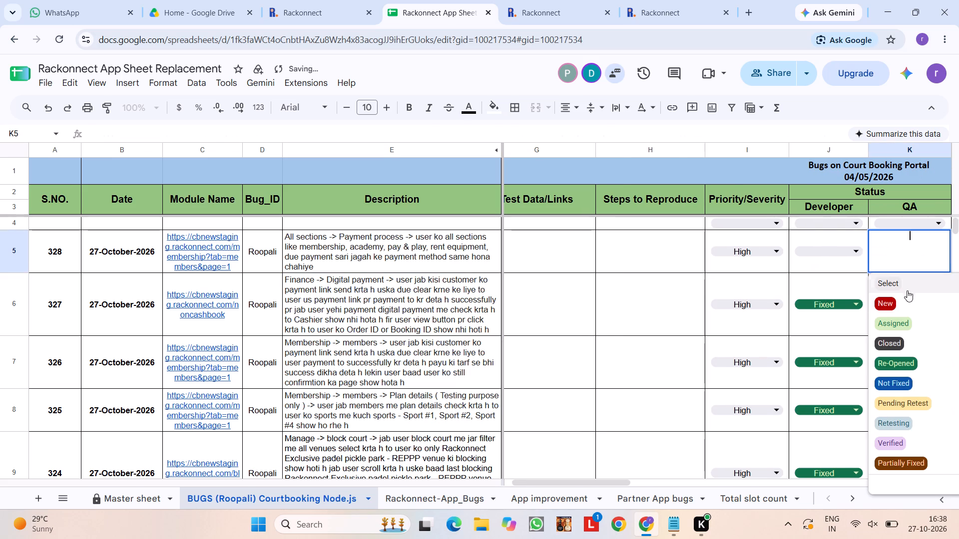
pyautogui.click(899, 307)
pyautogui.click(924, 253)
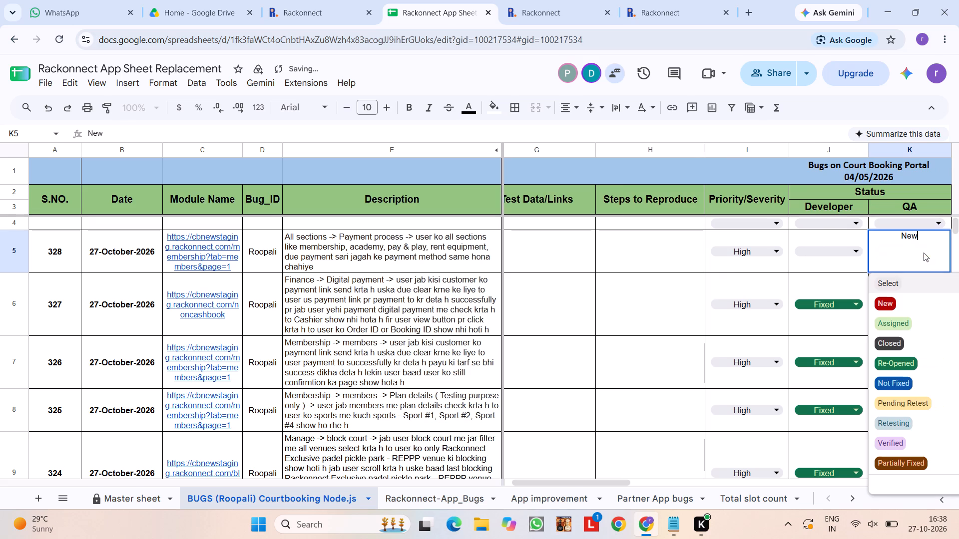
pyautogui.click(915, 327)
# Set bug 328's Dev/Live value to Dev.
pyautogui.hscroll(-4, 915, 327)
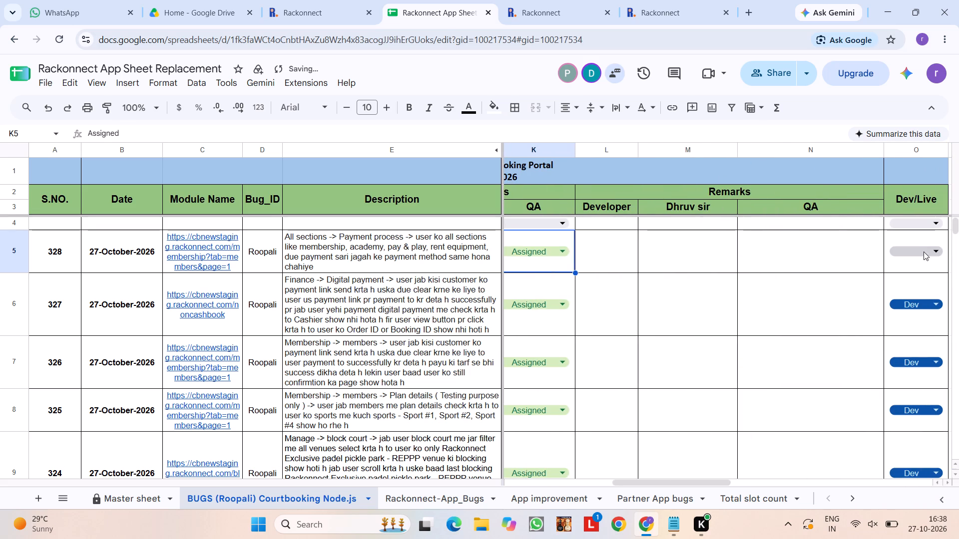
pyautogui.click(924, 252)
pyautogui.click(905, 288)
# Switch from the bug sheet to the Rackonnect Memberships page with the Enroll New Member form.
pyautogui.hscroll(3, 905, 288)
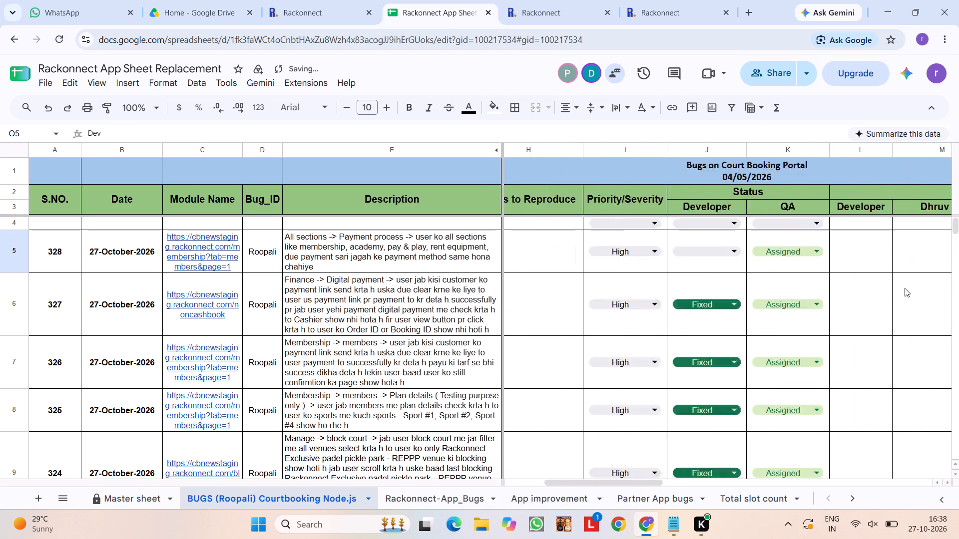
pyautogui.hscroll(7, 905, 288)
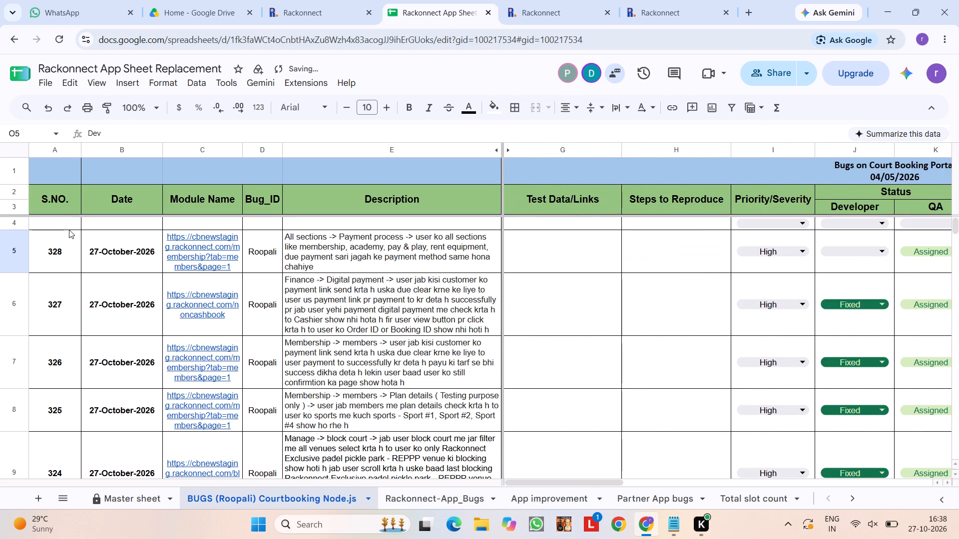
pyautogui.click(69, 230)
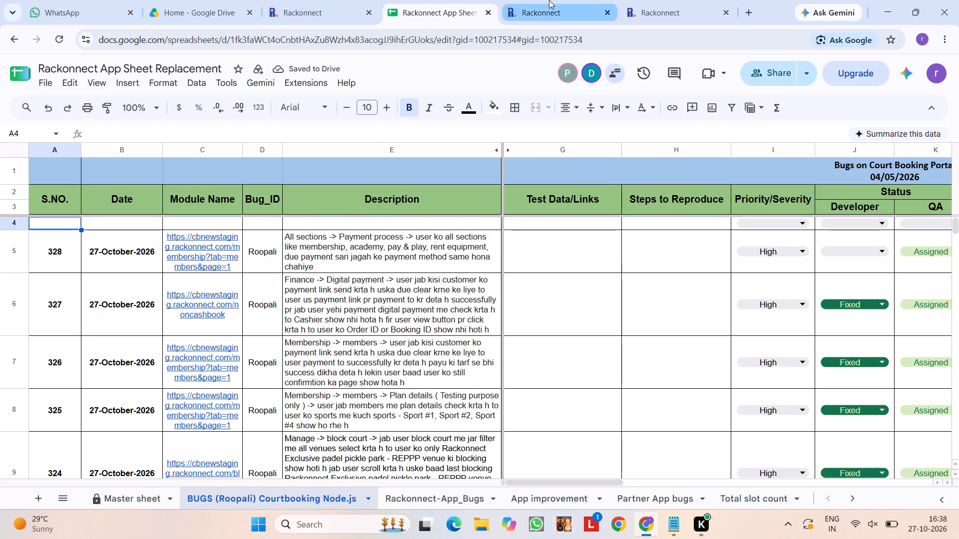
pyautogui.click(549, 0)
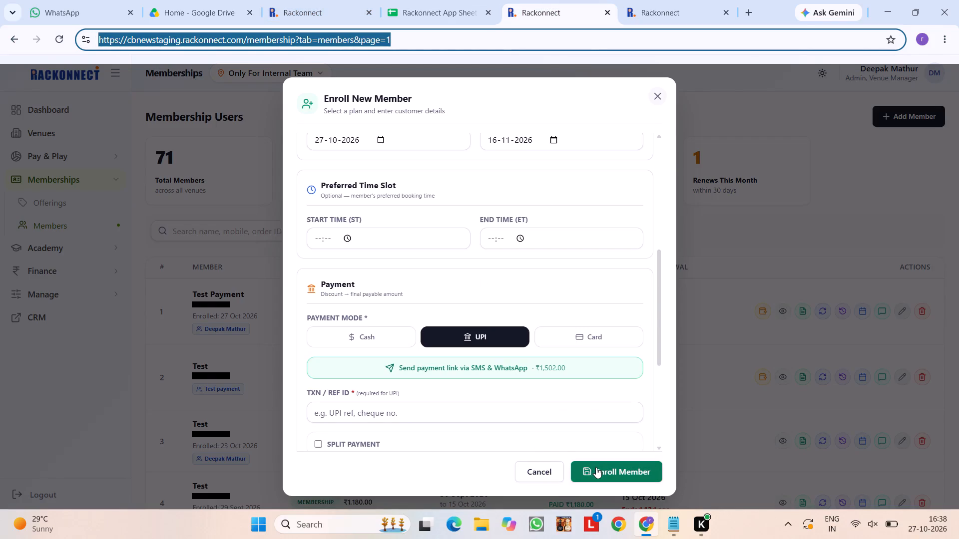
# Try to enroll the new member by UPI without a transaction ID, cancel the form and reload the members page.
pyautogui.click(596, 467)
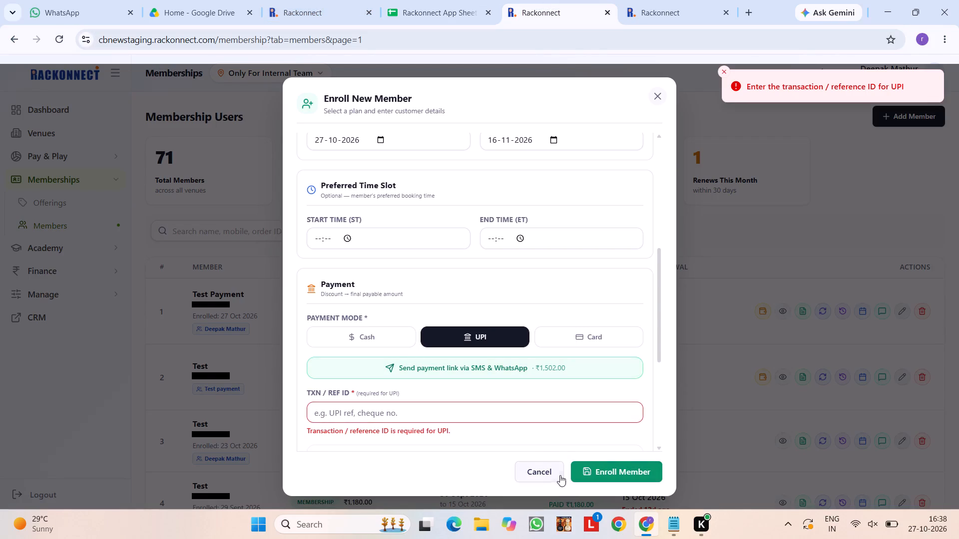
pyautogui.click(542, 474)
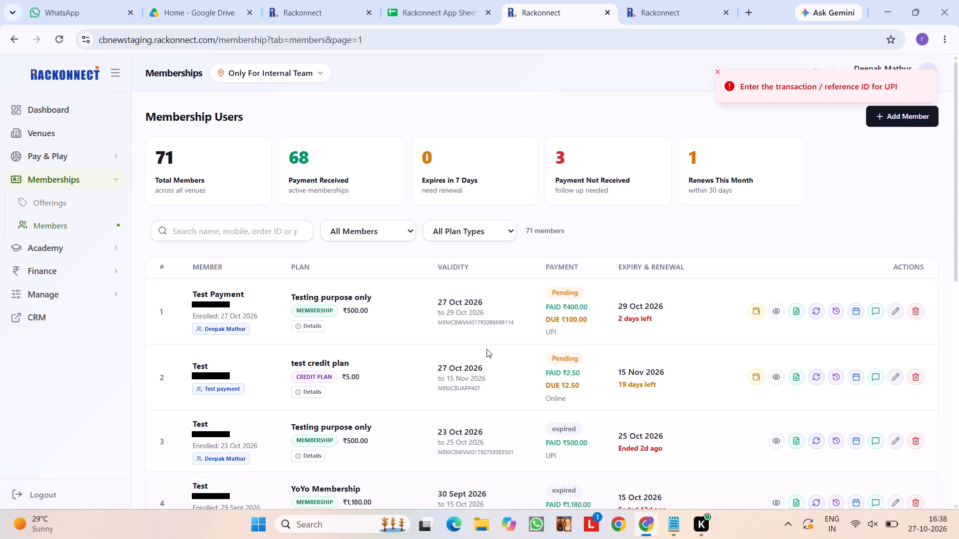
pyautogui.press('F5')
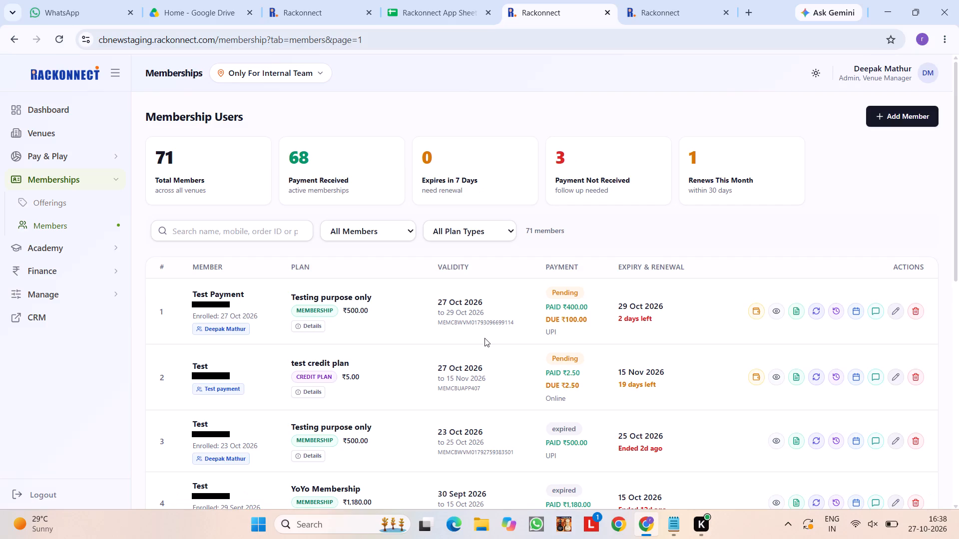
# Switch to the Rackonnect bug sheet and set bug 311's QA status to Verified.
pyautogui.click(441, 0)
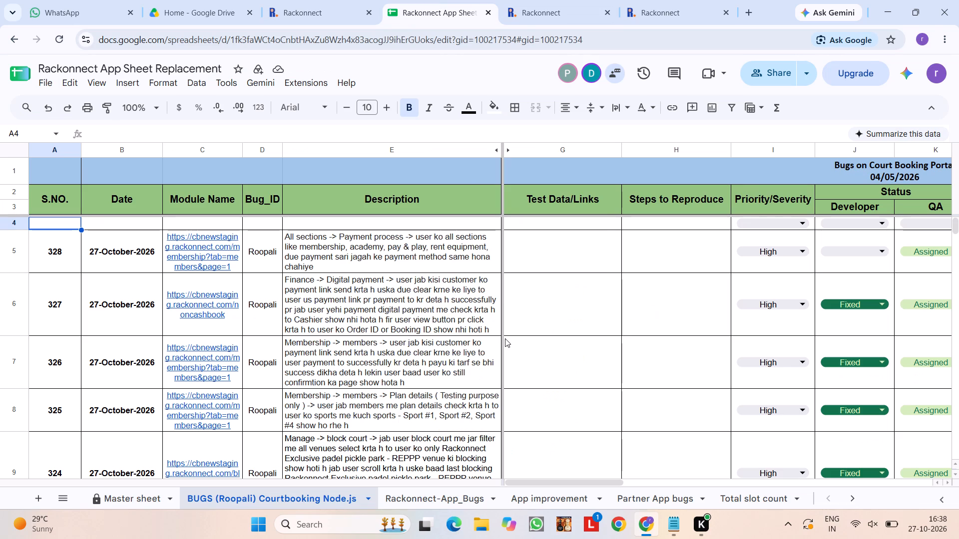
pyautogui.scroll(-5, 559, 372)
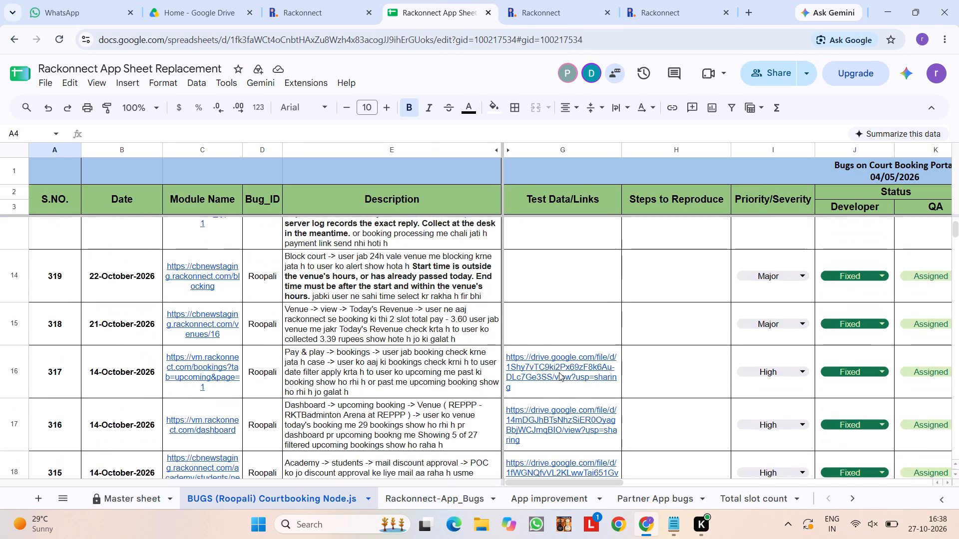
pyautogui.scroll(-5, 559, 372)
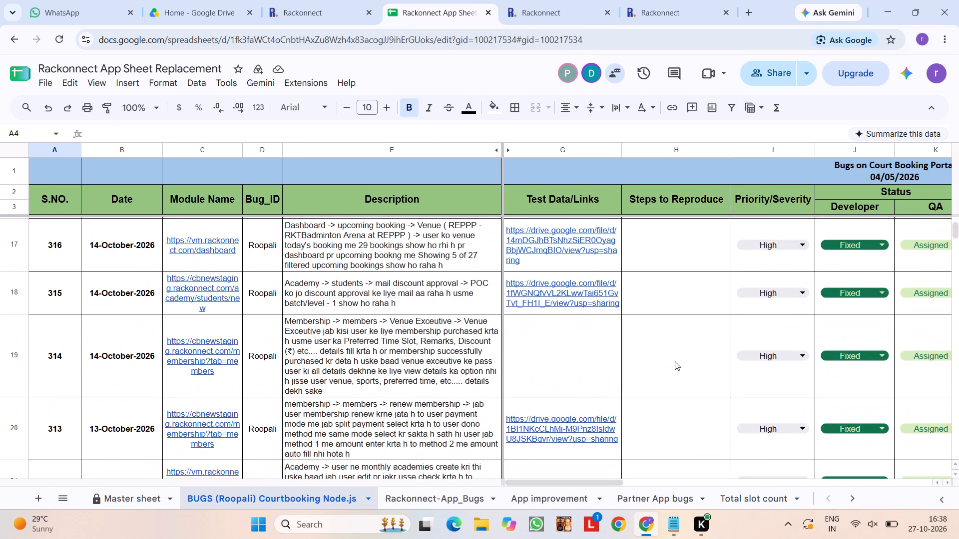
pyautogui.scroll(-4, 675, 361)
pyautogui.hscroll(1, 675, 361)
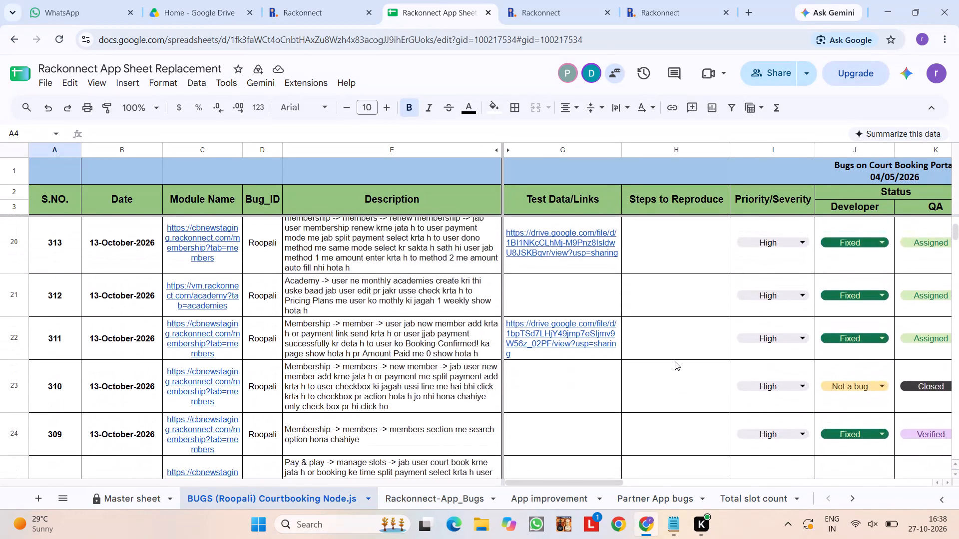
pyautogui.click(935, 335)
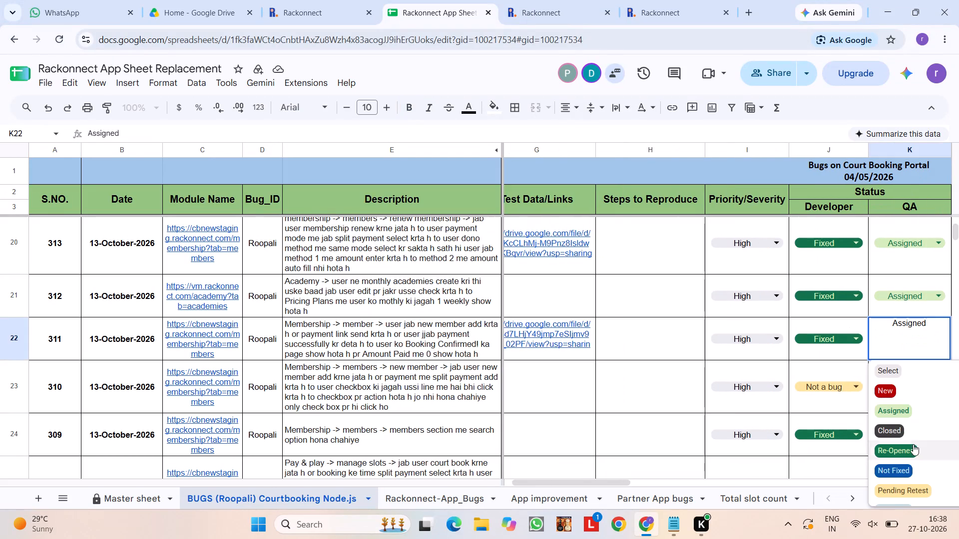
pyautogui.scroll(-4, 913, 444)
pyautogui.click(904, 448)
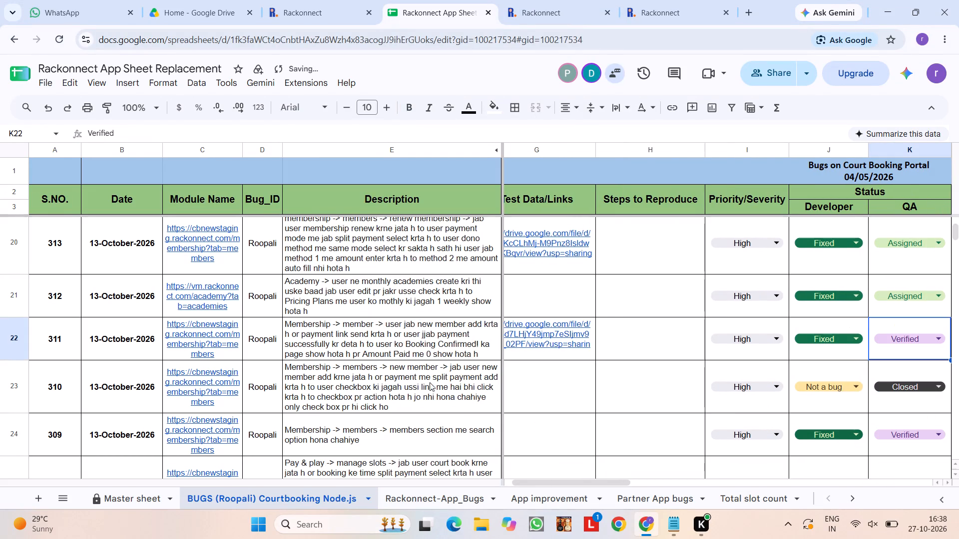
# Copy bug 311's description into the Notepad work log, add "-> verified" and start a new "." entry below it.
pyautogui.click(426, 357)
pyautogui.hotkey('ctrl', 'c')
pyautogui.hotkey('alt', 'Tab')
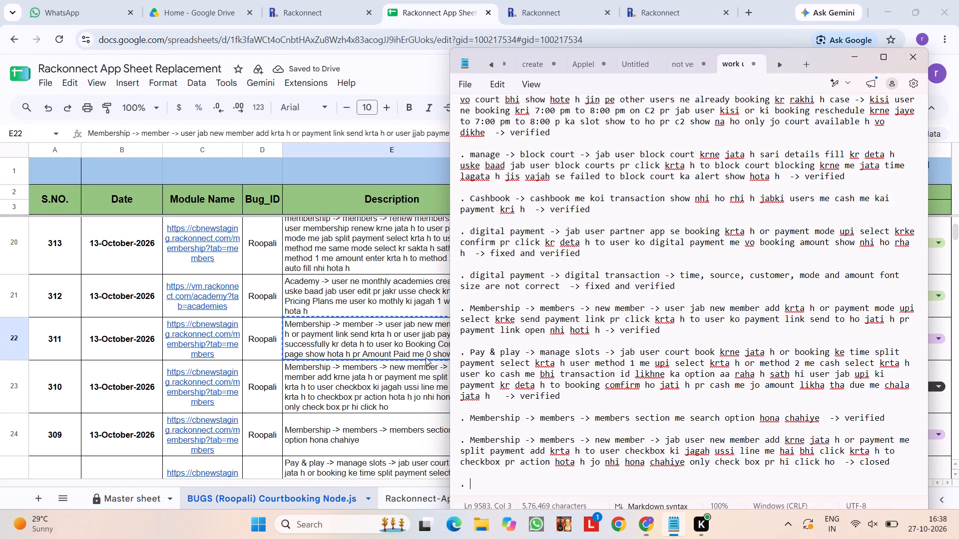
pyautogui.hotkey('ctrl', 'v')
pyautogui.press('space')
pyautogui.write('-> verified')
pyautogui.press('Return')
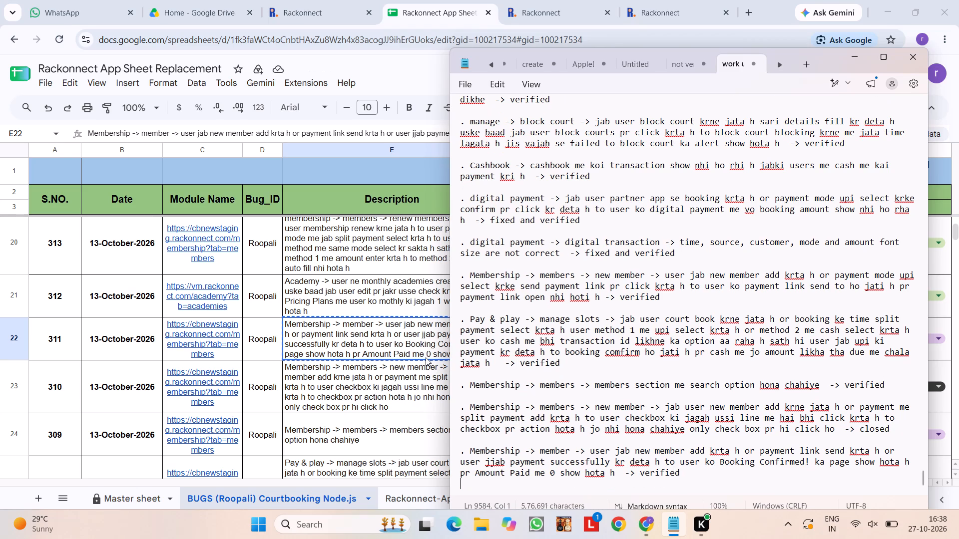
pyautogui.press('Return')
pyautogui.write('.')
pyautogui.press('space')
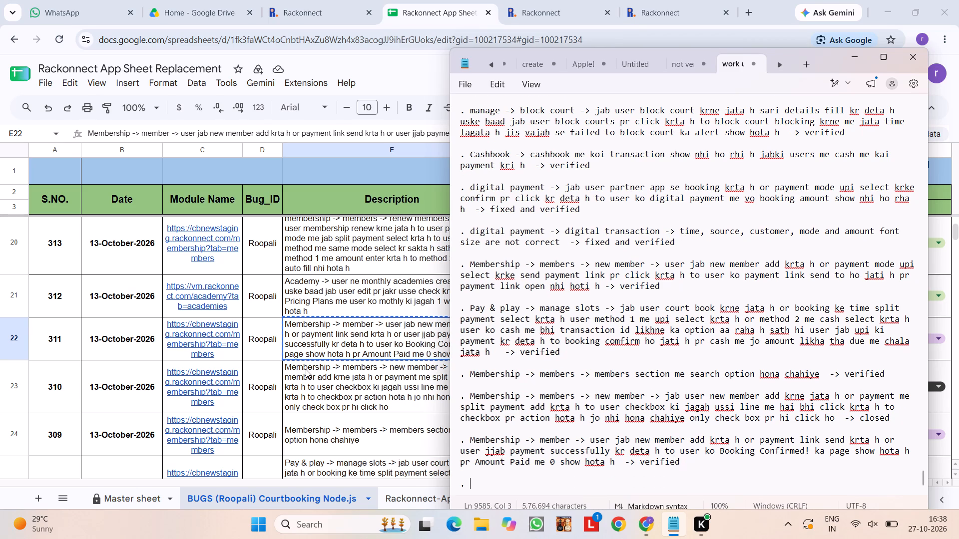
# Return to the bug sheet and read bug 312's description about the monthly academy's pricing plans.
pyautogui.click(323, 383)
pyautogui.scroll(1, 323, 383)
pyautogui.click(374, 340)
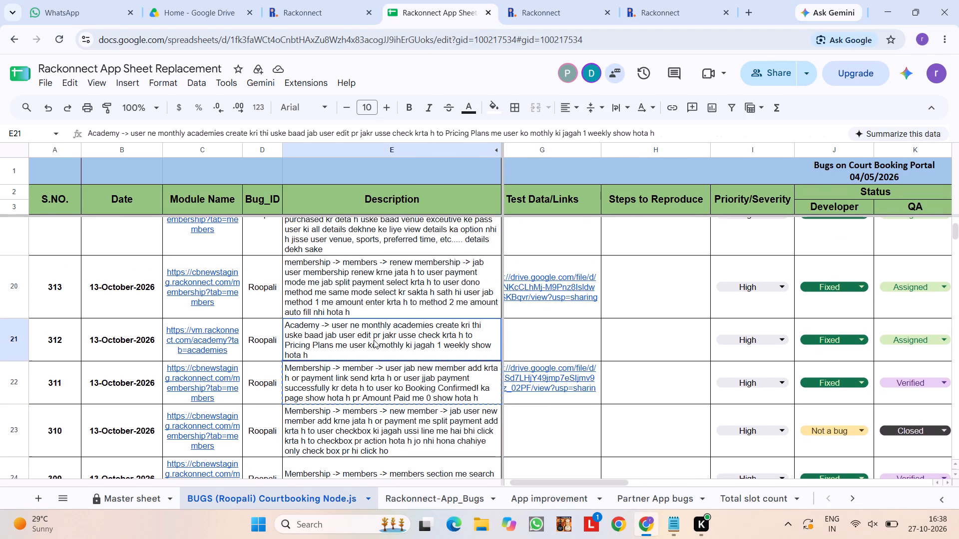
pyautogui.scroll(1, 374, 340)
pyautogui.hscroll(2, 374, 340)
pyautogui.click(663, 380)
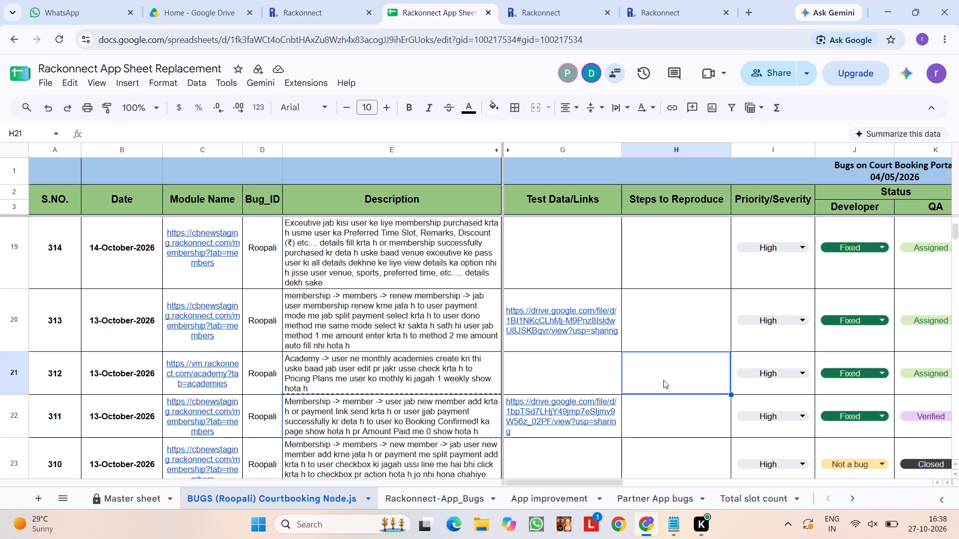
# Switch to the Rackonnect portal and open the Academies list under Academy.
pyautogui.click(524, 0)
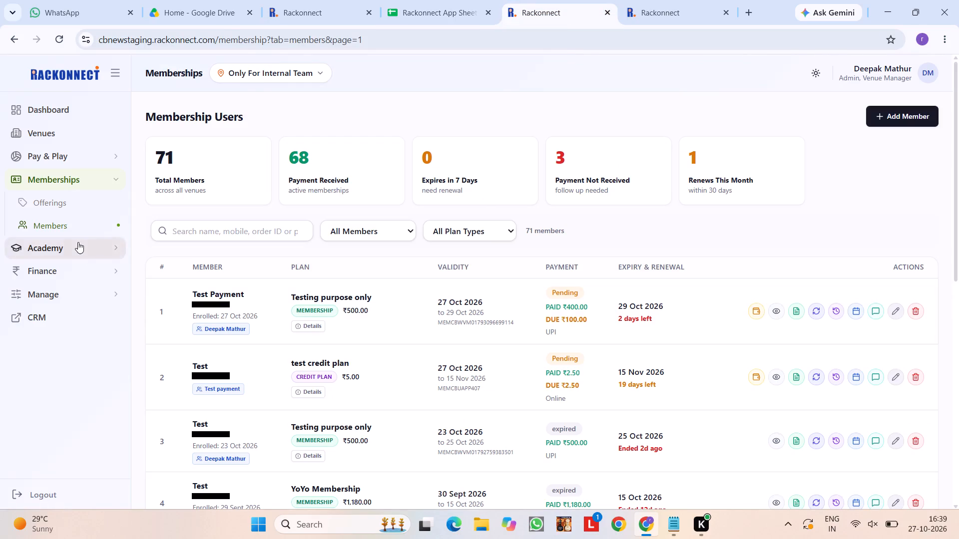
pyautogui.click(78, 242)
pyautogui.click(81, 223)
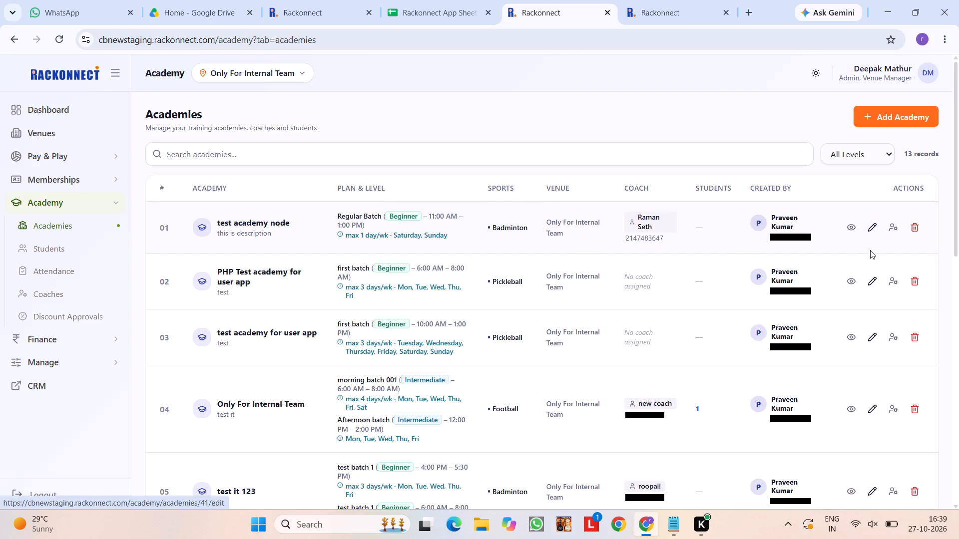
# Open the test academy node academy for editing, look over its form and return to the academies list.
pyautogui.click(874, 231)
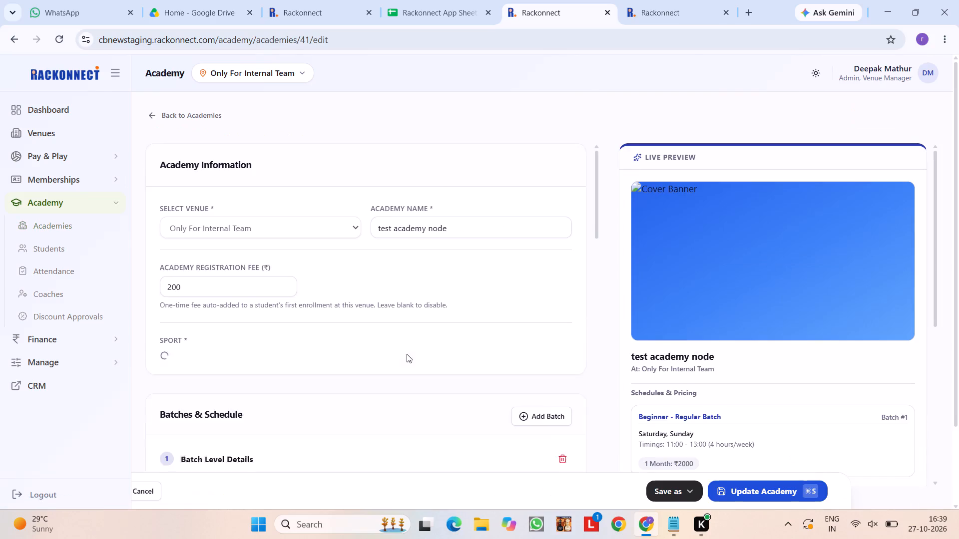
pyautogui.scroll(-1, 407, 352)
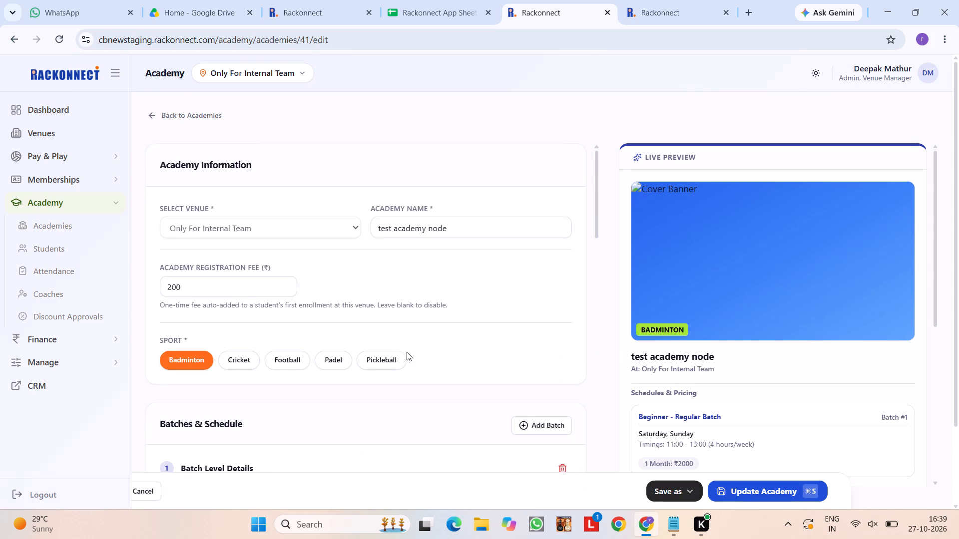
pyautogui.scroll(-6, 407, 352)
pyautogui.scroll(1, 407, 352)
pyautogui.hscroll(2, 407, 352)
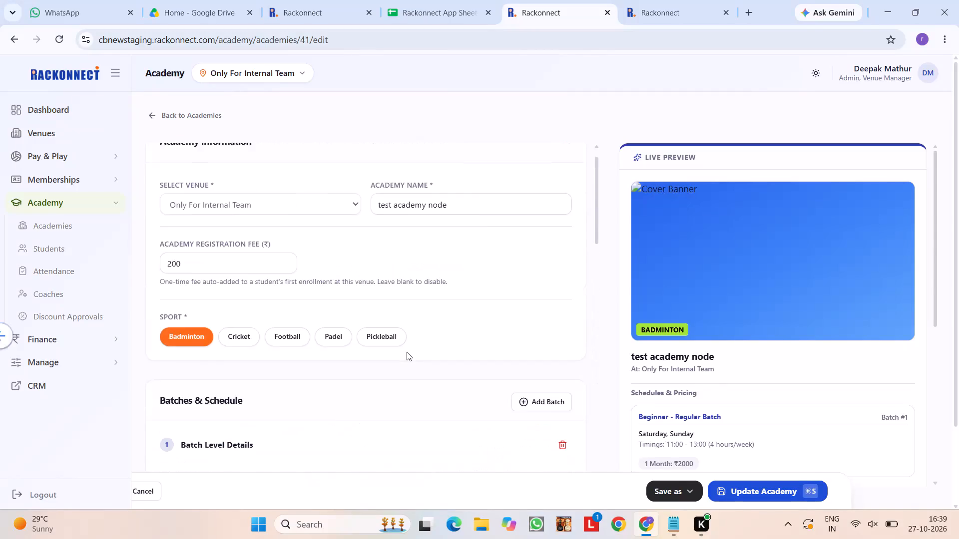
pyautogui.hscroll(3, 407, 352)
# Look through the full list of academies for the Only For Internal Team venue.
pyautogui.scroll(-1, 712, 386)
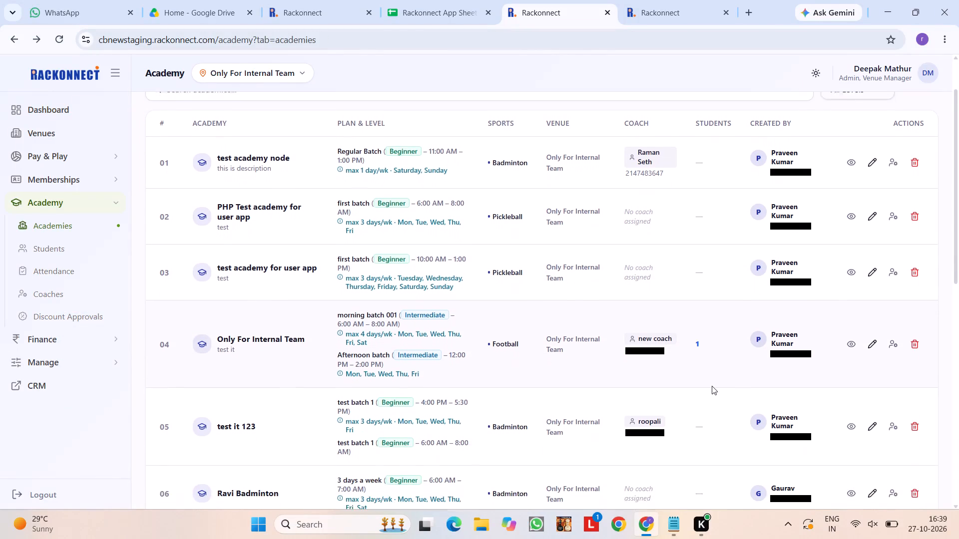
pyautogui.scroll(-1, 712, 386)
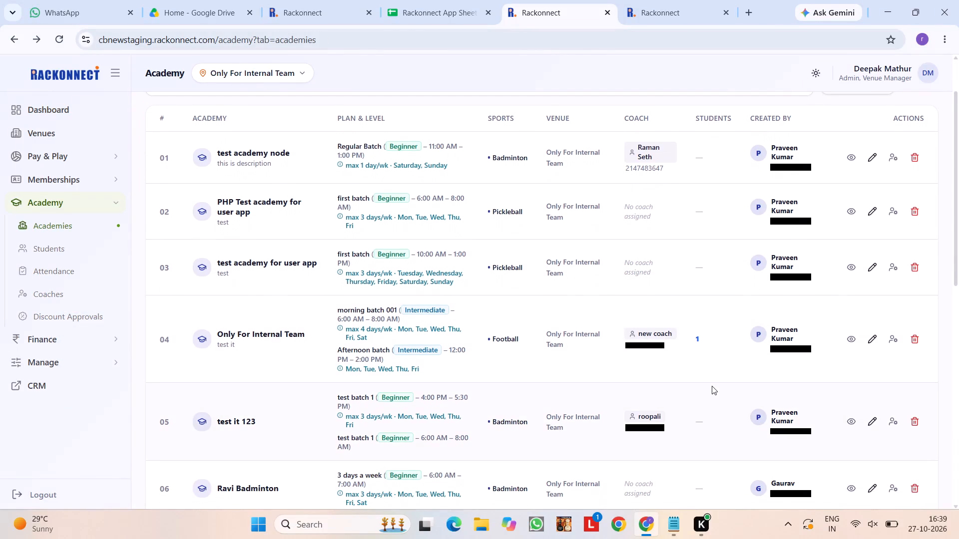
pyautogui.scroll(-2, 712, 386)
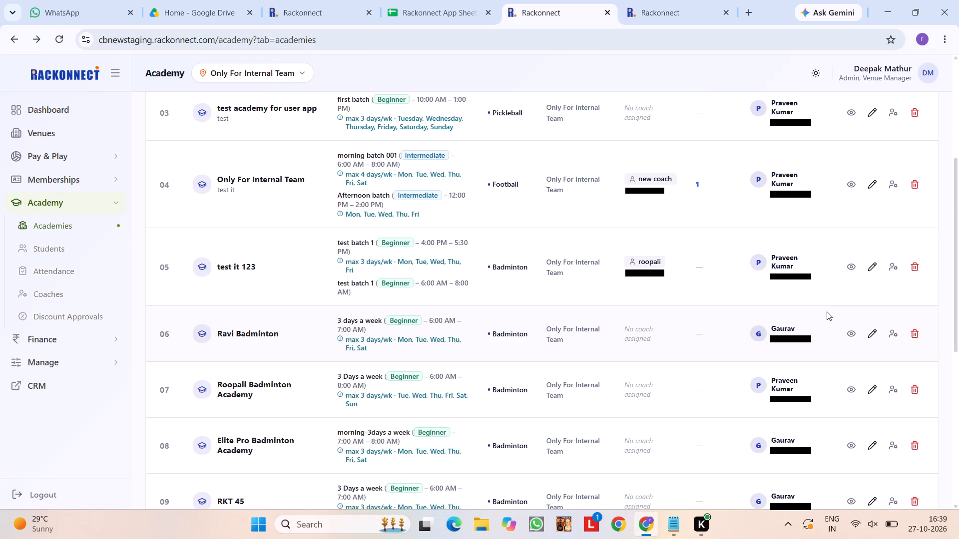
pyautogui.scroll(-3, 827, 311)
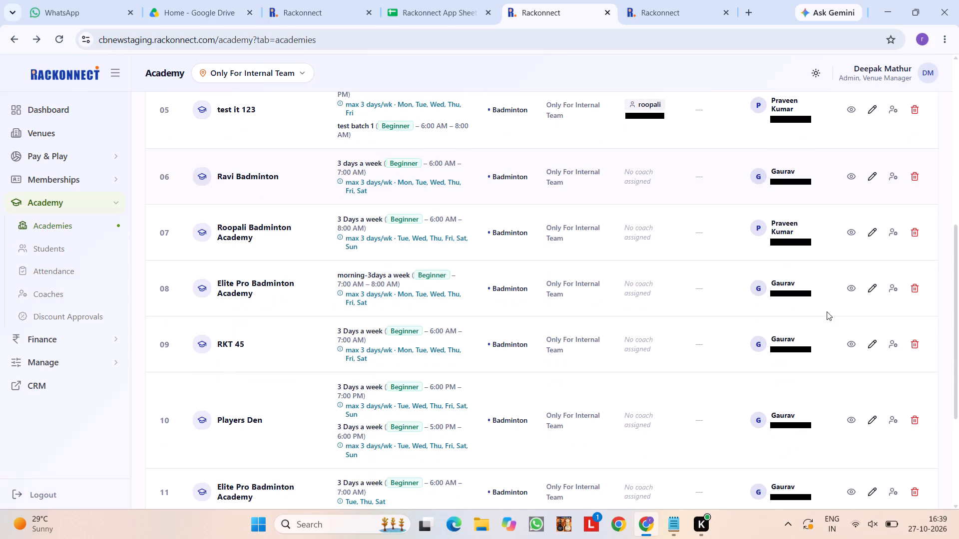
pyautogui.scroll(-3, 827, 311)
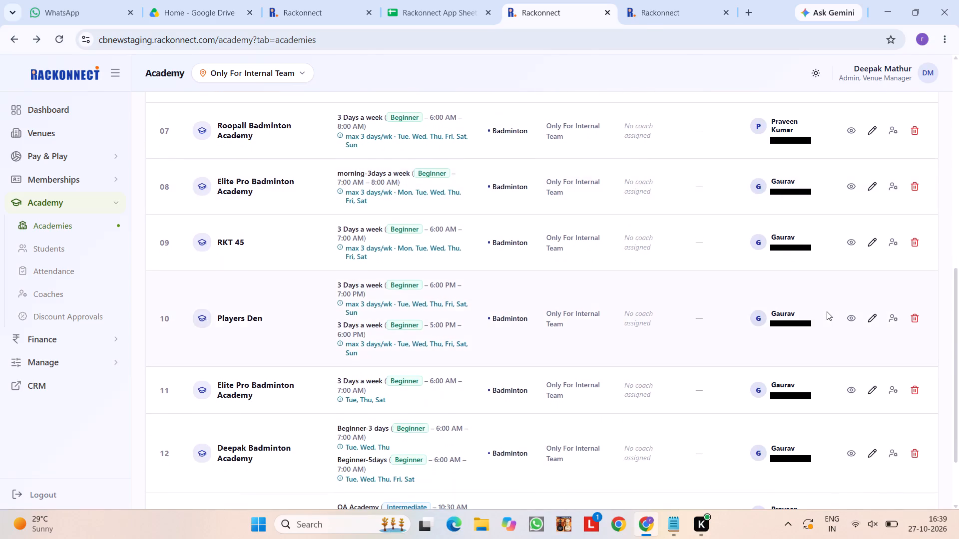
pyautogui.scroll(-1, 827, 311)
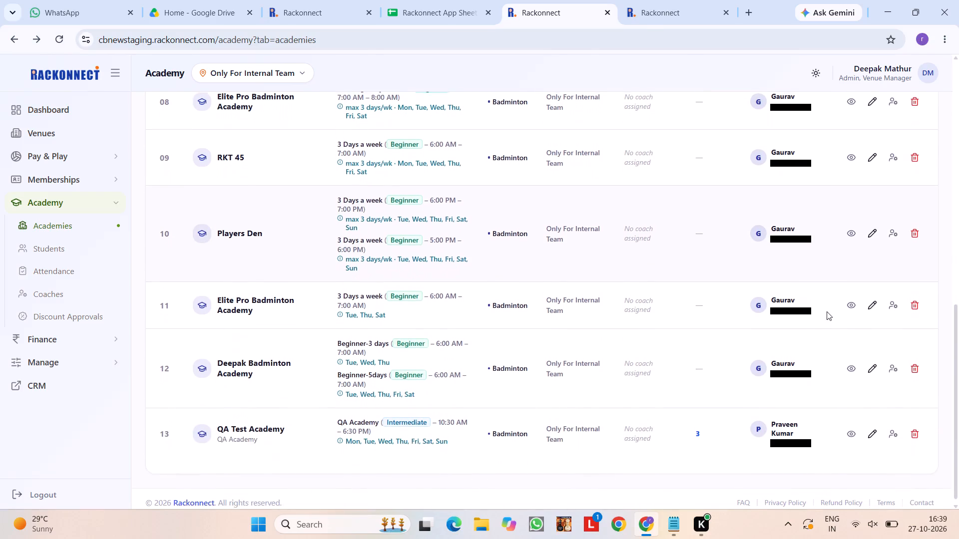
pyautogui.scroll(-2, 827, 311)
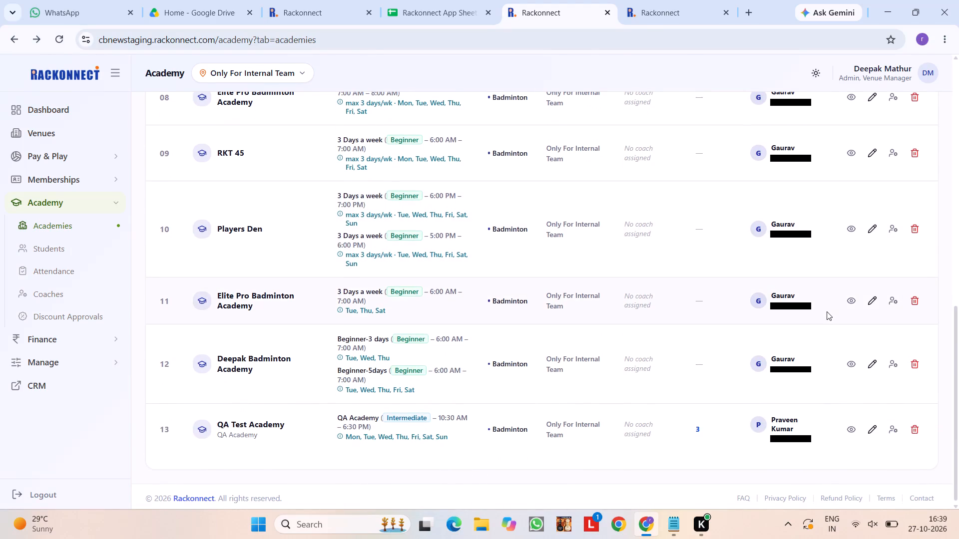
pyautogui.scroll(-1, 827, 311)
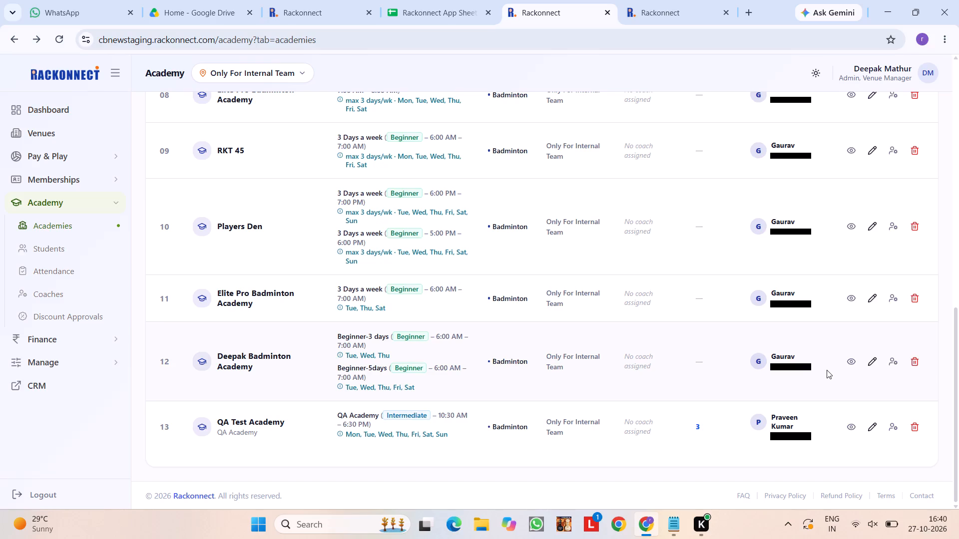
# Set the Academy page's venue filter to All Venues.
pyautogui.click(266, 74)
pyautogui.click(264, 132)
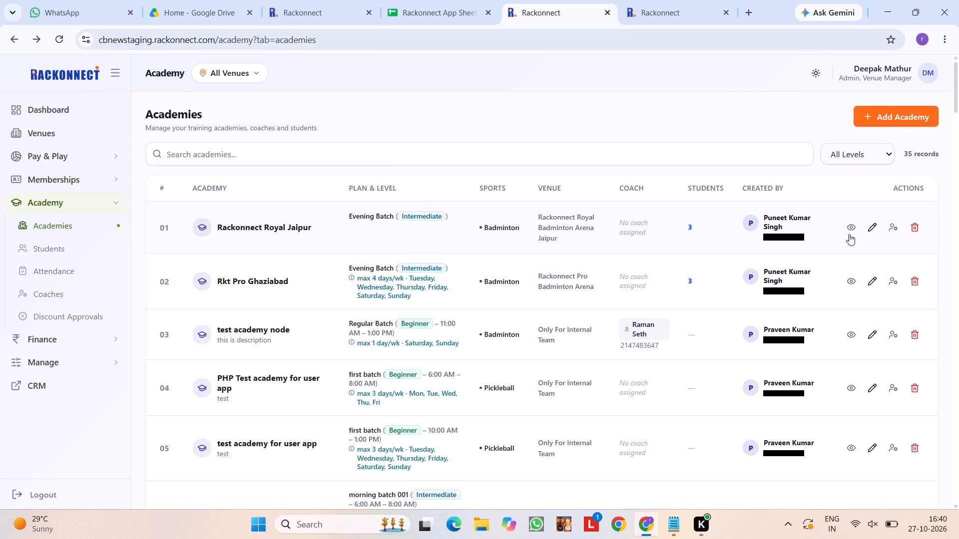
# Open the Rackonnect Royal Jaipur academy for editing and check the durations in its pricing plans.
pyautogui.click(873, 225)
pyautogui.scroll(-2, 496, 296)
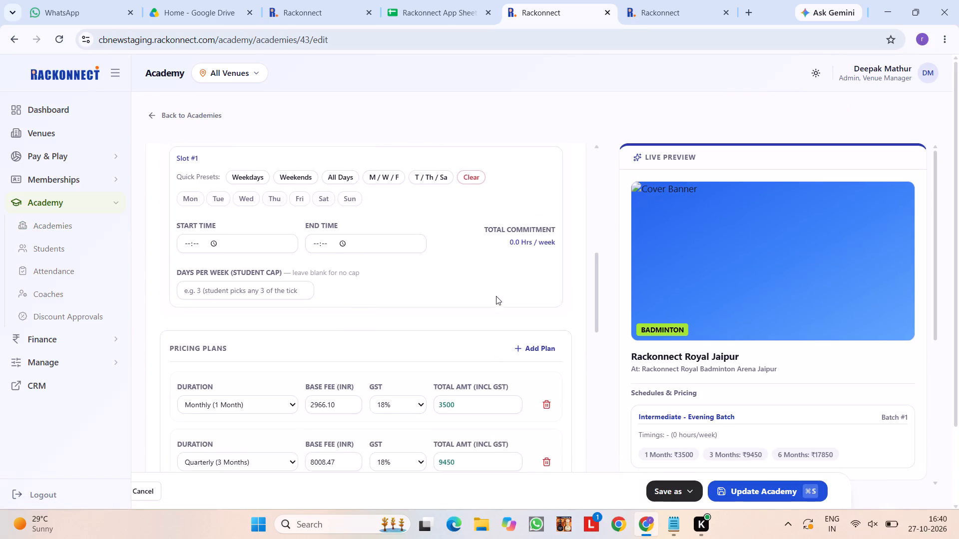
pyautogui.scroll(-3, 496, 296)
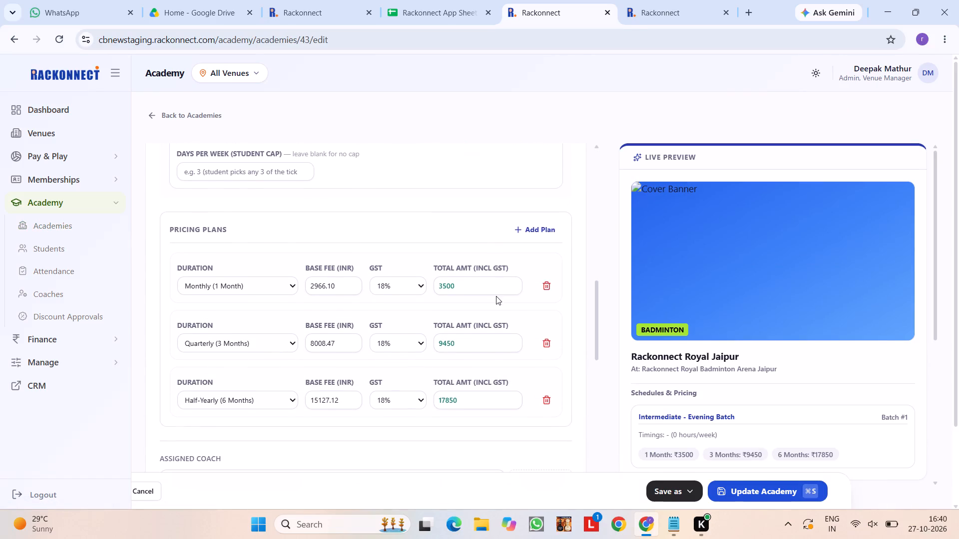
pyautogui.hscroll(8, 496, 296)
# Switch to the bug sheet and set bug 312's QA status to Verified.
pyautogui.click(439, 0)
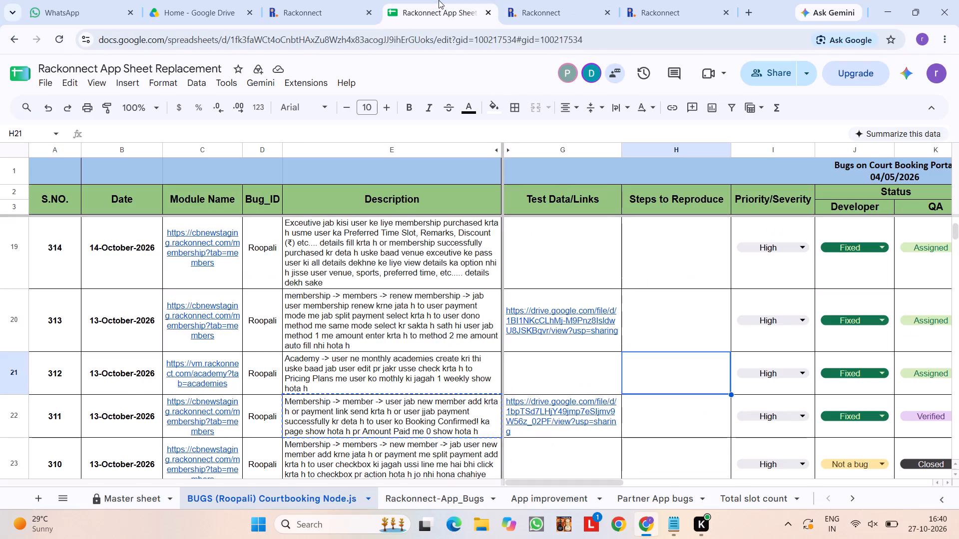
pyautogui.click(922, 372)
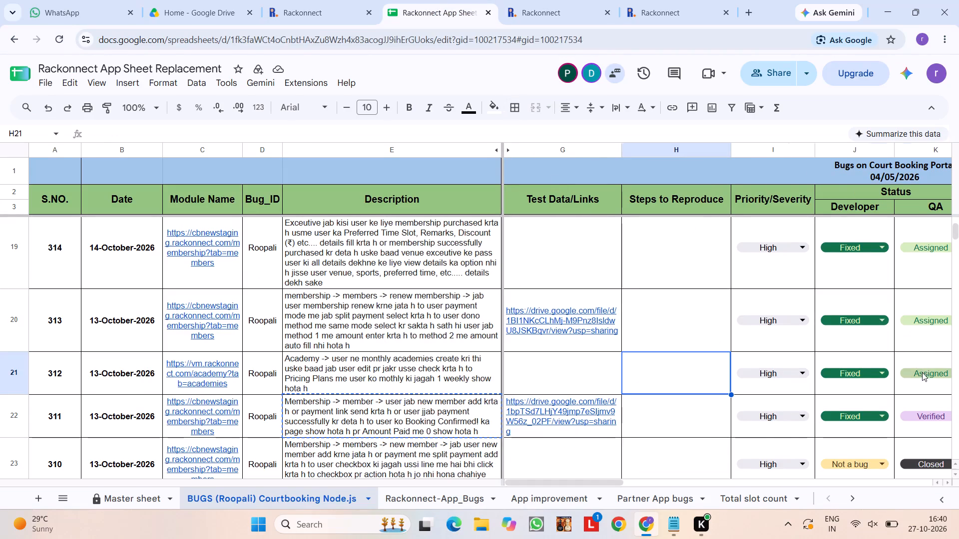
pyautogui.scroll(-3, 896, 444)
pyautogui.click(896, 461)
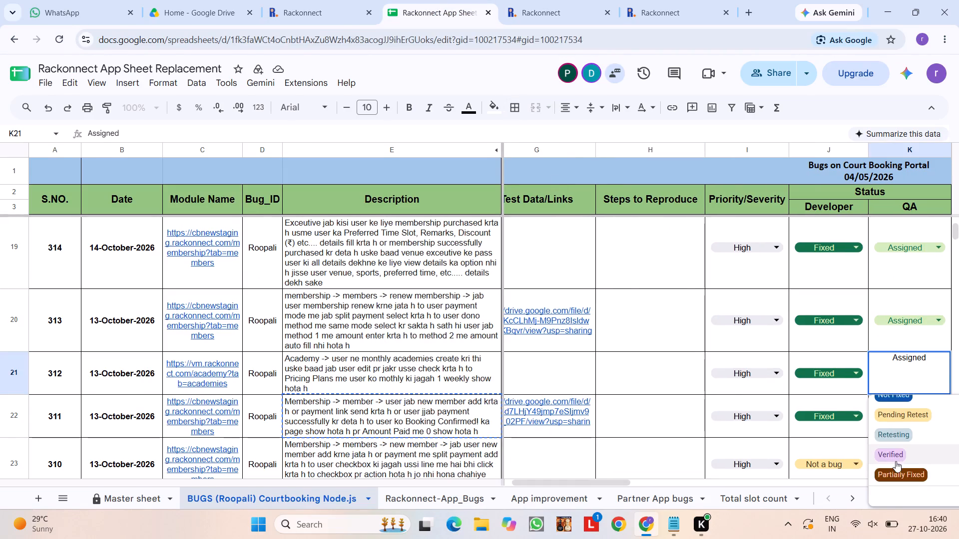
# Copy bug 312's description into the Notepad work notes, mark it "-> verified", and start a new bullet below it.
pyautogui.click(488, 375)
pyautogui.hotkey('ctrl', 'c')
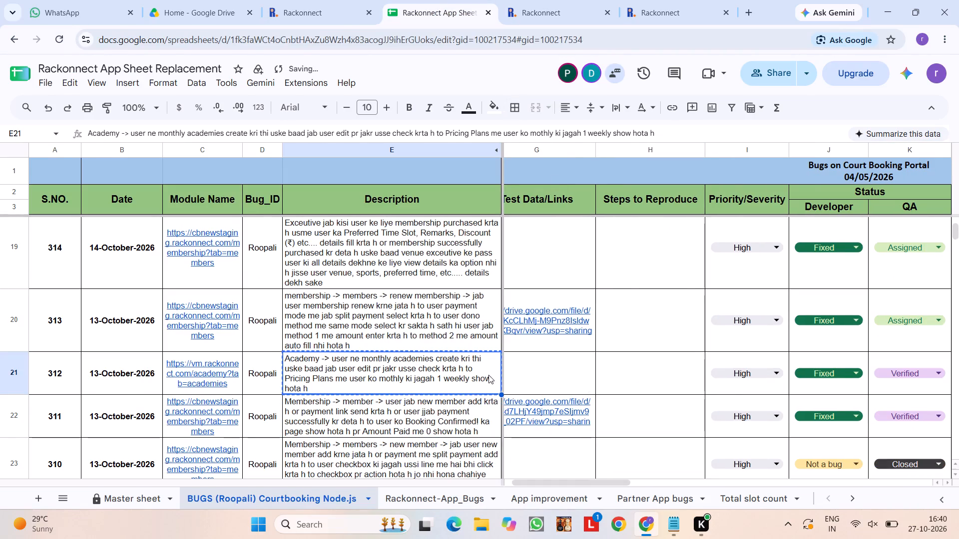
pyautogui.hotkey('alt', 'Tab')
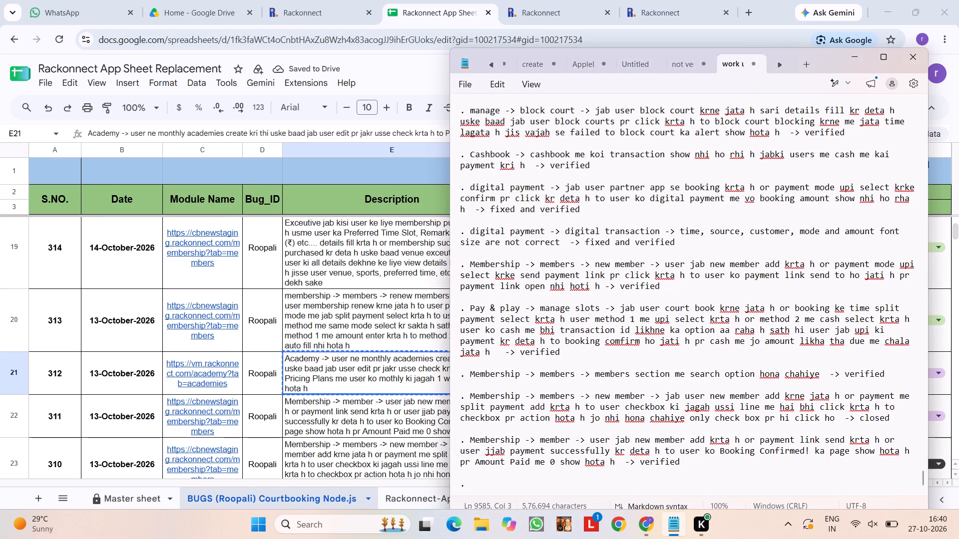
pyautogui.hotkey('ctrl', 'v')
pyautogui.press('space')
pyautogui.write('-> verified')
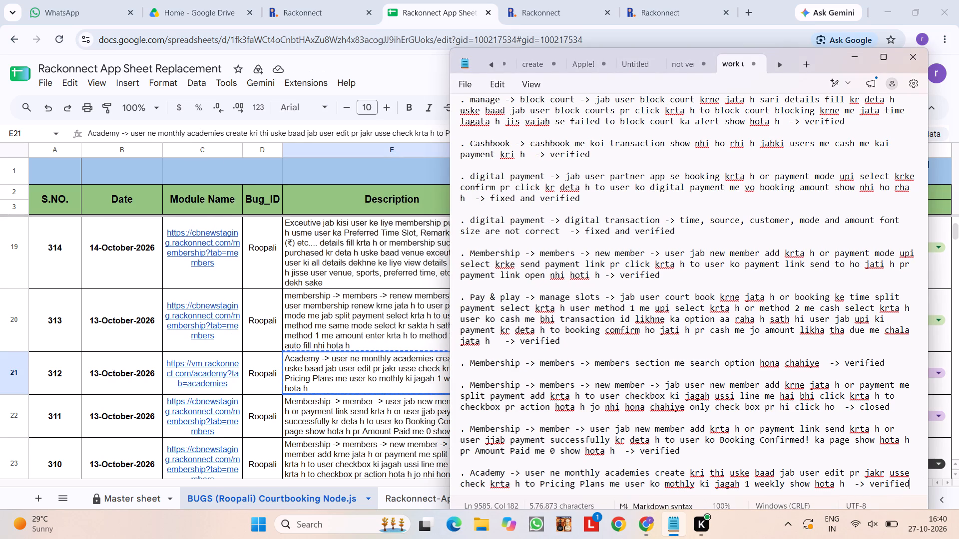
pyautogui.press('Return')
pyautogui.press('Return')
pyautogui.write('.')
pyautogui.press('space')
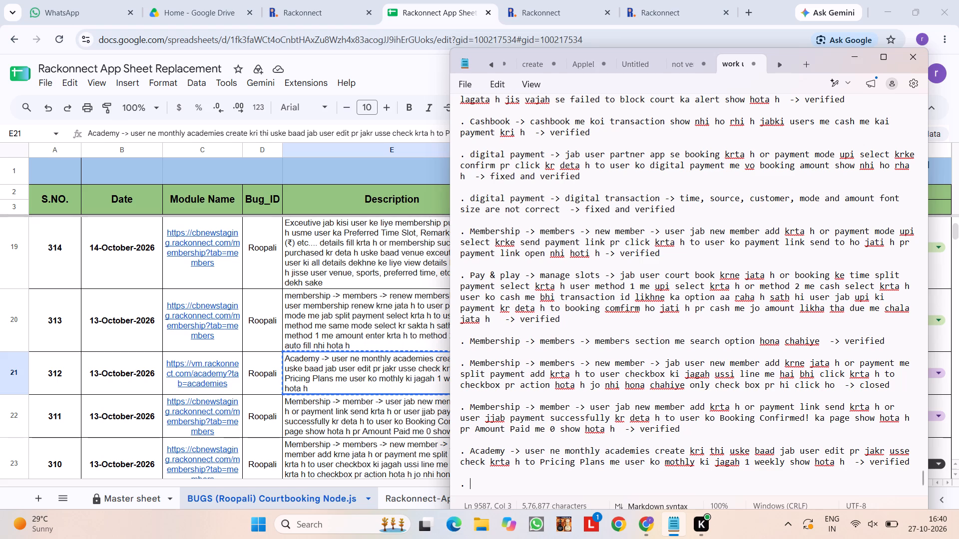
# Read bug 313 about split payment in membership renewal in the bug sheet.
pyautogui.click(404, 317)
pyautogui.hscroll(1, 666, 314)
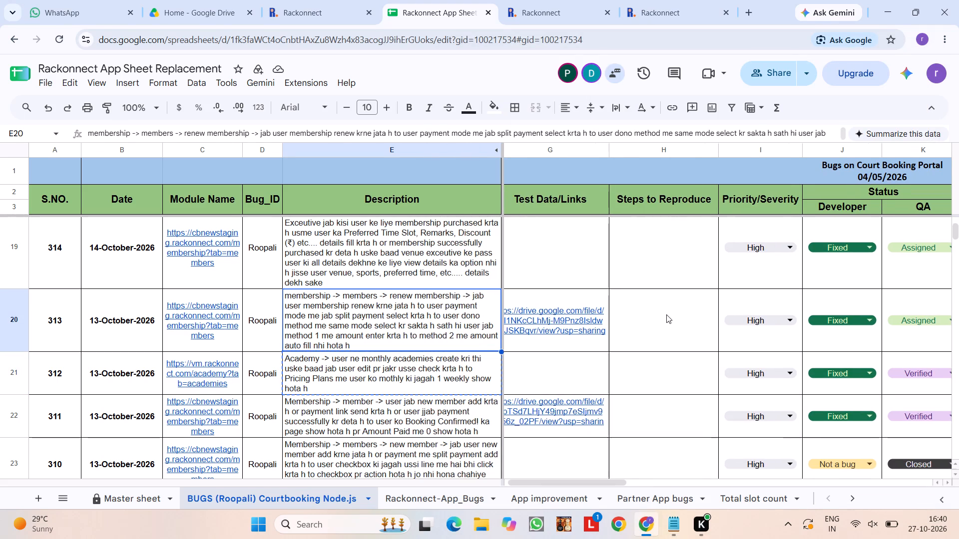
pyautogui.hscroll(2, 666, 314)
pyautogui.scroll(1, 666, 314)
pyautogui.click(669, 365)
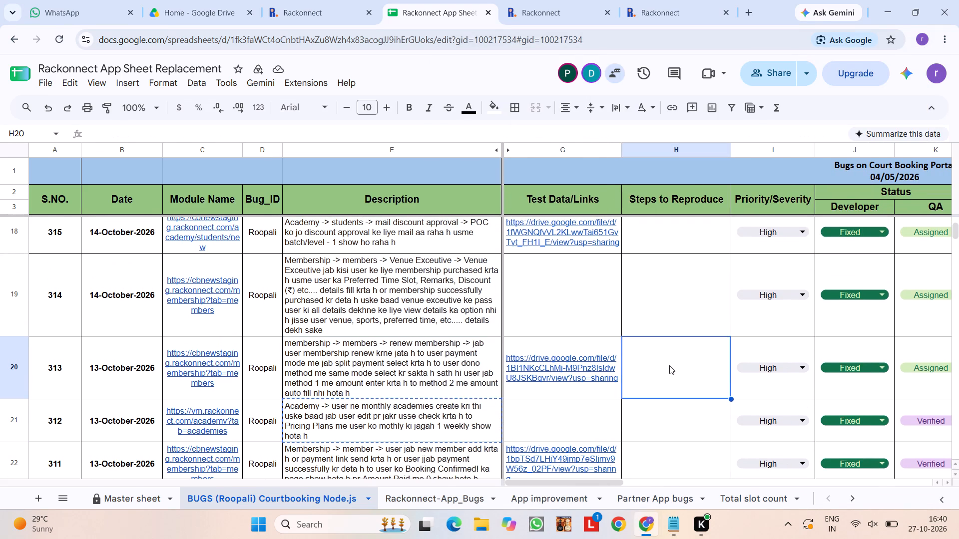
pyautogui.scroll(1, 669, 365)
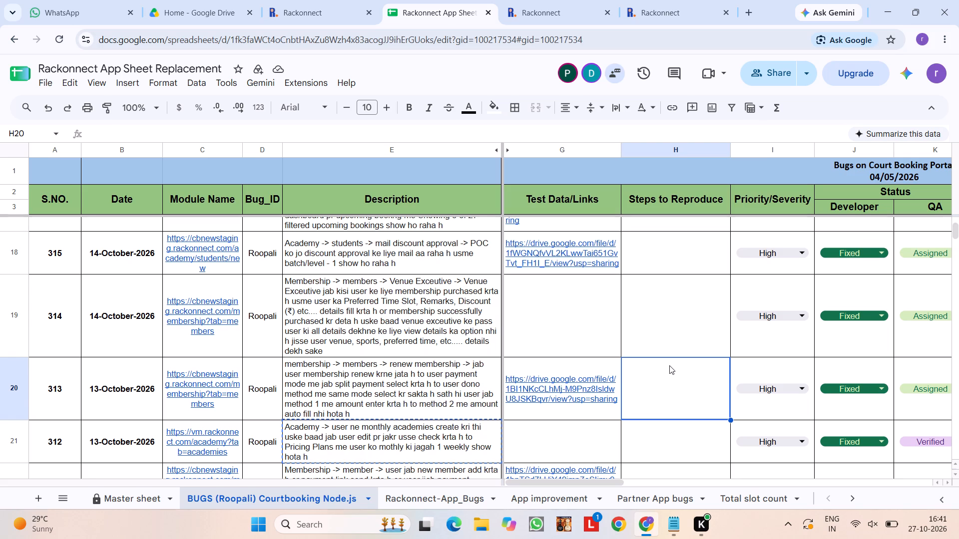
# Switch to the Rackonnect staging portal and filter the Memberships members list to the Only For Internal Team venue.
pyautogui.click(588, 0)
pyautogui.click(81, 178)
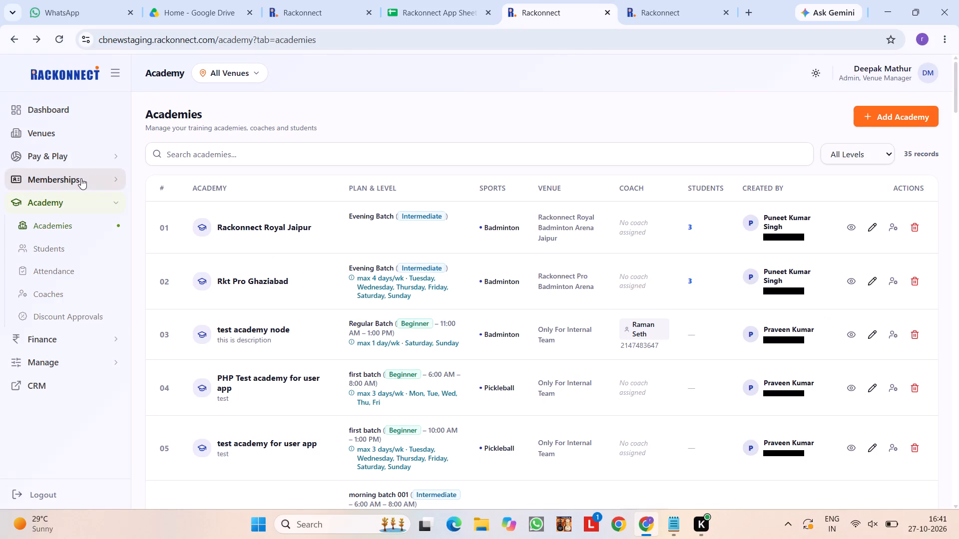
pyautogui.click(76, 228)
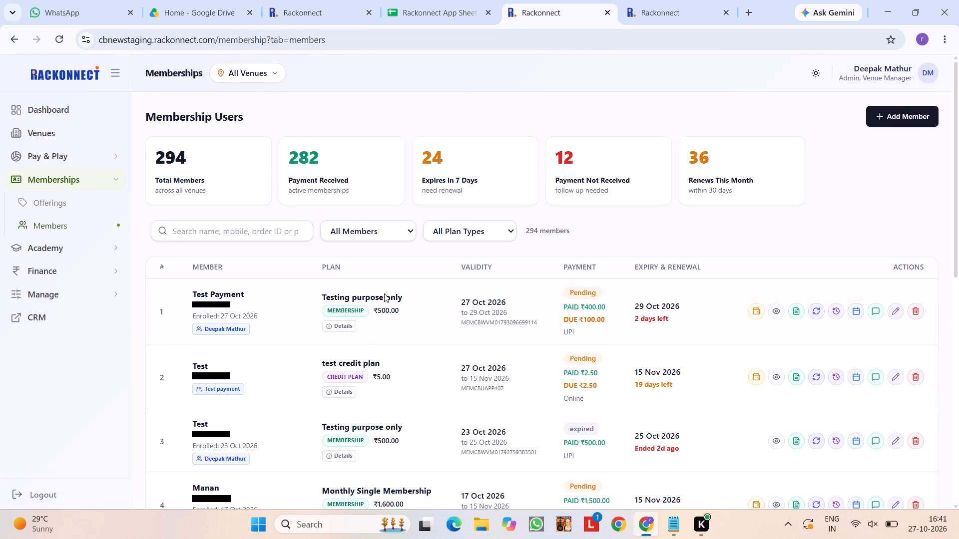
pyautogui.scroll(-1, 556, 363)
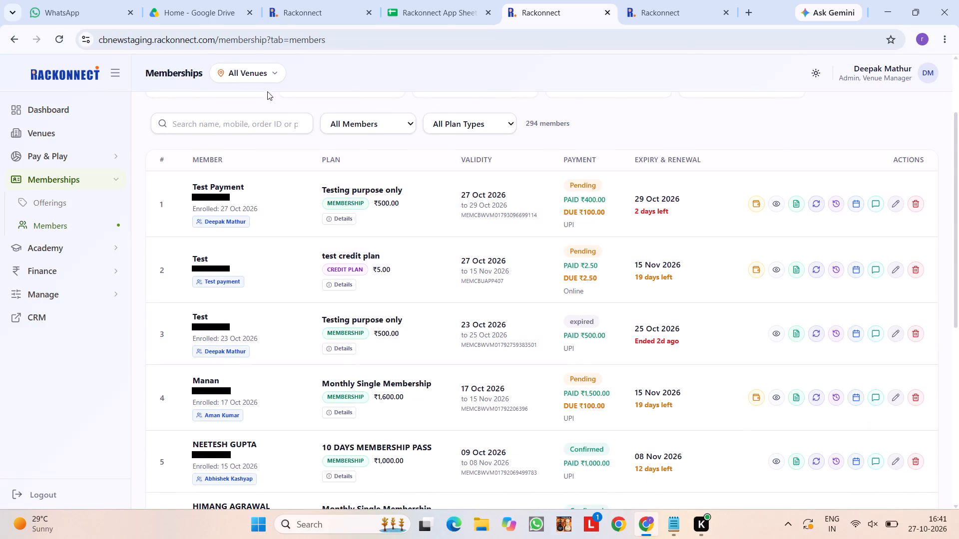
pyautogui.click(254, 76)
pyautogui.scroll(-4, 261, 210)
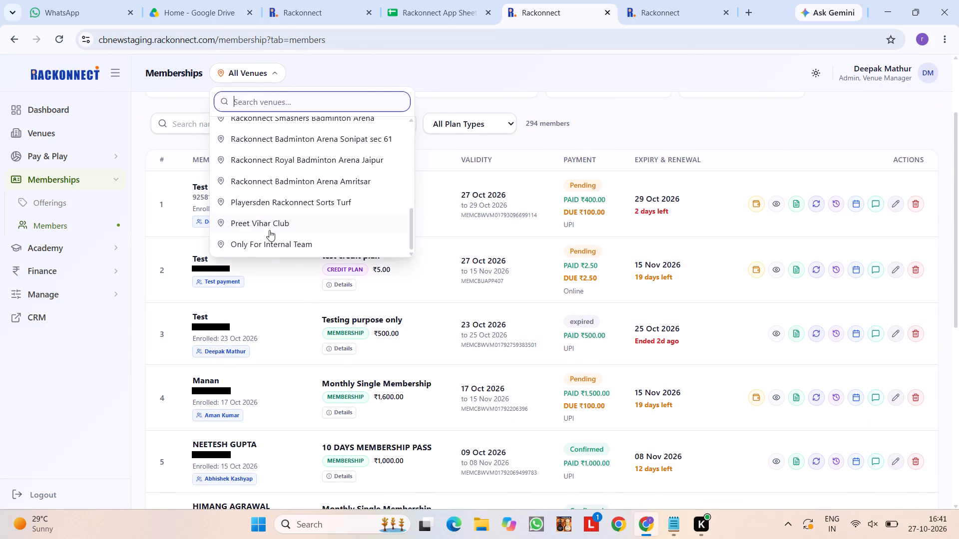
pyautogui.click(275, 234)
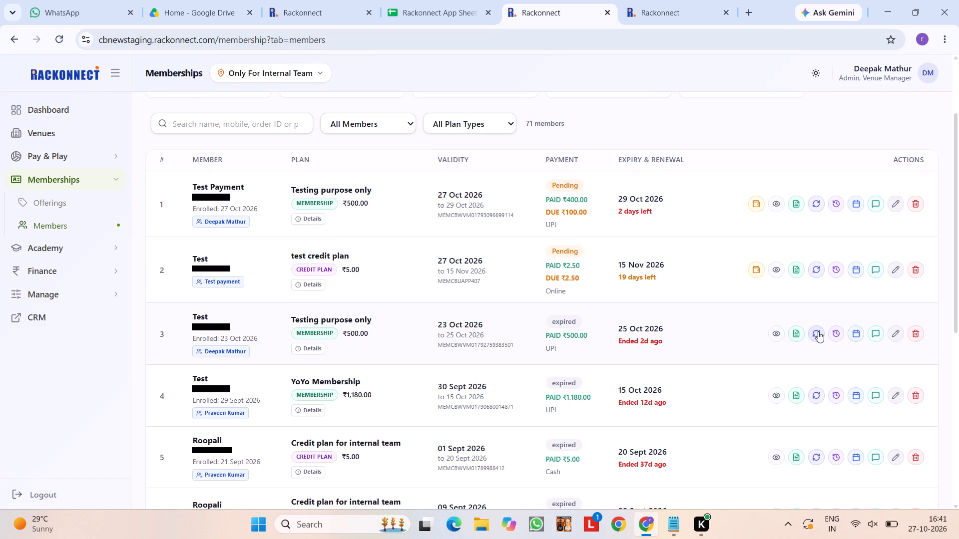
# Open the renewal for the expired credit plan membership enrolled 21 Sept 2026, check its start date calendar, and choose split payment.
pyautogui.scroll(-2, 818, 332)
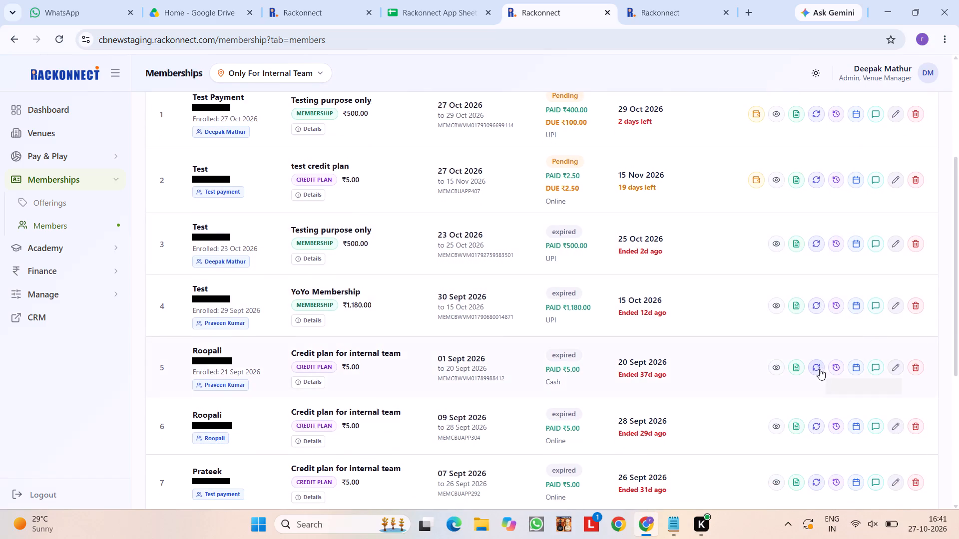
pyautogui.click(820, 369)
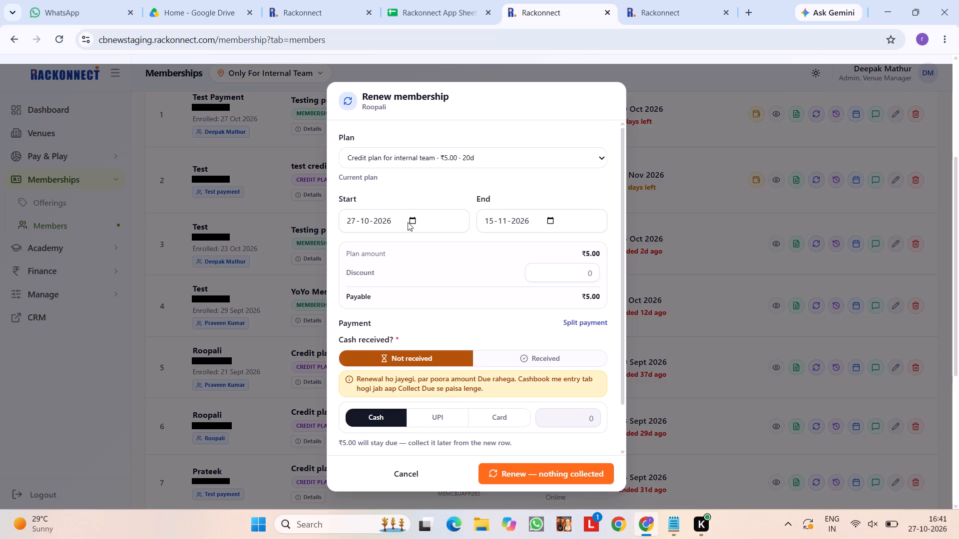
pyautogui.moveTo(402, 219); pyautogui.dragTo(405, 219)
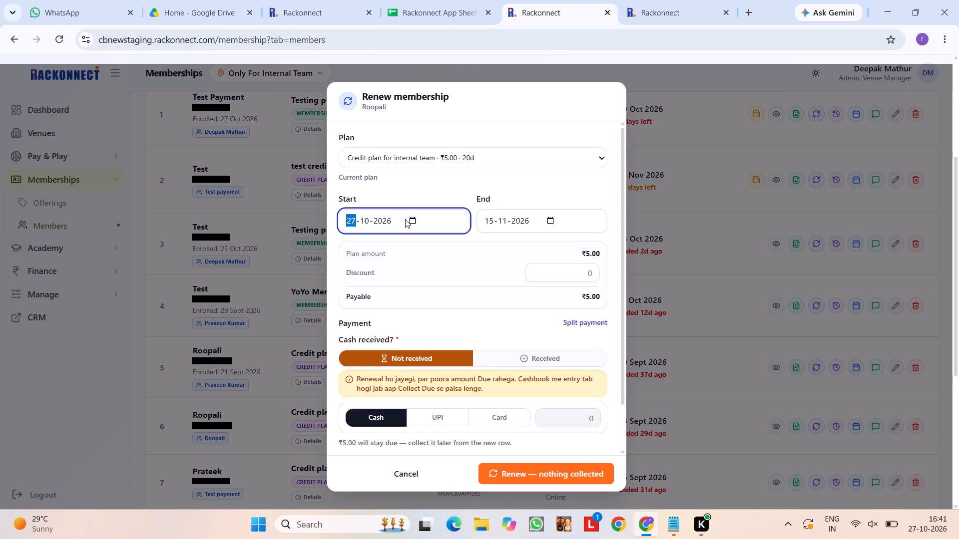
pyautogui.moveTo(405, 219); pyautogui.dragTo(412, 222)
pyautogui.click(412, 222)
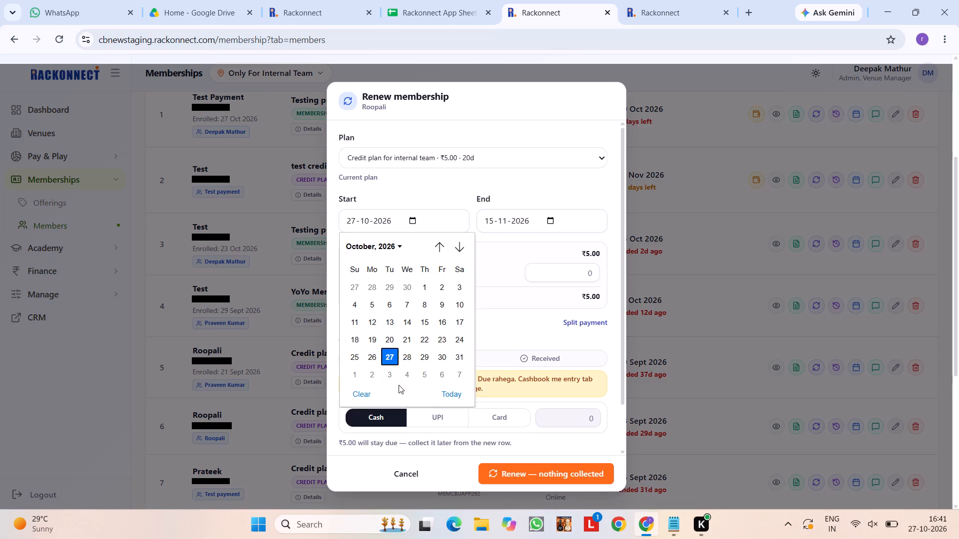
pyautogui.click(499, 262)
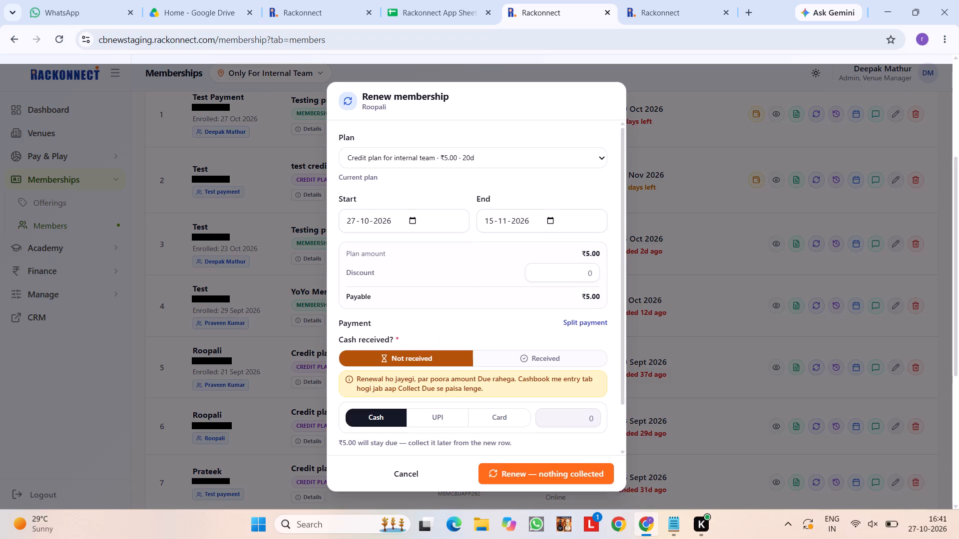
pyautogui.scroll(-2, 517, 310)
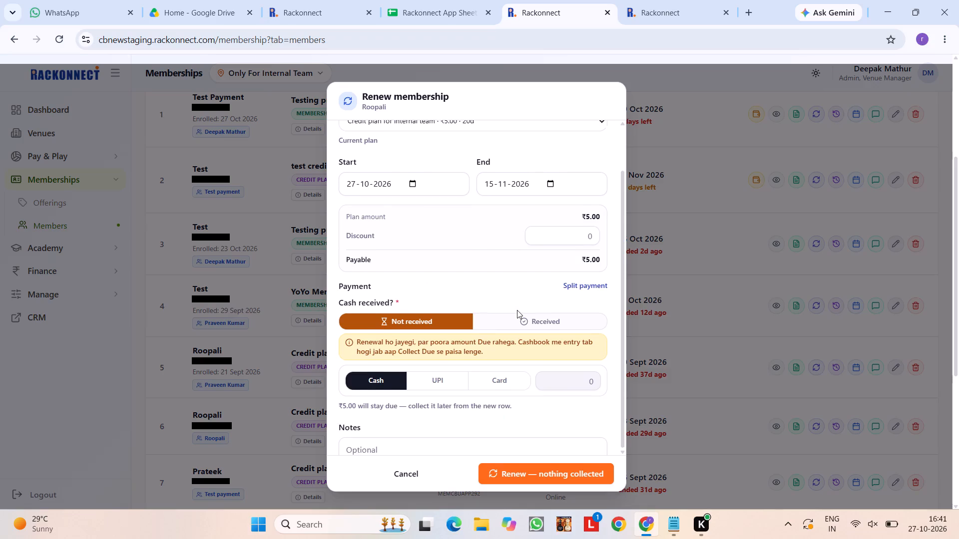
pyautogui.click(592, 270)
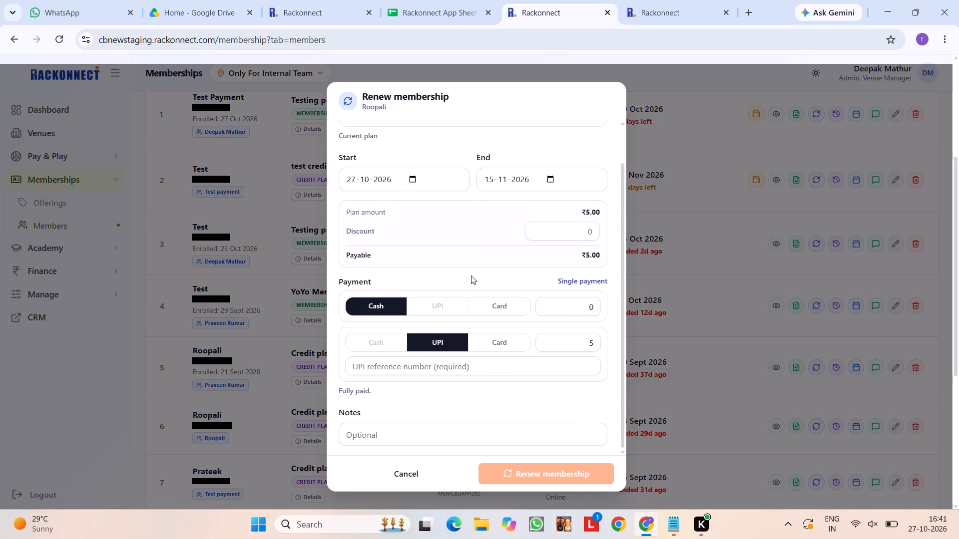
# Check whether both split methods can be the same by switching the first one to Card and back to Cash.
pyautogui.scroll(-1, 471, 275)
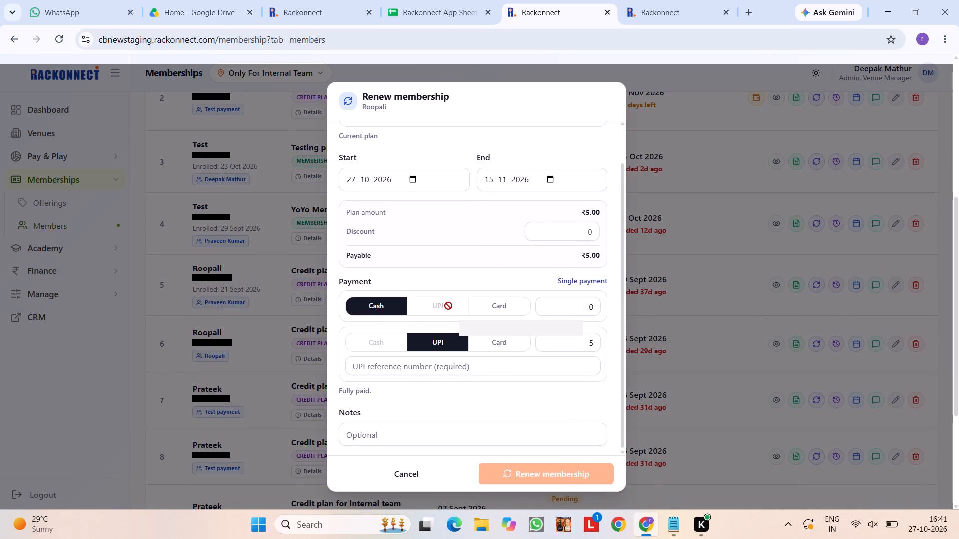
pyautogui.click(476, 313)
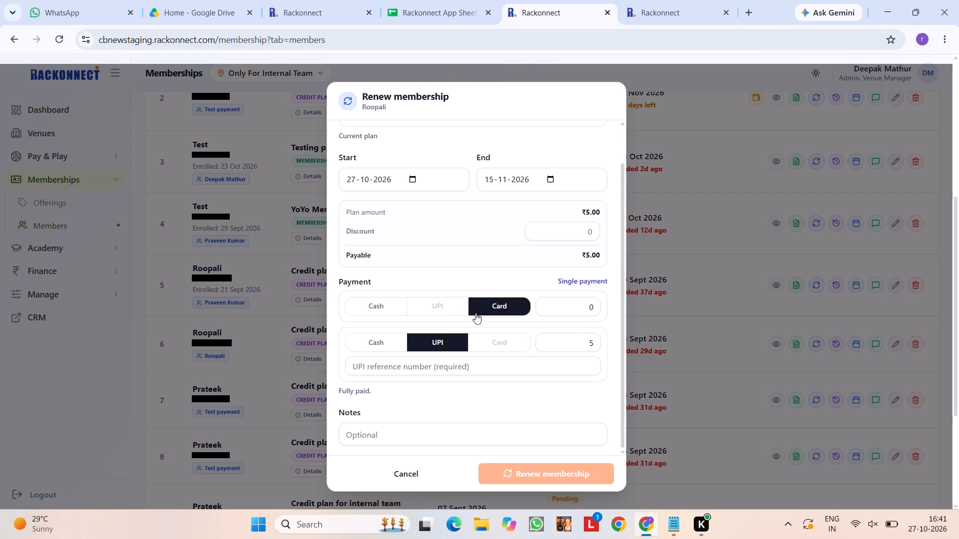
pyautogui.click(476, 313)
pyautogui.click(385, 306)
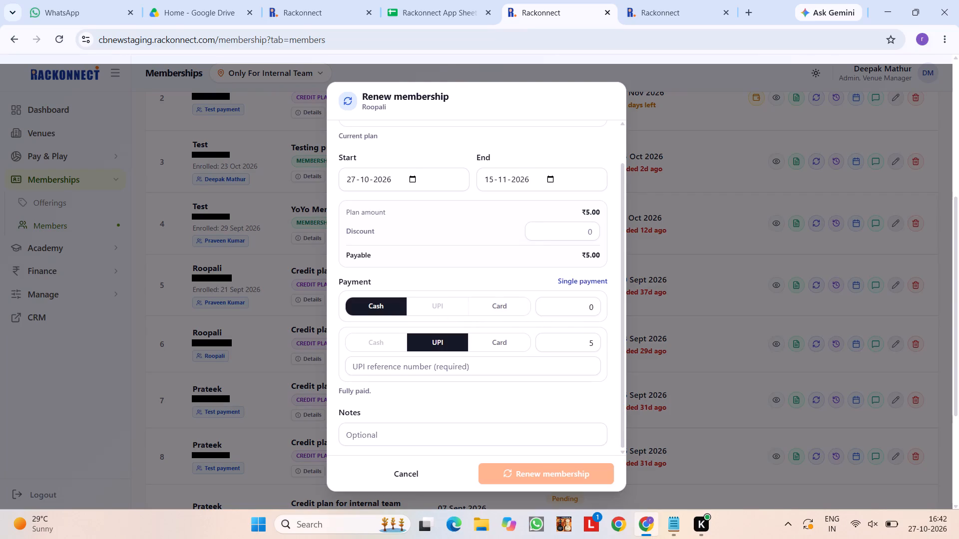
pyautogui.click(567, 314)
pyautogui.click(595, 308)
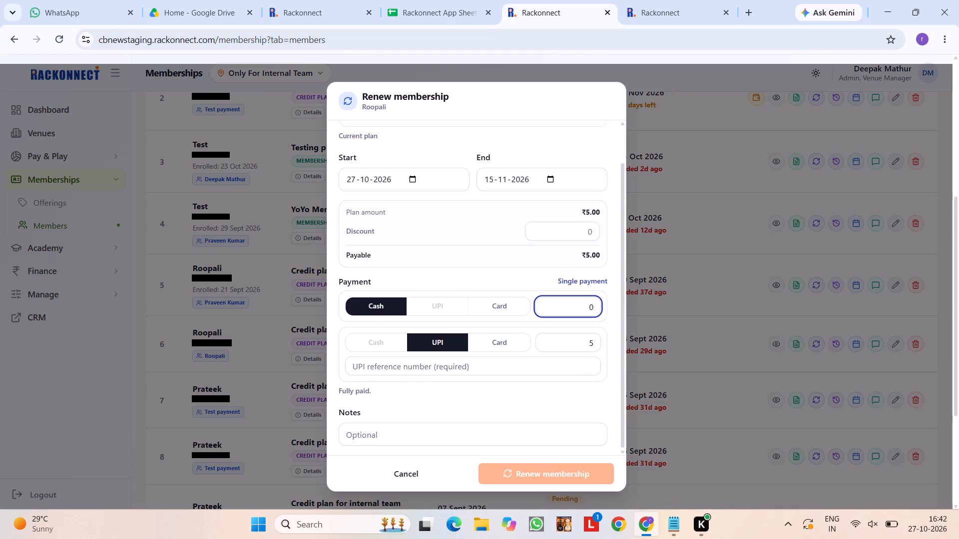
# In the bug sheet, add ", renew" after "due payment" in bug 328's description.
pyautogui.click(433, 0)
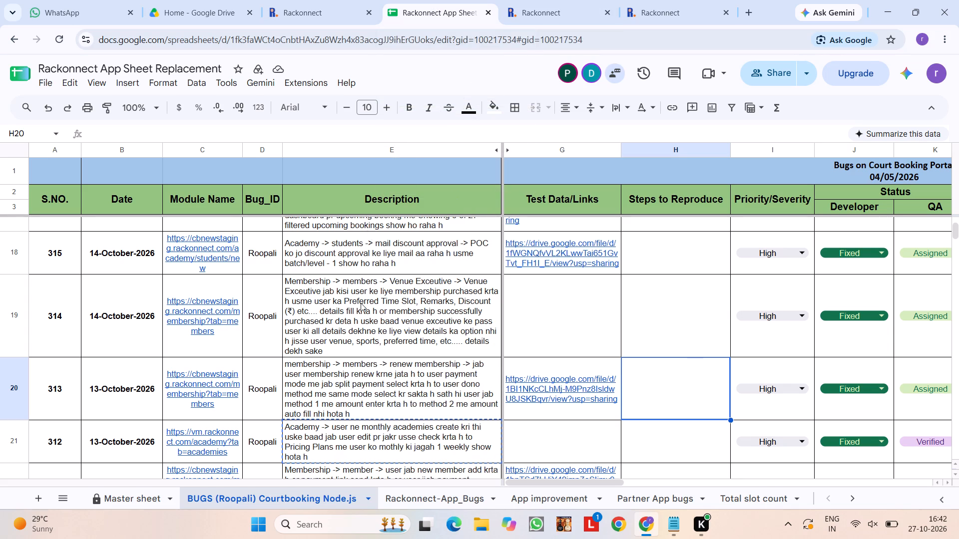
pyautogui.scroll(20, 361, 303)
pyautogui.scroll(5, 361, 303)
pyautogui.doubleClick(391, 253)
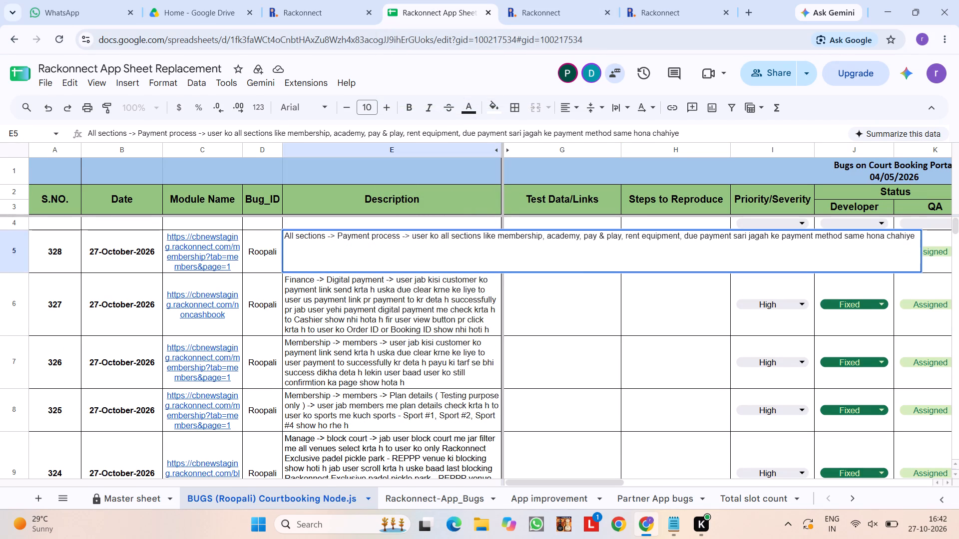
pyautogui.click(732, 238)
pyautogui.write(', renew')
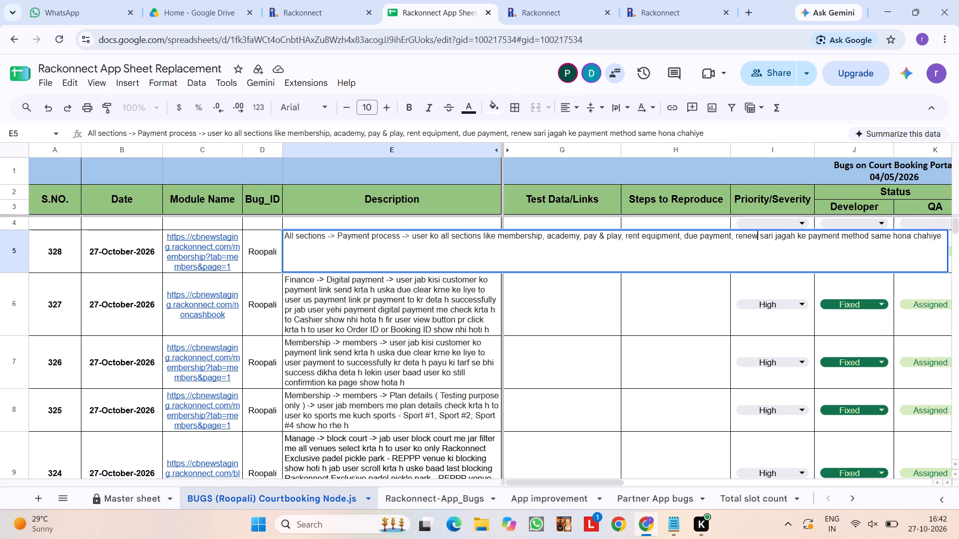
pyautogui.press('Return')
# Return to the renewal form and test the second method's auto-fill by entering Cash amounts of 5, 4 and 10.
pyautogui.click(574, 0)
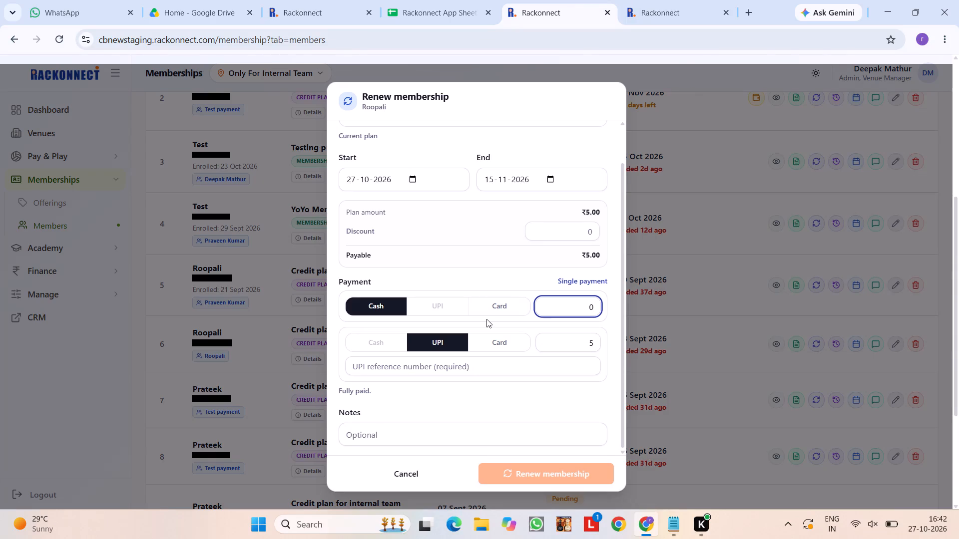
pyautogui.press('BackSpace')
pyautogui.press('5')
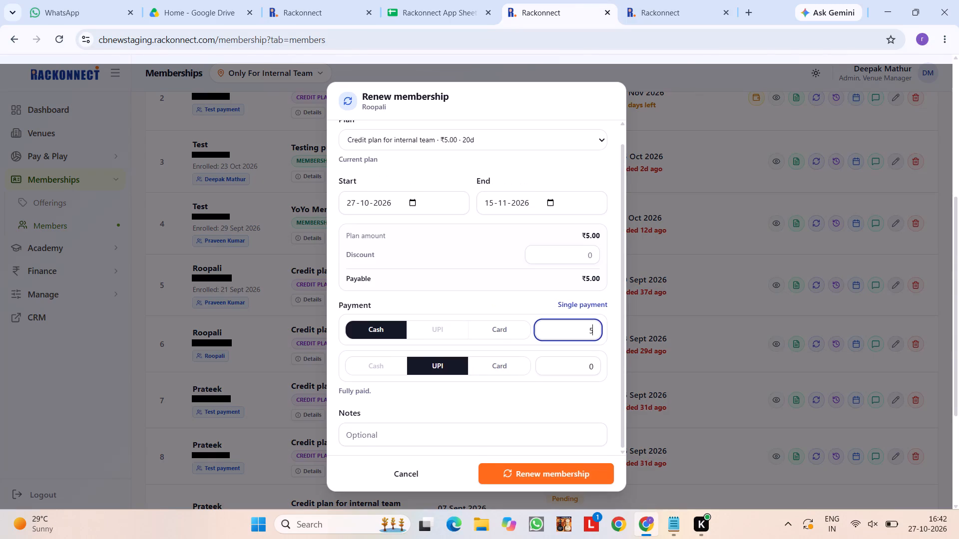
pyautogui.press('BackSpace')
pyautogui.press('4')
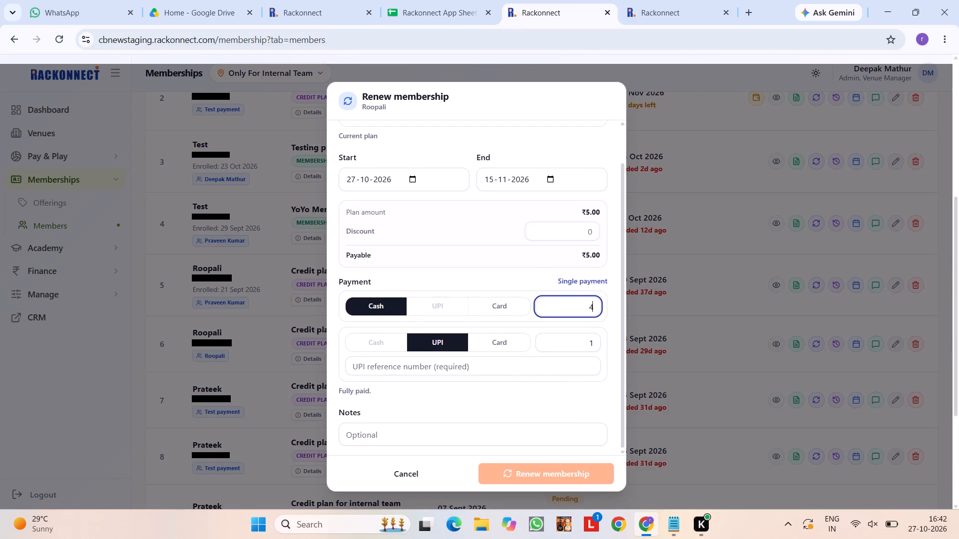
pyautogui.press('BackSpace')
pyautogui.write('10')
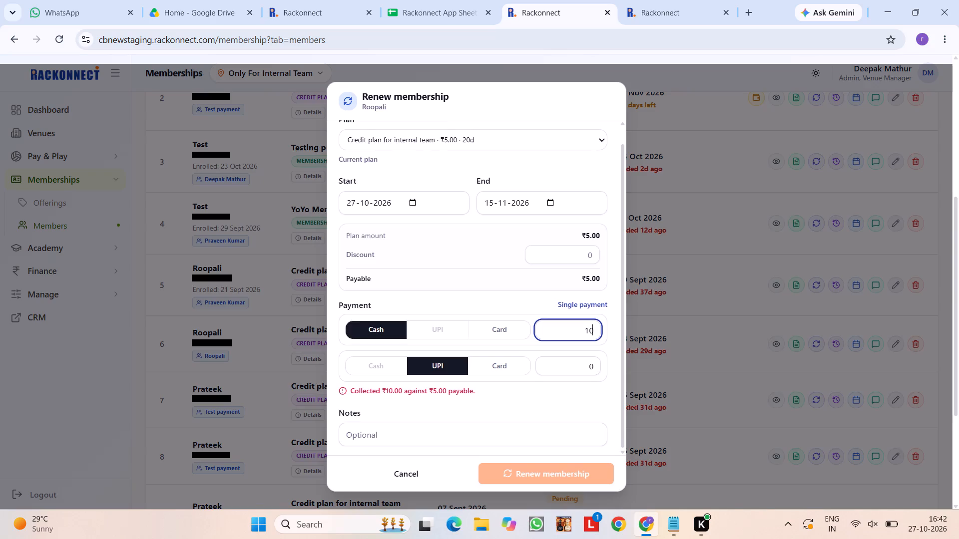
pyautogui.click(496, 414)
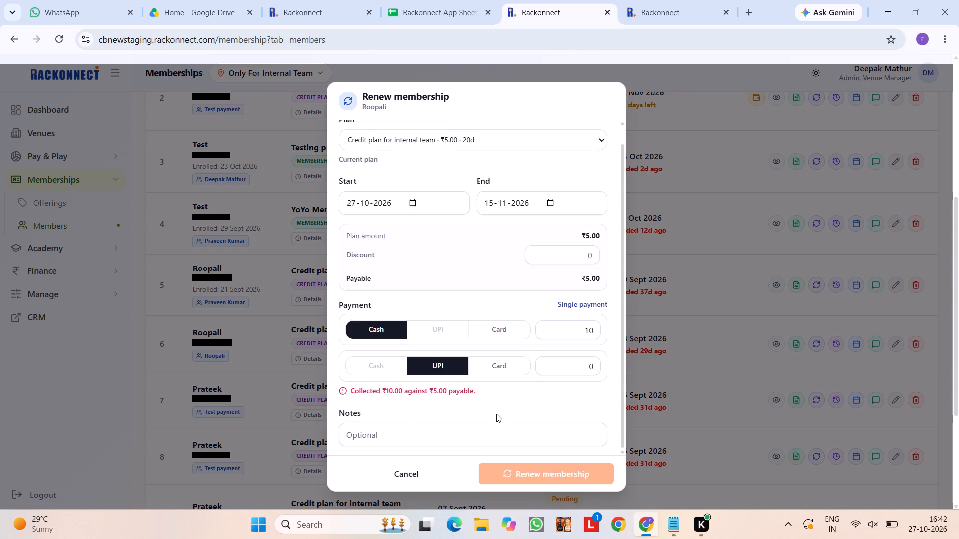
pyautogui.scroll(-2, 496, 414)
pyautogui.scroll(-1, 499, 337)
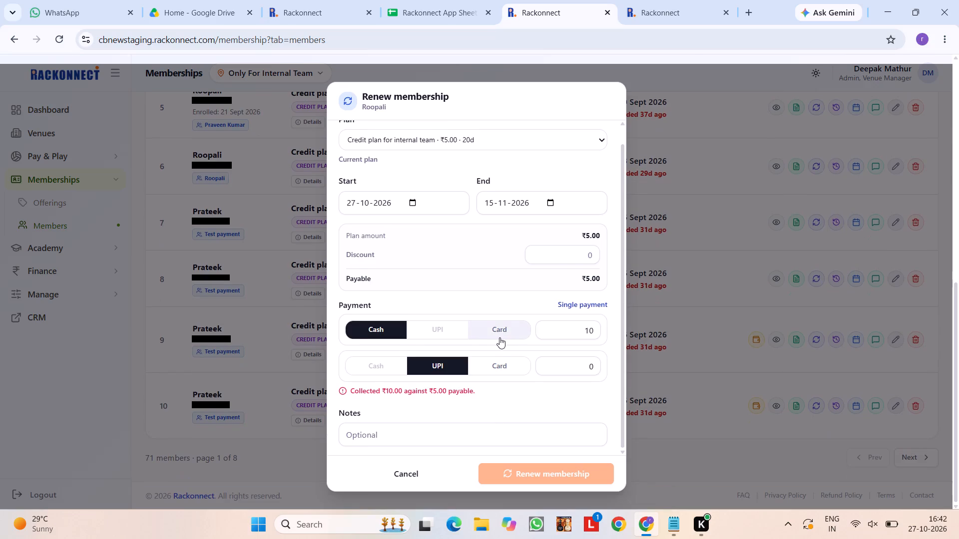
# Close the membership renewal form without submitting the renewal.
pyautogui.scroll(1, 499, 337)
pyautogui.click(642, 353)
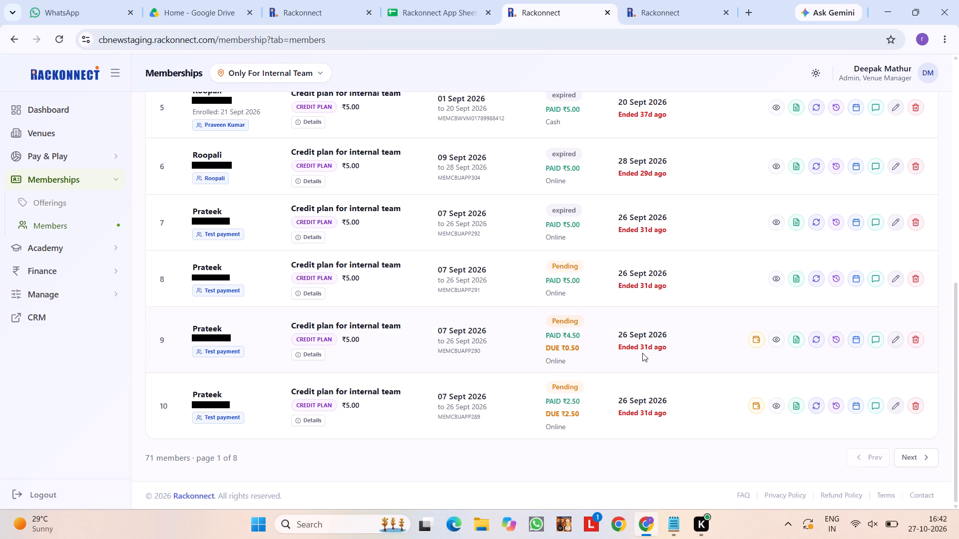
# In the bug sheet, set the QA status of bug 313 to Verified.
pyautogui.click(458, 0)
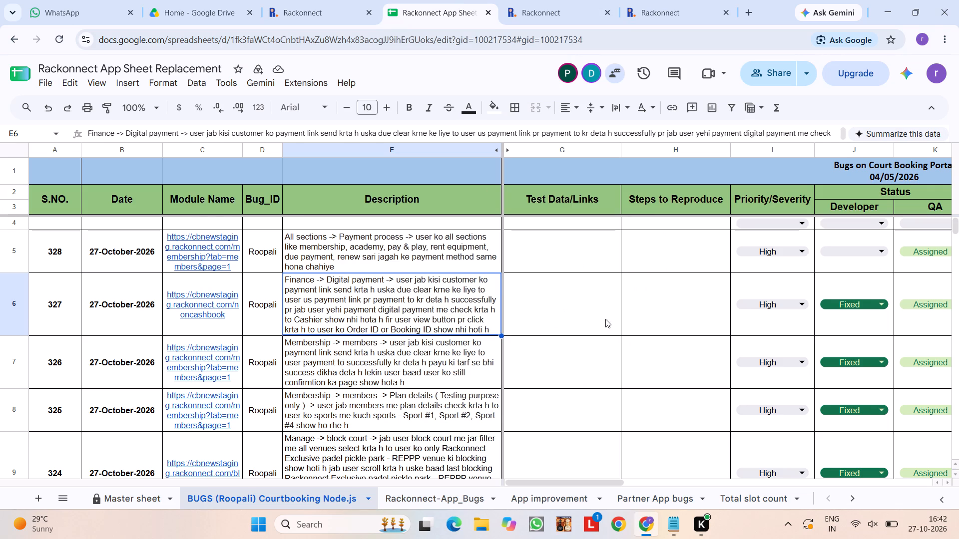
pyautogui.scroll(-4, 616, 322)
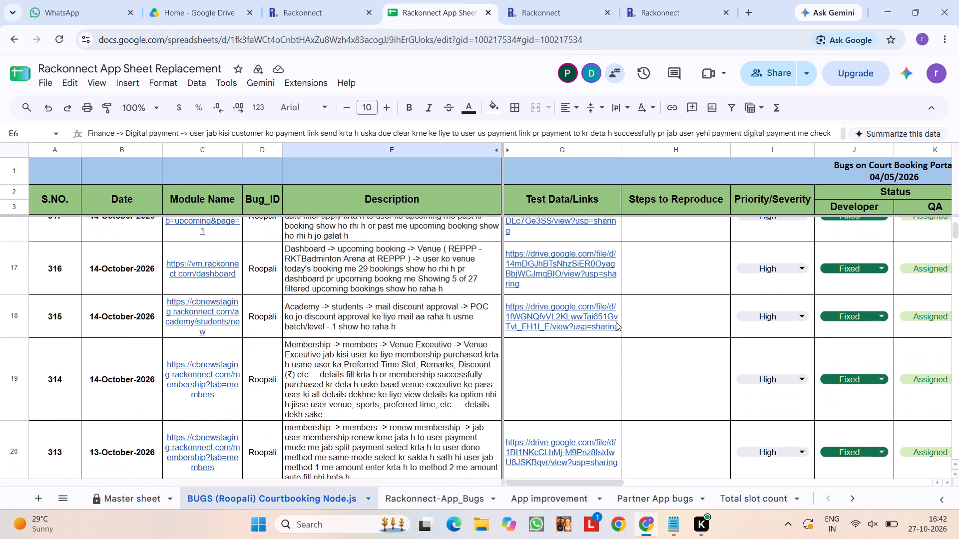
pyautogui.scroll(-5, 616, 322)
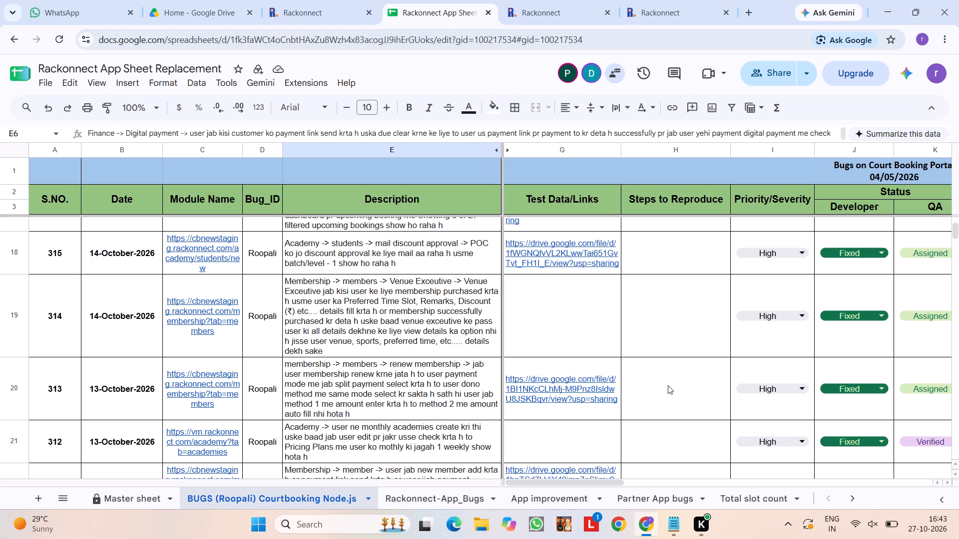
pyautogui.click(911, 388)
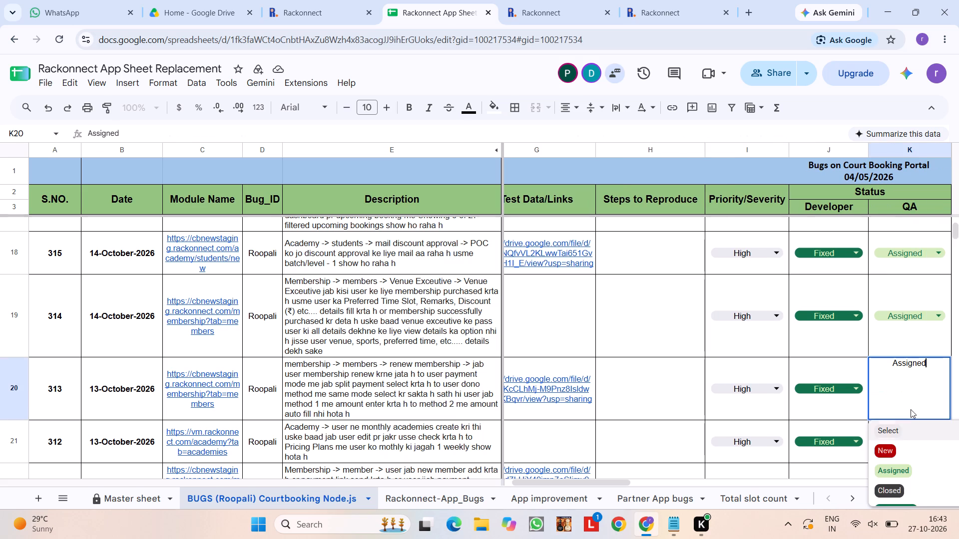
pyautogui.scroll(-1, 908, 454)
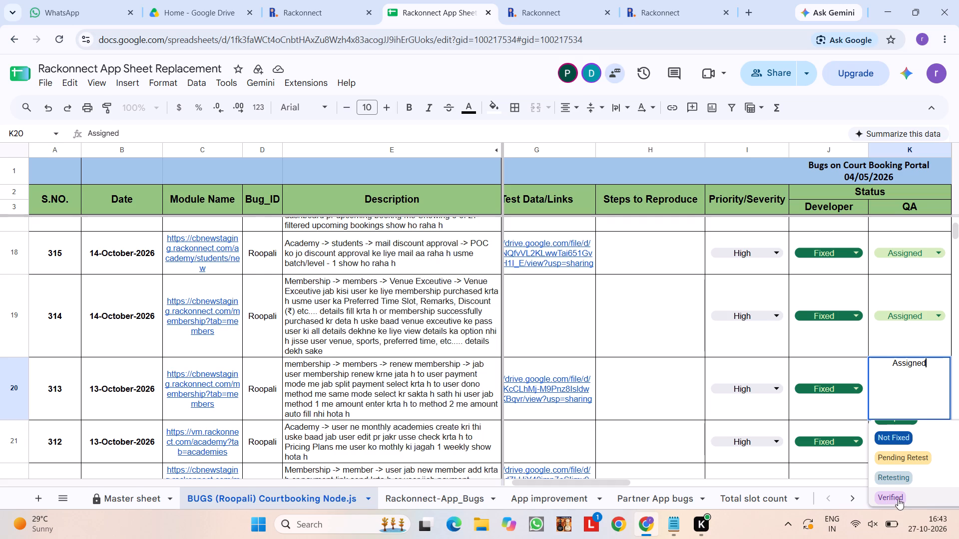
pyautogui.click(898, 499)
# Copy bug 313's description into the Notepad work notes, append "-> verified", and start a new "." entry below it.
pyautogui.click(466, 386)
pyautogui.hotkey('ctrl', 'c')
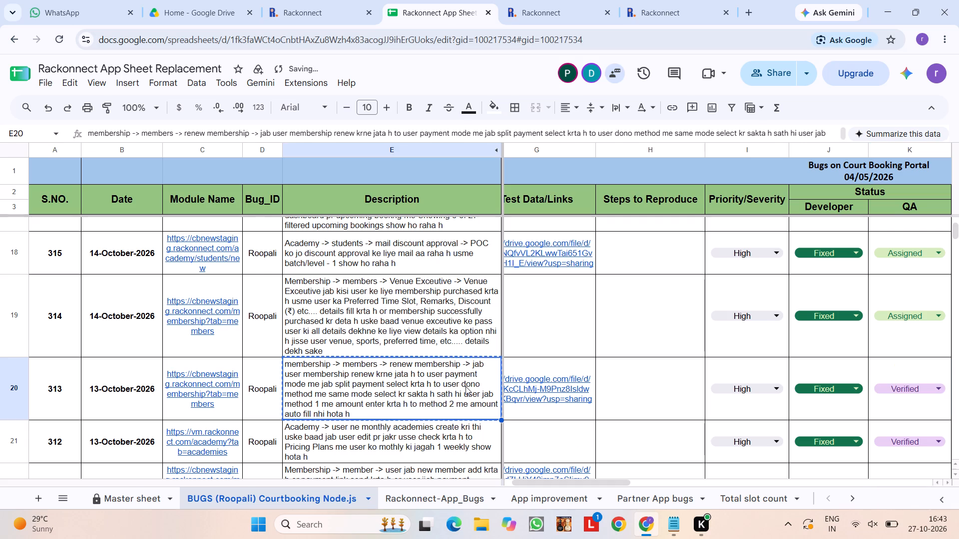
pyautogui.hotkey('alt', 'Tab')
pyautogui.hotkey('ctrl', 'v')
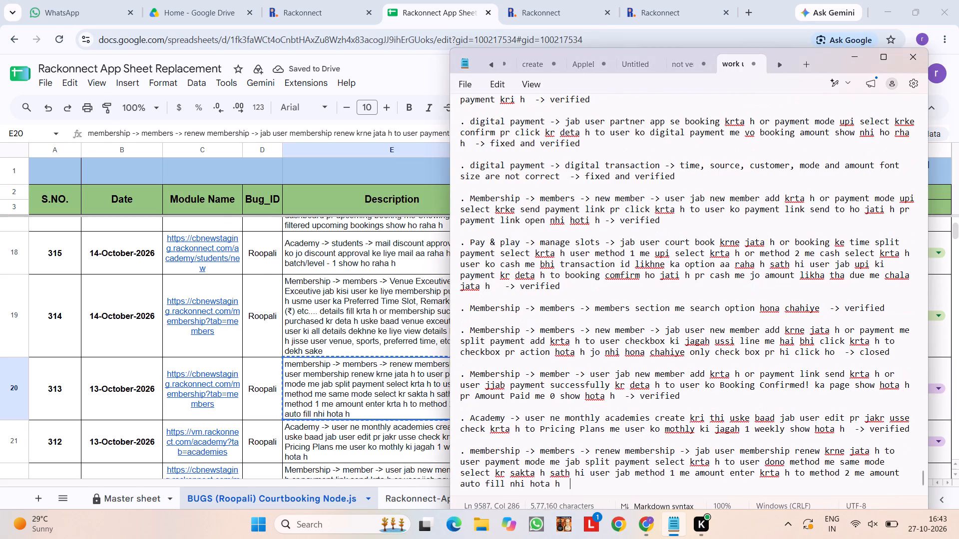
pyautogui.press('space')
pyautogui.write('-> verified')
pyautogui.press('Return')
pyautogui.press('Return')
pyautogui.write('.')
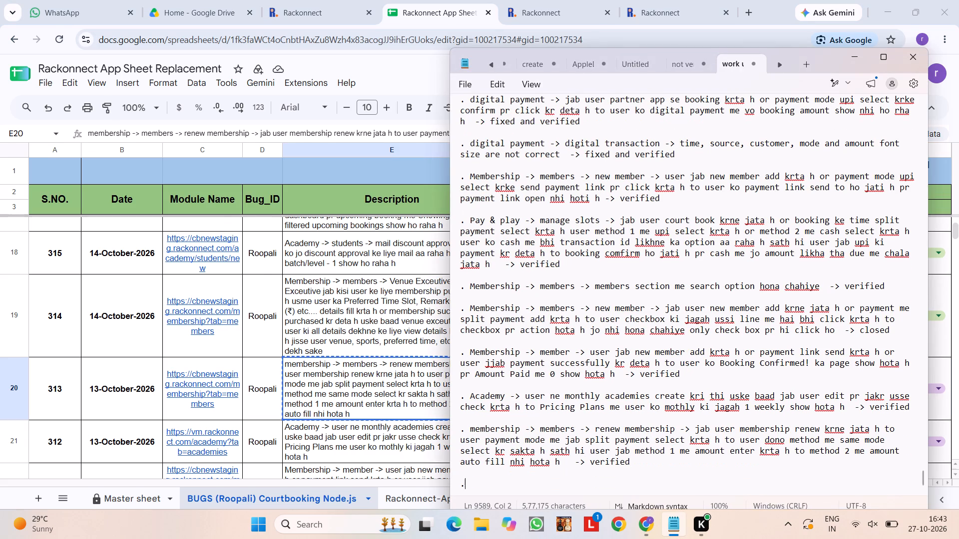
pyautogui.press('space')
# Return to the bug sheet and examine bug 314, the membership entry above bug 313, for the next retest.
pyautogui.click(408, 371)
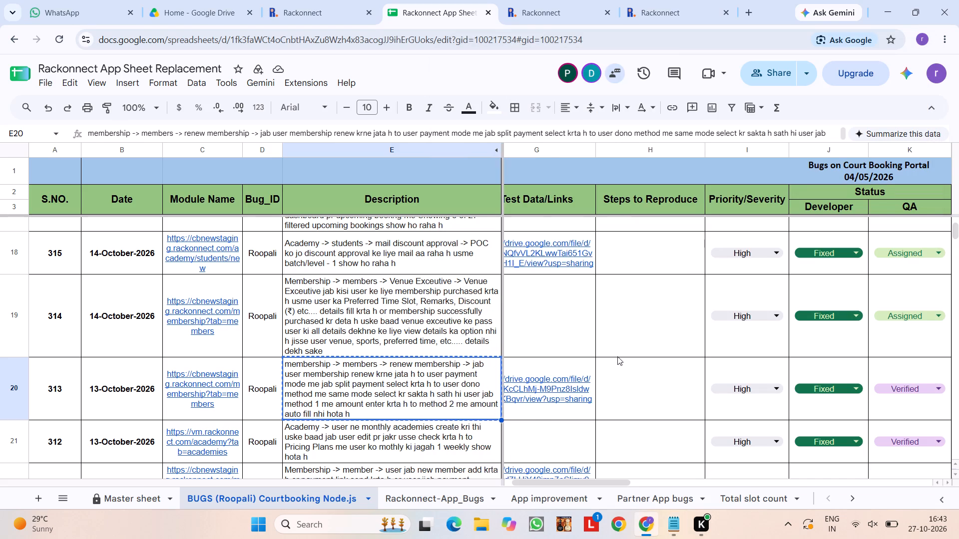
pyautogui.scroll(1, 617, 356)
pyautogui.click(618, 360)
pyautogui.scroll(1, 618, 360)
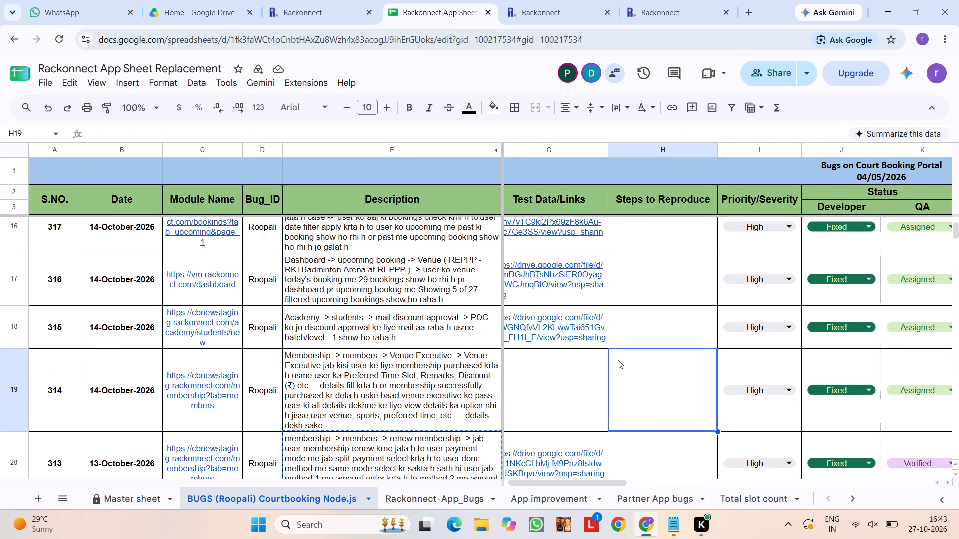
pyautogui.scroll(1, 618, 360)
pyautogui.hscroll(2, 618, 360)
pyautogui.click(651, 390)
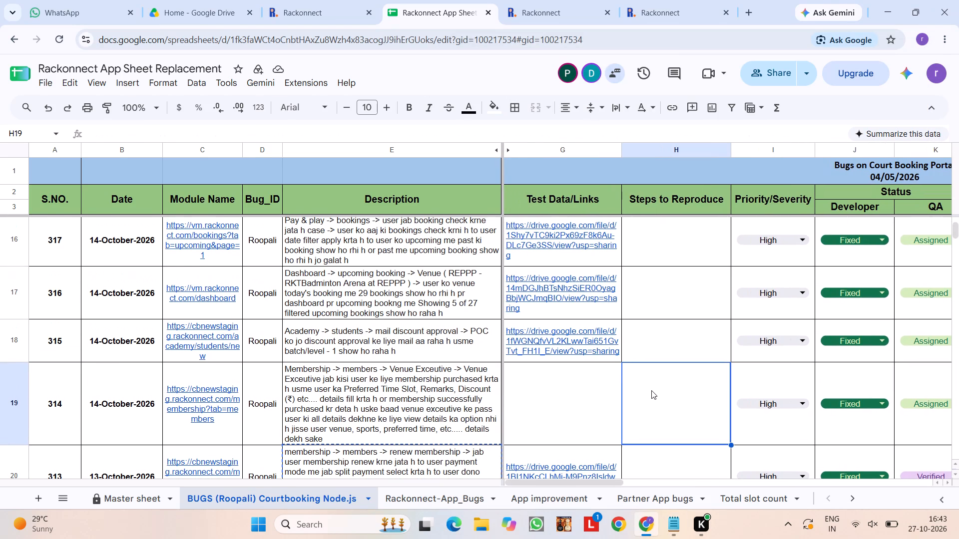
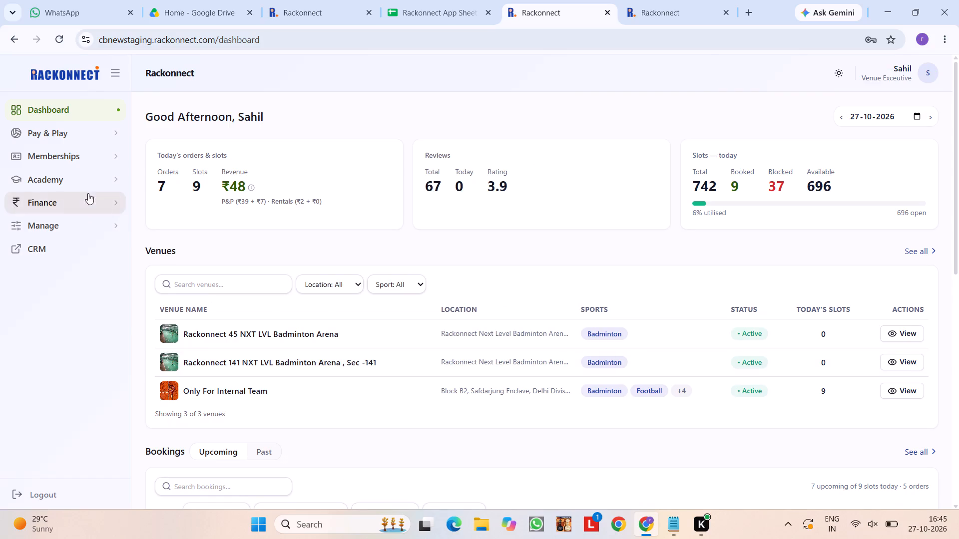
# Open the membership members list and examine the detail page of the first member, Test Payment.
pyautogui.click(78, 195)
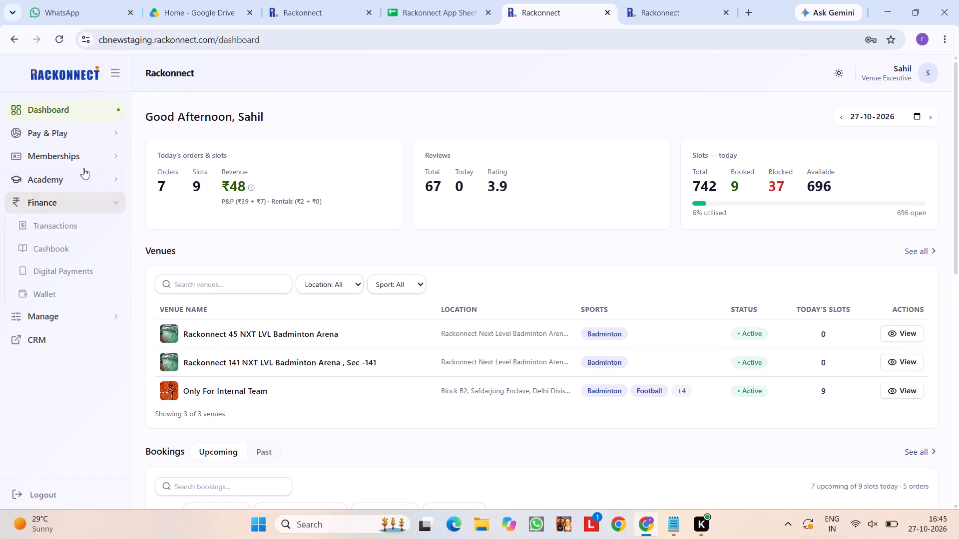
pyautogui.click(84, 158)
pyautogui.click(71, 210)
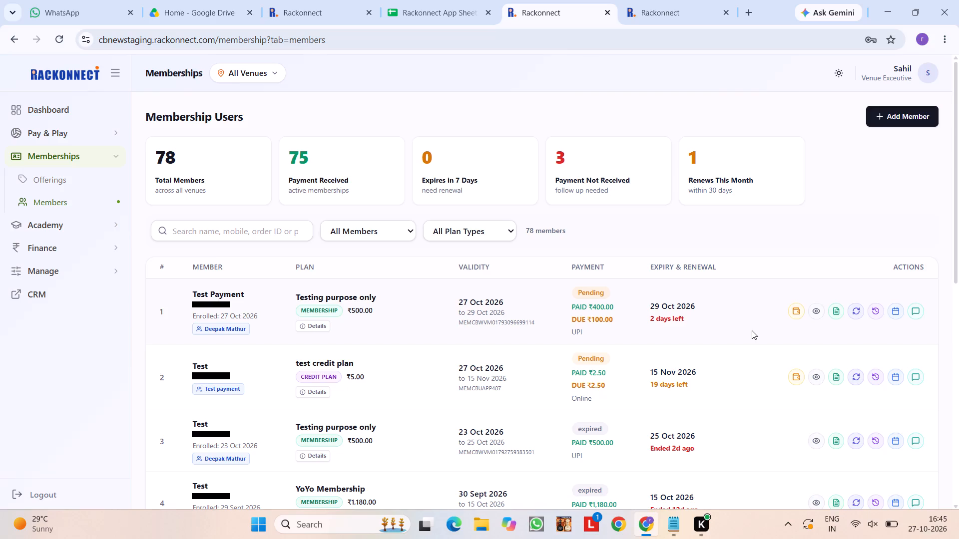
pyautogui.click(815, 316)
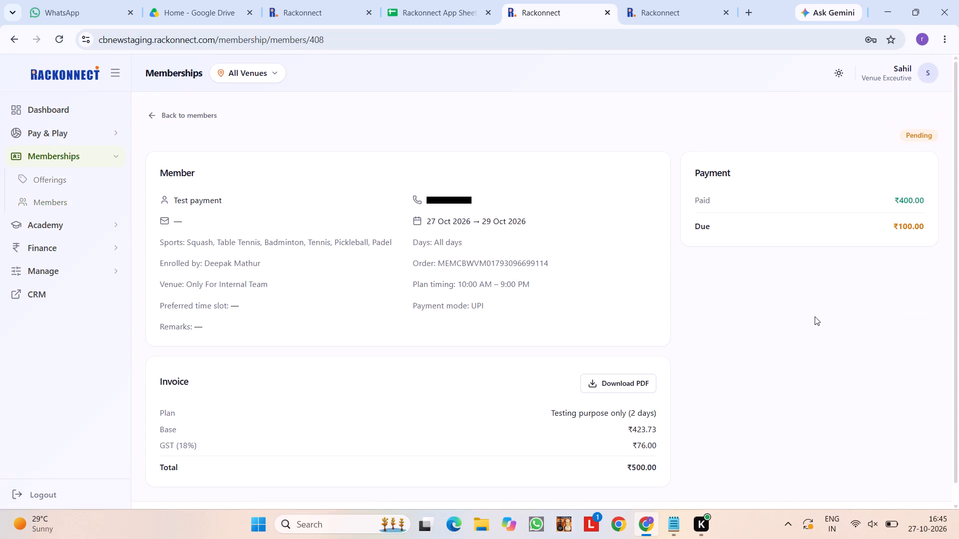
pyautogui.scroll(-3, 815, 316)
pyautogui.hscroll(4, 815, 316)
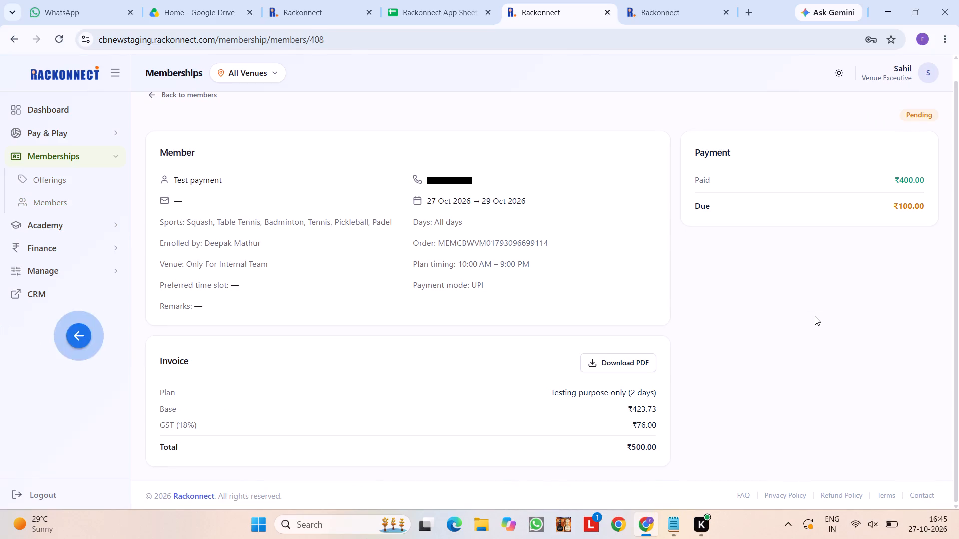
pyautogui.hscroll(3, 815, 316)
# Examine the detail pages of the second to fifth members, checking sports, venue, preferred time slot and remarks.
pyautogui.click(820, 376)
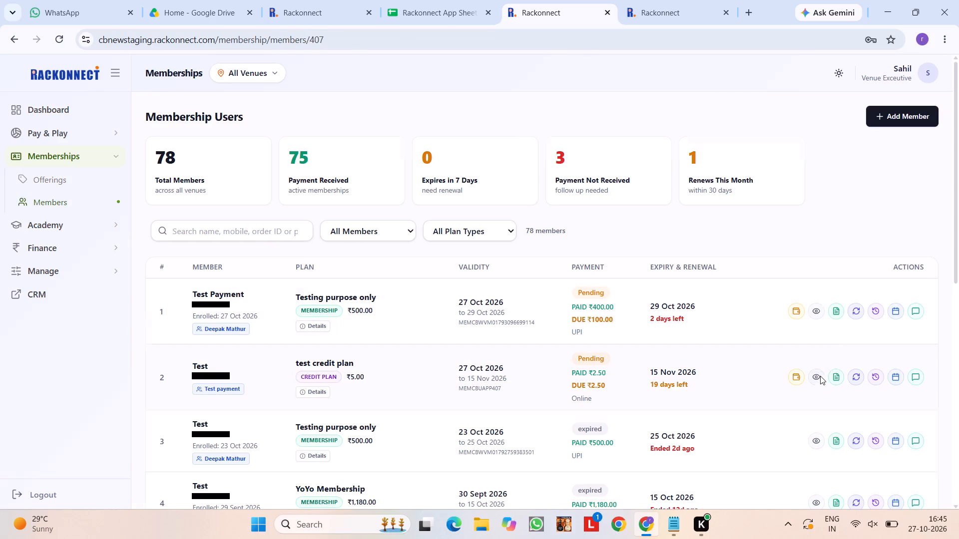
pyautogui.hscroll(5, 820, 376)
pyautogui.scroll(-1, 820, 376)
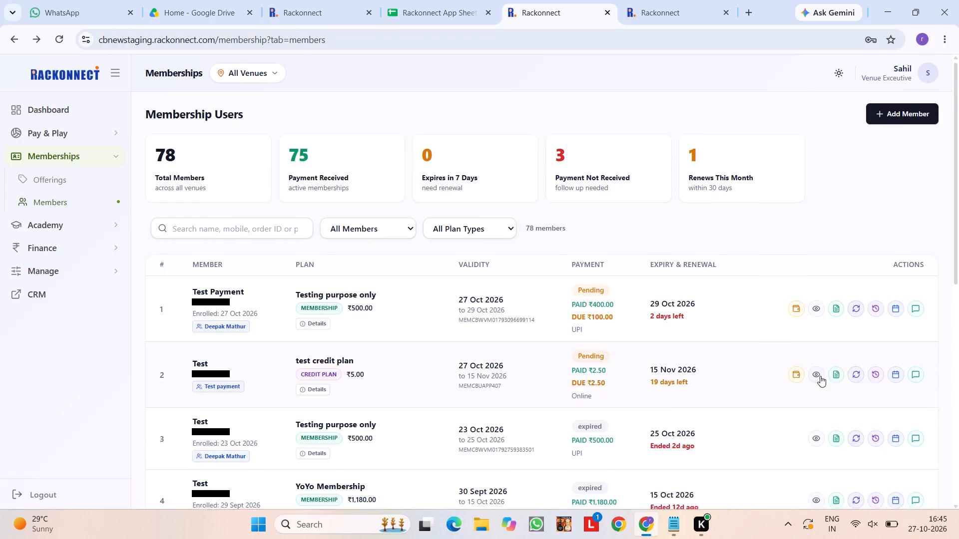
pyautogui.scroll(-1, 820, 376)
pyautogui.click(818, 360)
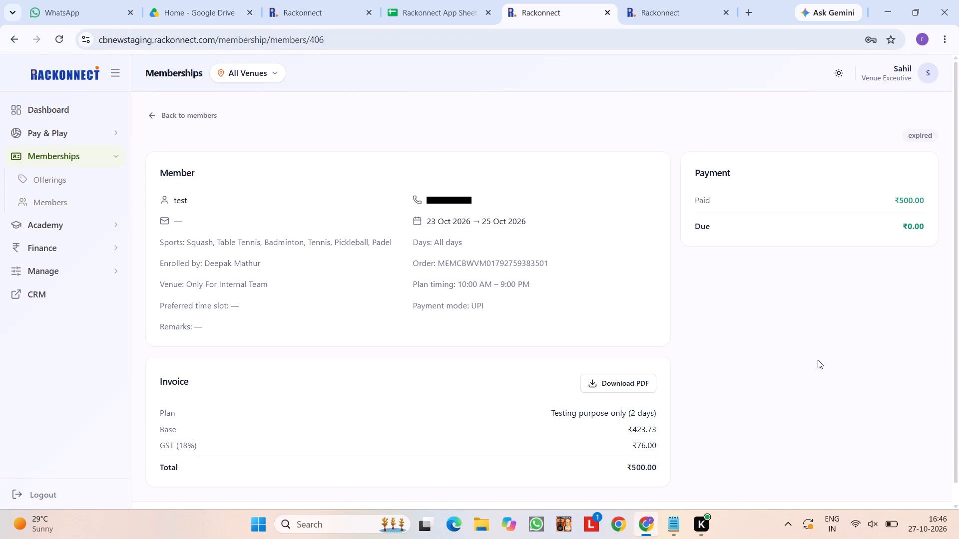
pyautogui.hscroll(6, 818, 360)
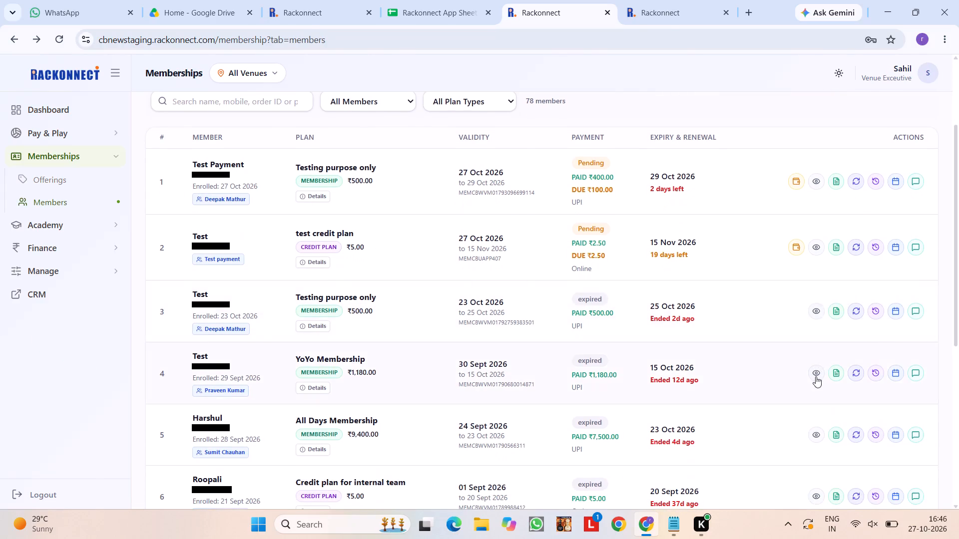
pyautogui.click(816, 376)
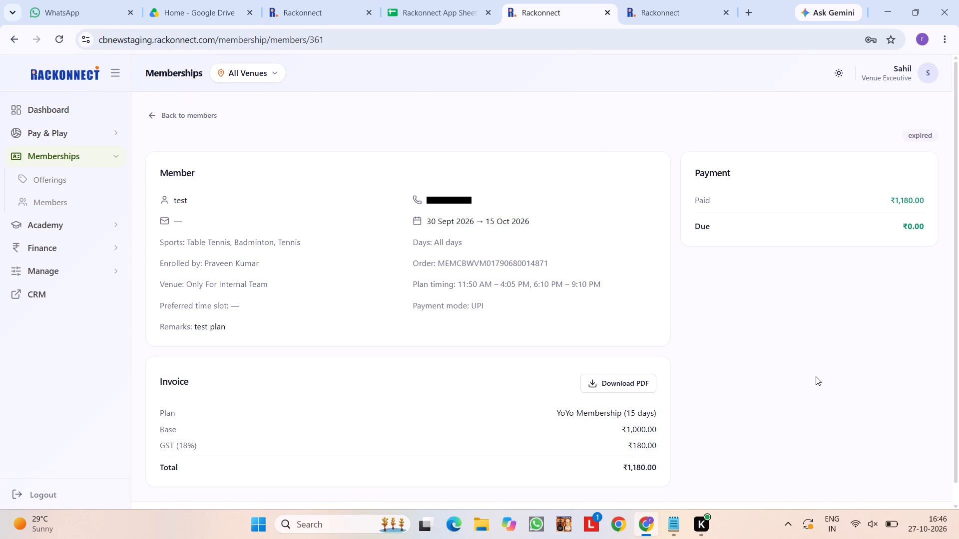
pyautogui.hscroll(7, 816, 376)
pyautogui.scroll(-1, 816, 376)
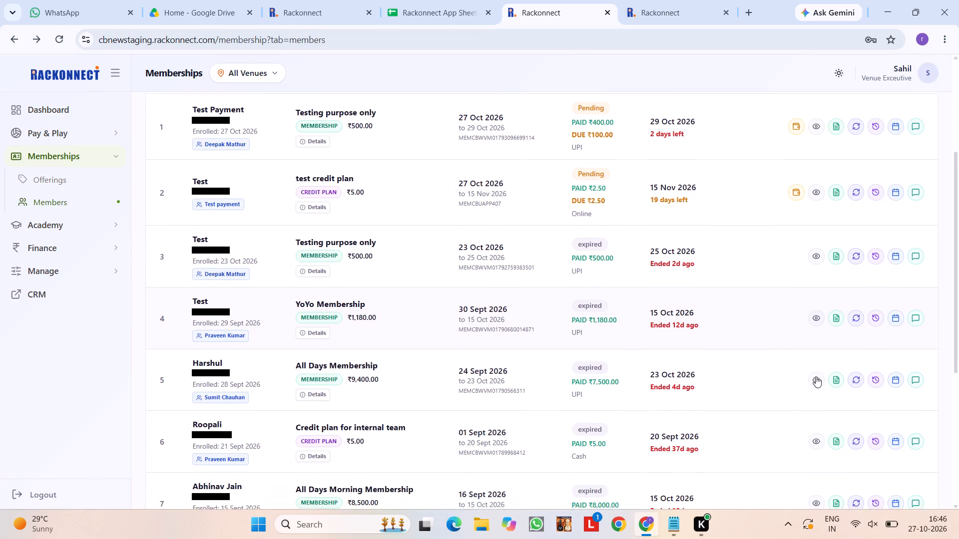
pyautogui.scroll(-1, 816, 376)
pyautogui.click(816, 376)
pyautogui.hscroll(7, 660, 385)
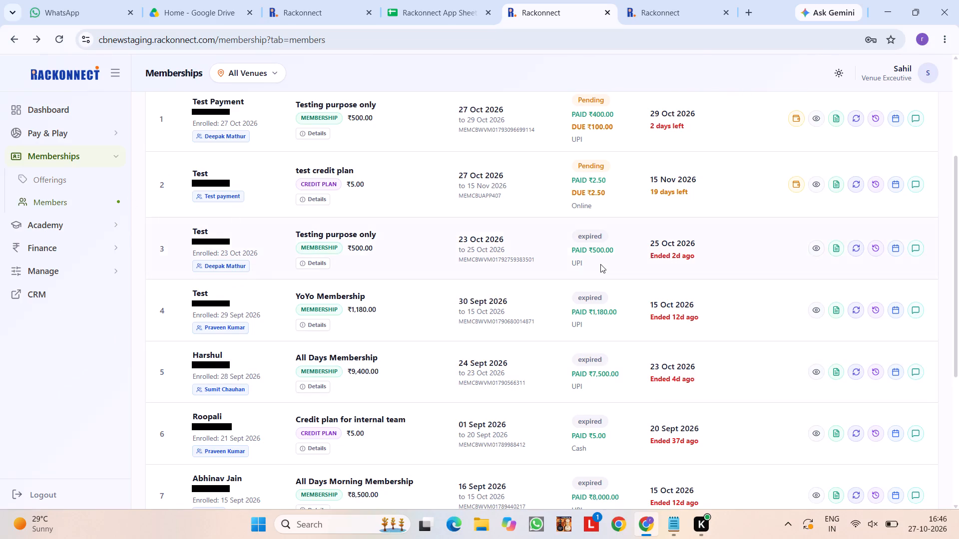
pyautogui.scroll(-2, 740, 390)
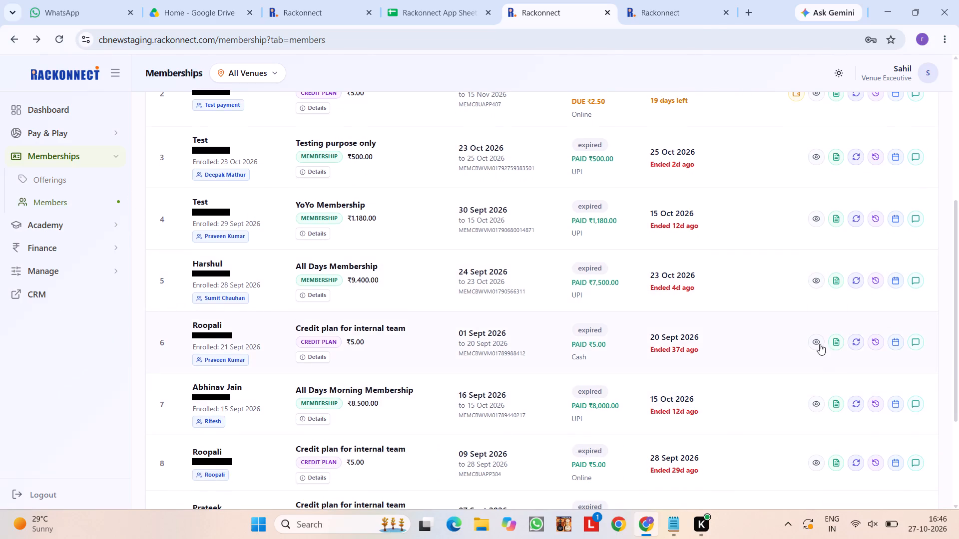
# Reread bug 314 in the bug sheet and check the details of the sixth member, on the Credit plan for internal team.
pyautogui.click(412, 0)
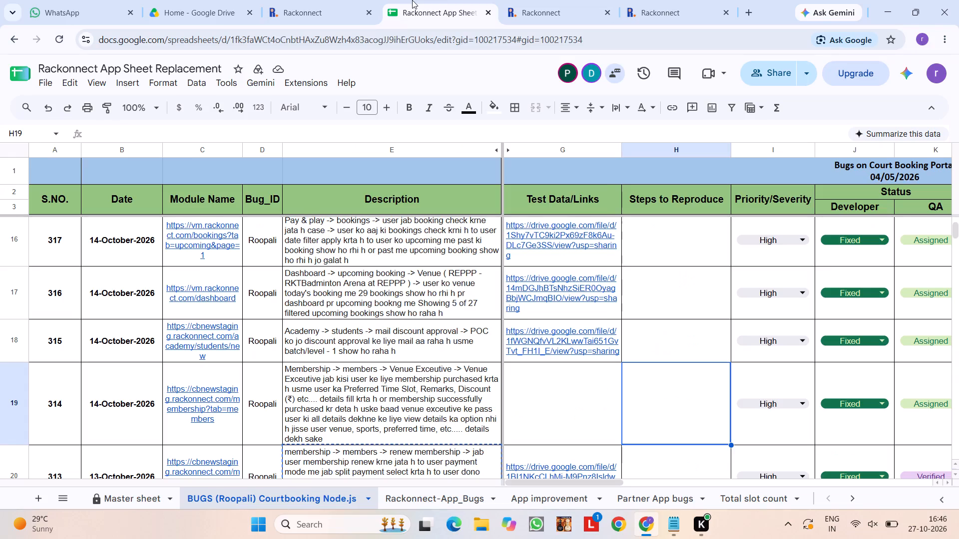
pyautogui.click(501, 9)
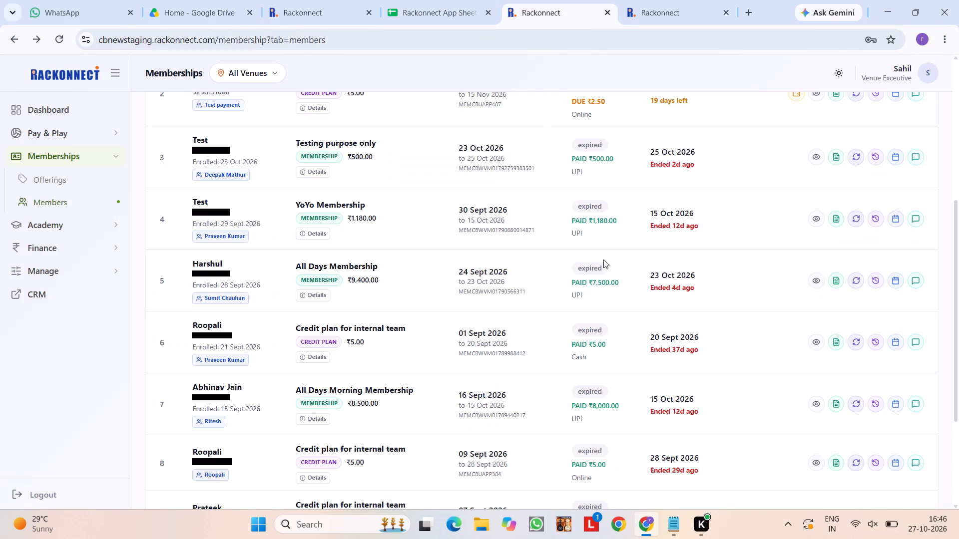
pyautogui.click(813, 344)
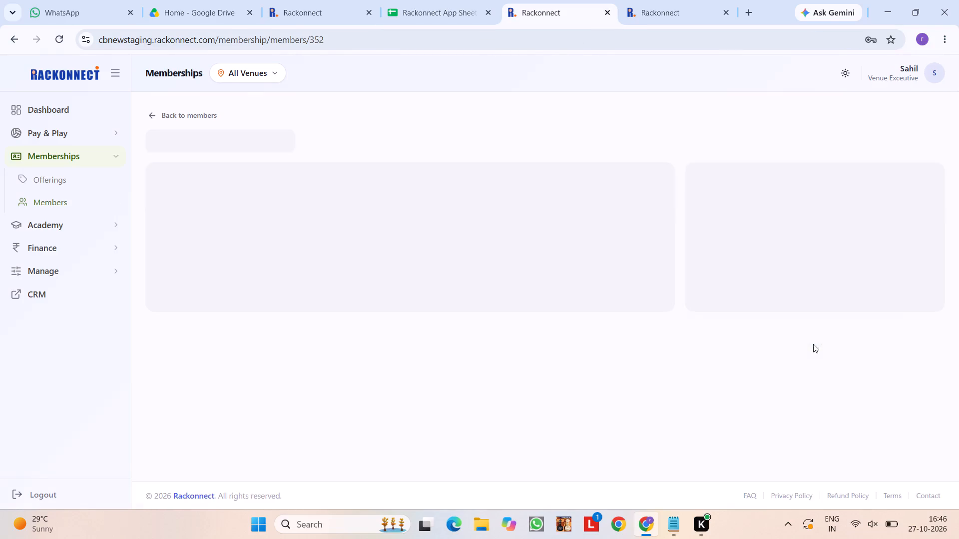
pyautogui.scroll(-3, 456, 346)
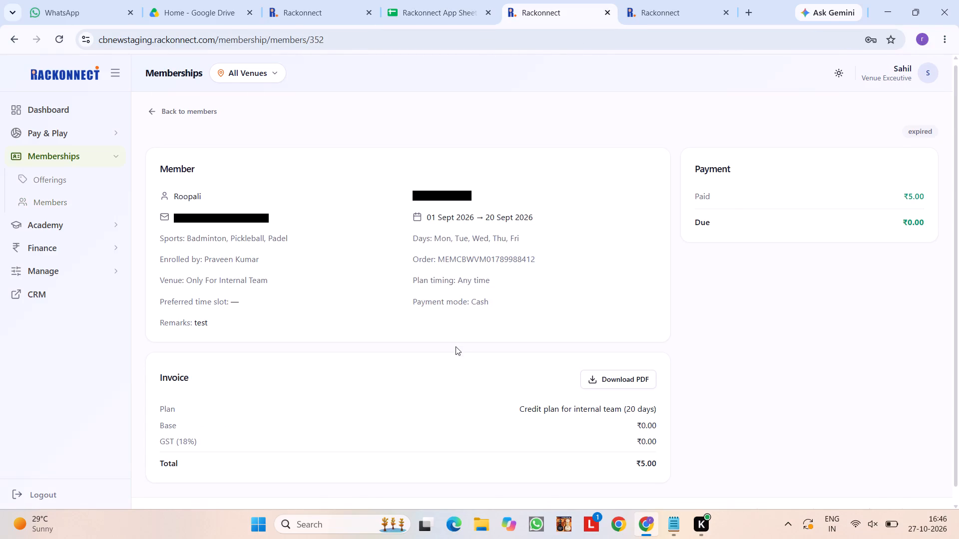
pyautogui.scroll(-3, 456, 346)
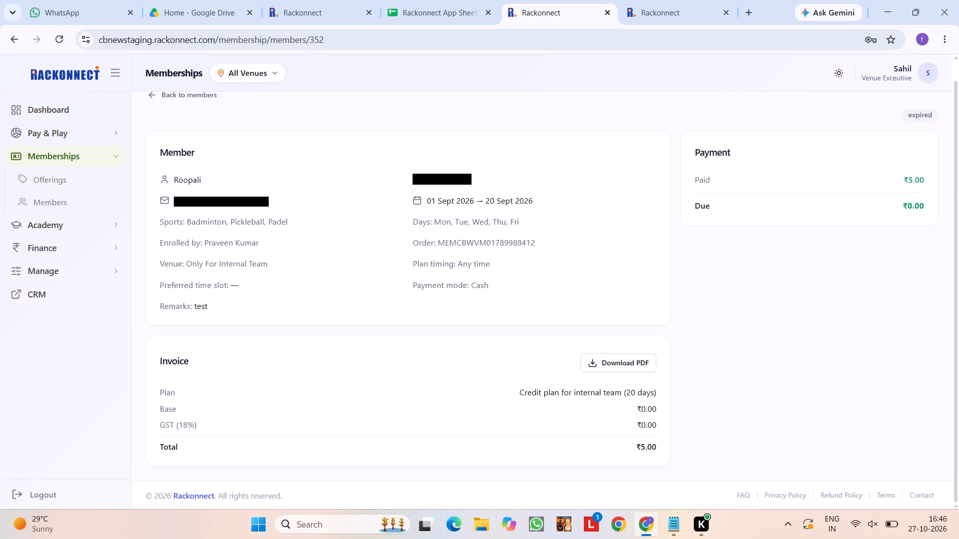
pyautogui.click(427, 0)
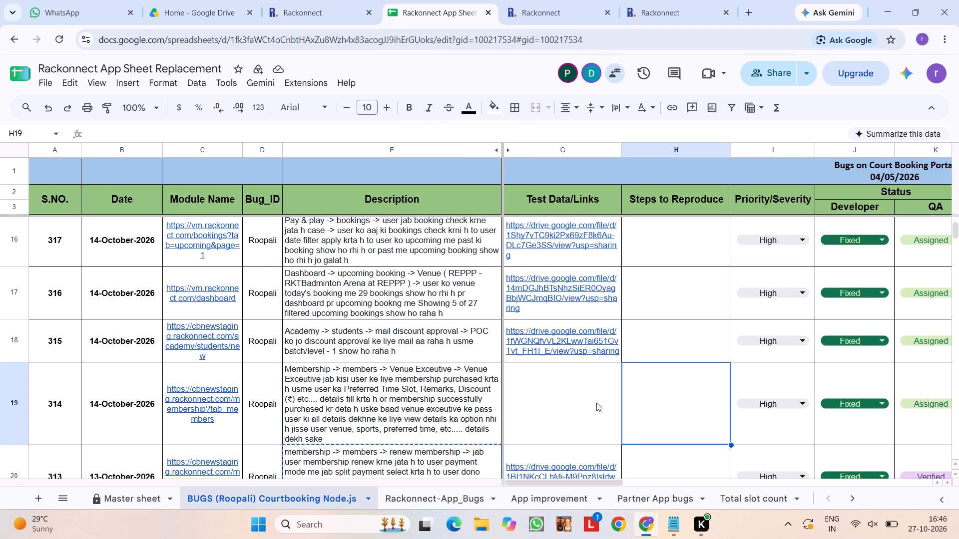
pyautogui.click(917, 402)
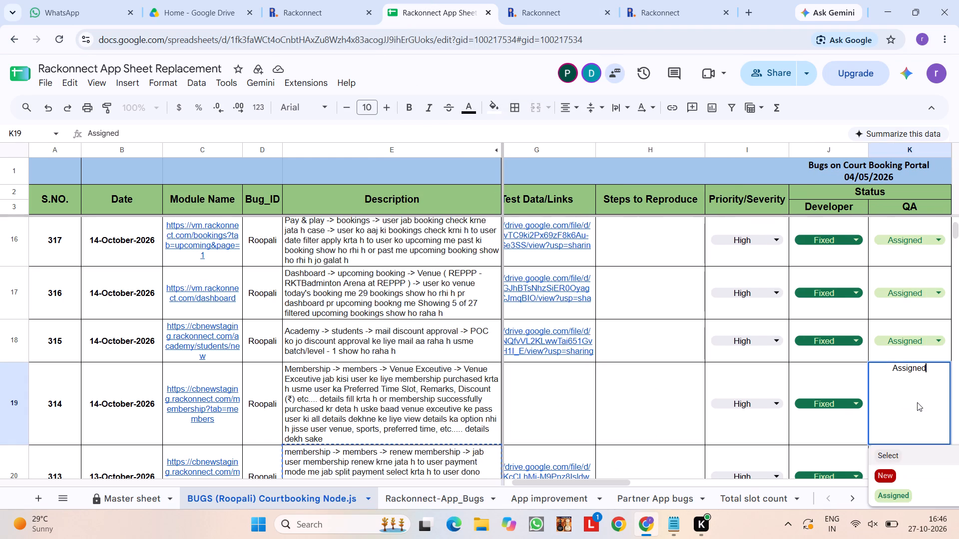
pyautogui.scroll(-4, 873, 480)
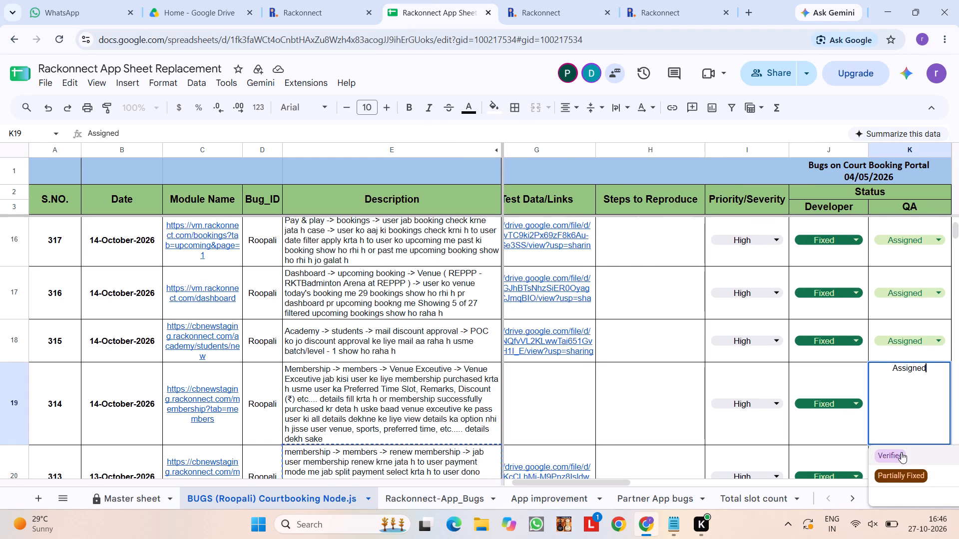
# Return to the Rackonnect members list and recheck the Test Payment member's detail page against bug 314.
pyautogui.click(604, 0)
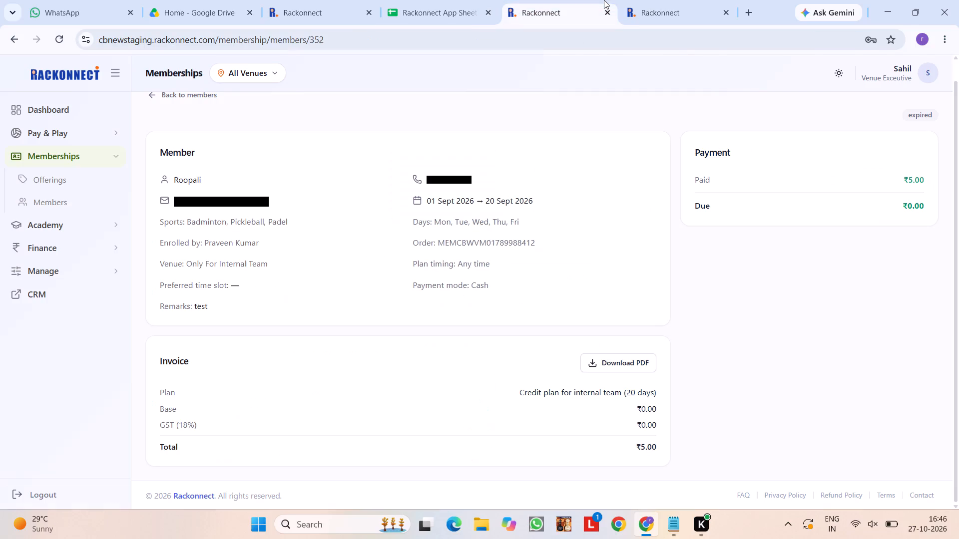
pyautogui.hscroll(6, 529, 301)
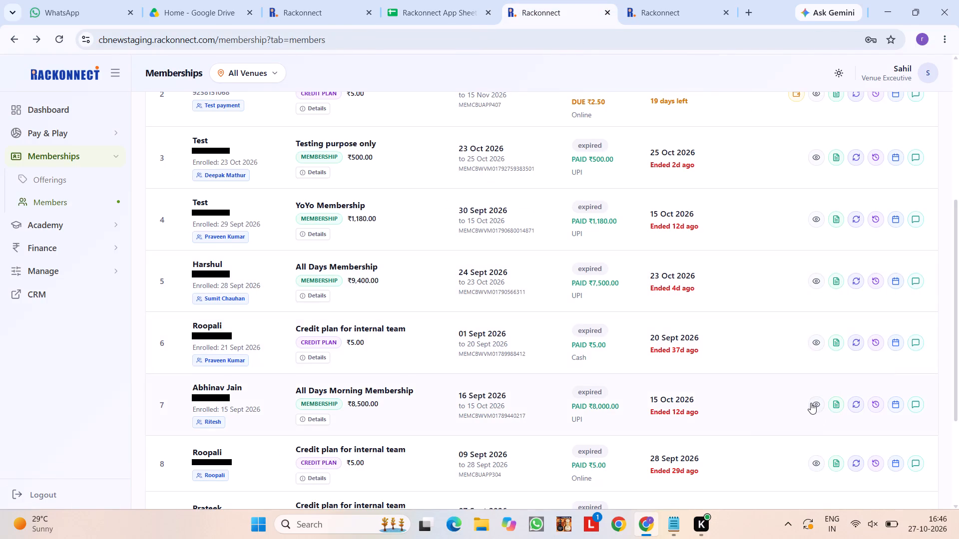
pyautogui.scroll(11, 811, 403)
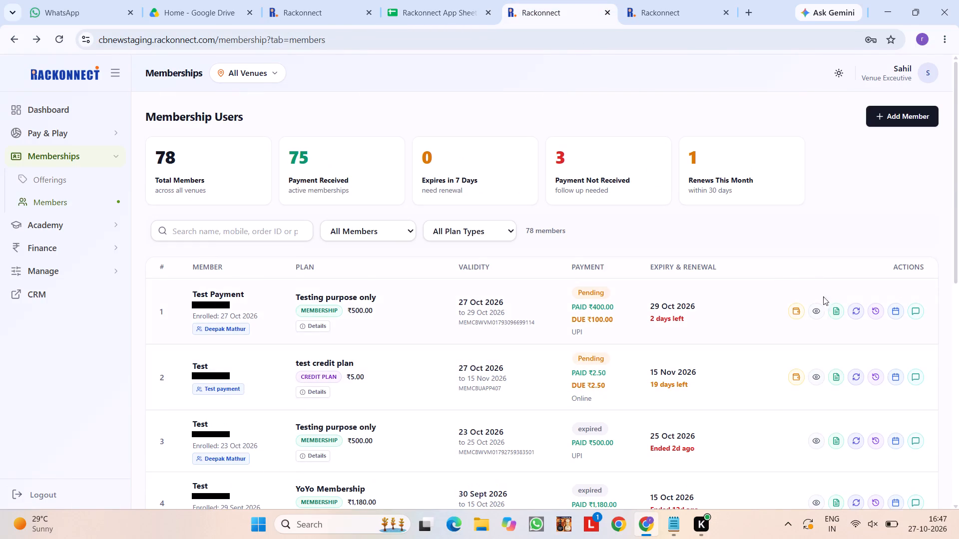
pyautogui.click(819, 312)
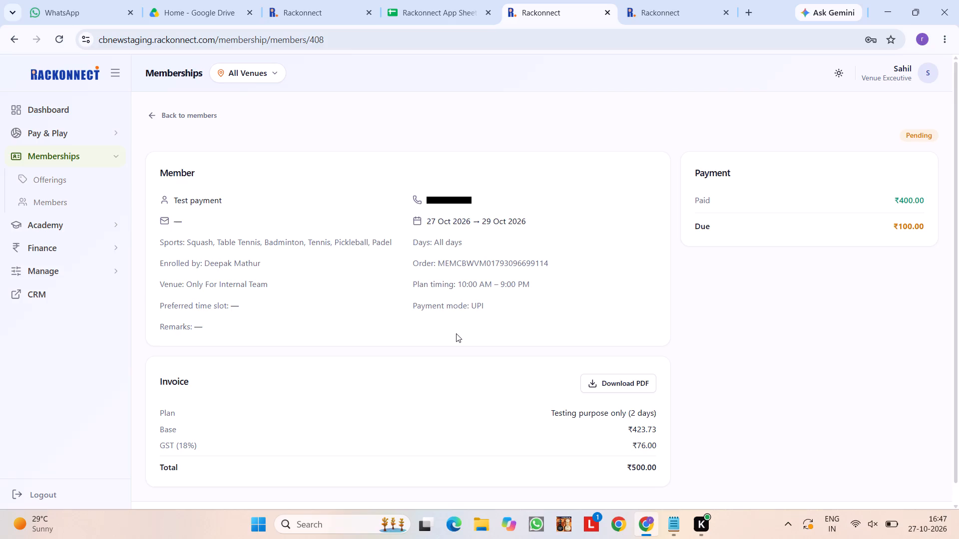
pyautogui.hscroll(3, 456, 333)
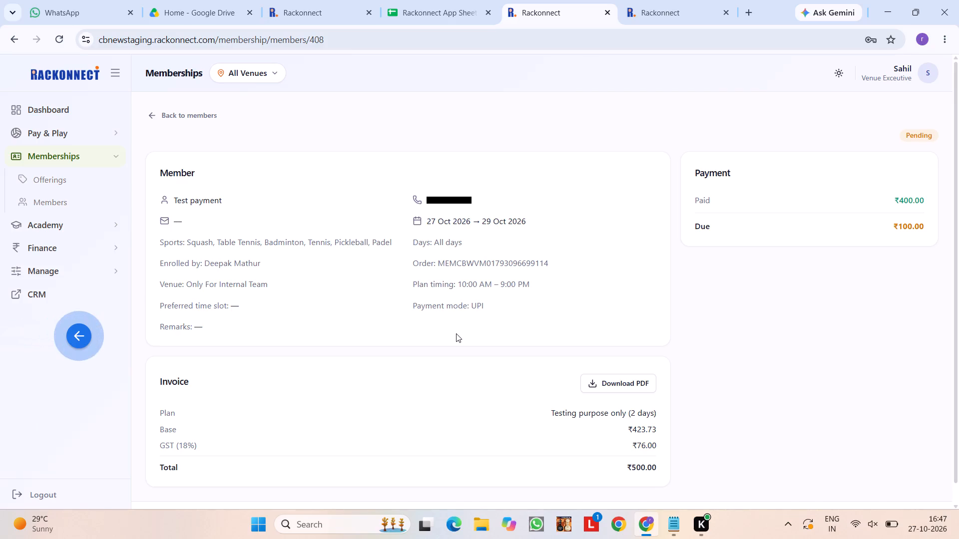
pyautogui.hscroll(3, 456, 333)
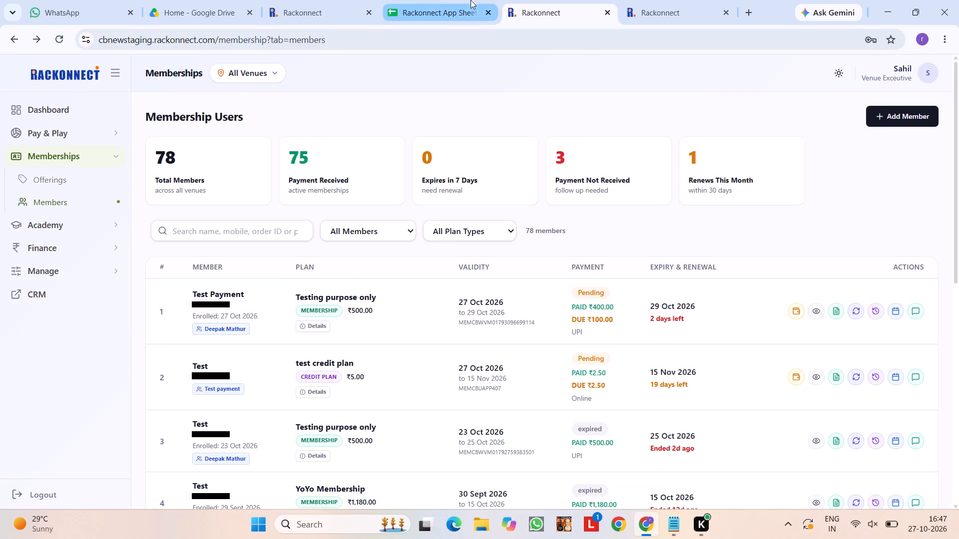
# Set the QA status of bug 314 to Verified in the Rackonnect App Sheet Replacement bug sheet.
pyautogui.click(433, 0)
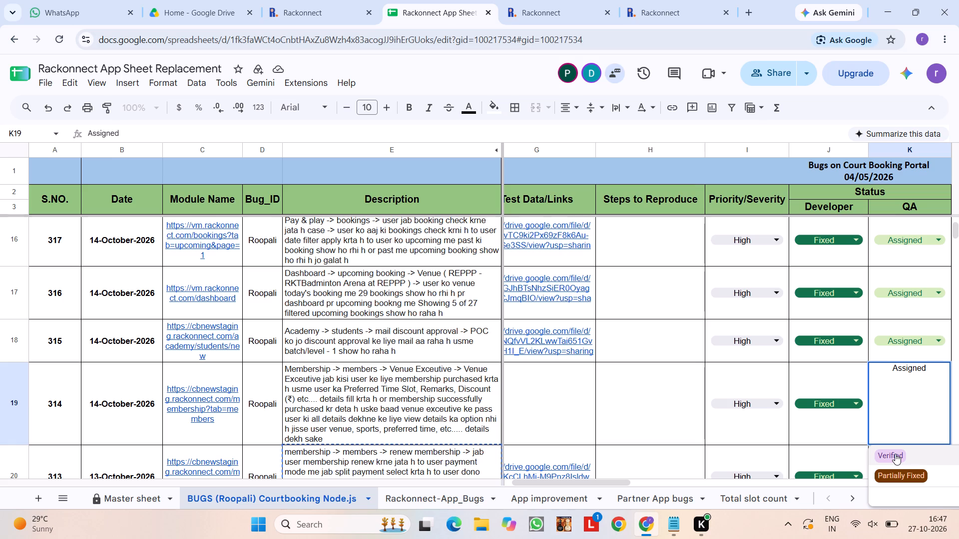
pyautogui.click(683, 391)
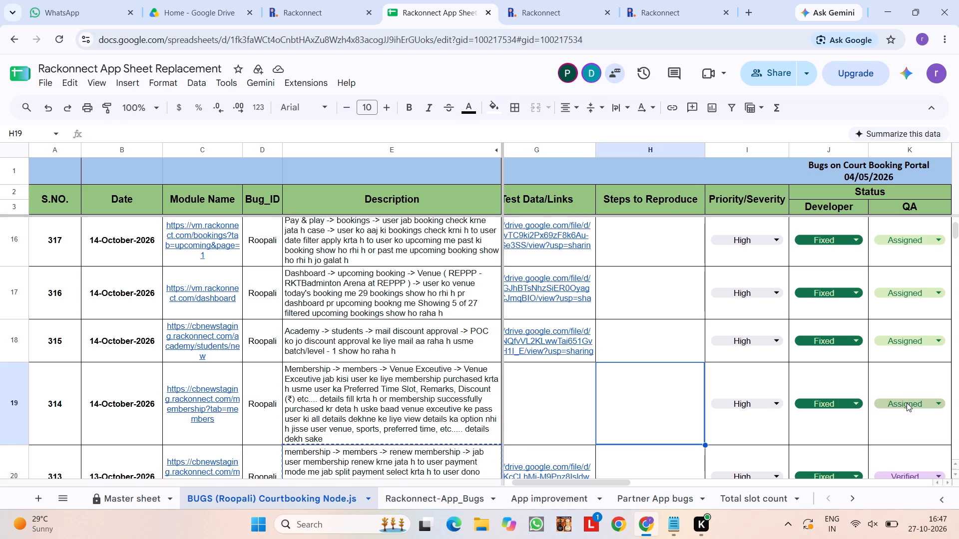
pyautogui.click(907, 403)
pyautogui.scroll(-4, 907, 470)
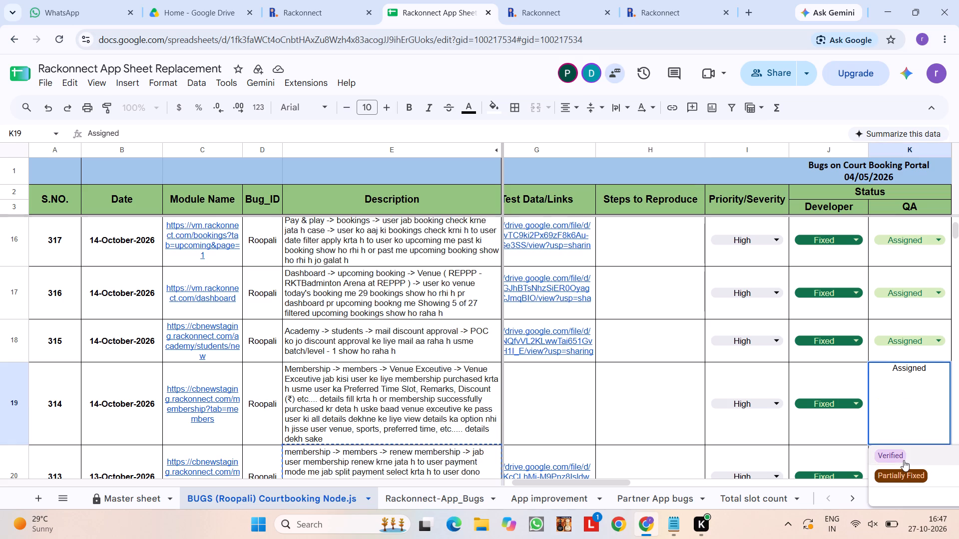
pyautogui.click(904, 460)
# Copy bug 314's description into the Notepad work log, append "-> verified", and start a new "." entry below it.
pyautogui.click(423, 372)
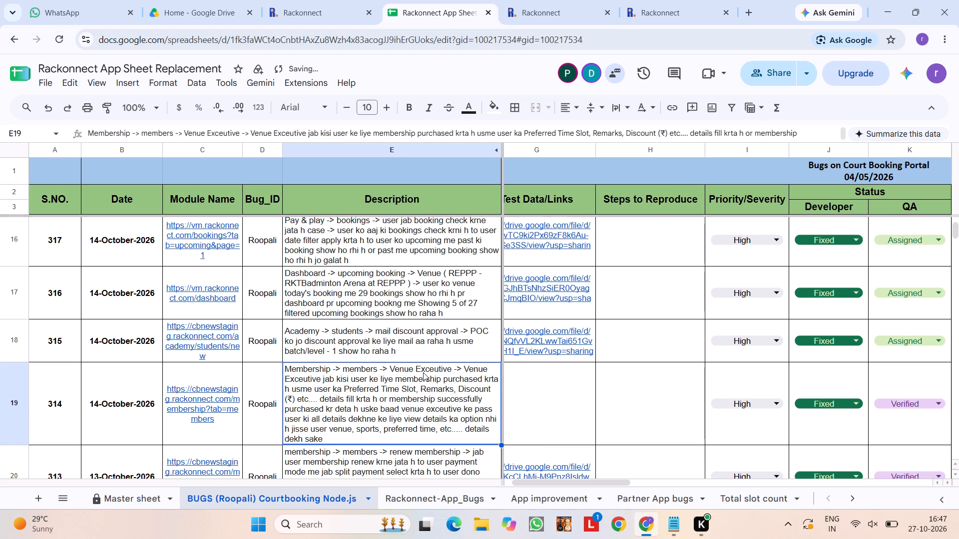
pyautogui.hotkey('ctrl', 'c')
pyautogui.hotkey('alt', 'Tab')
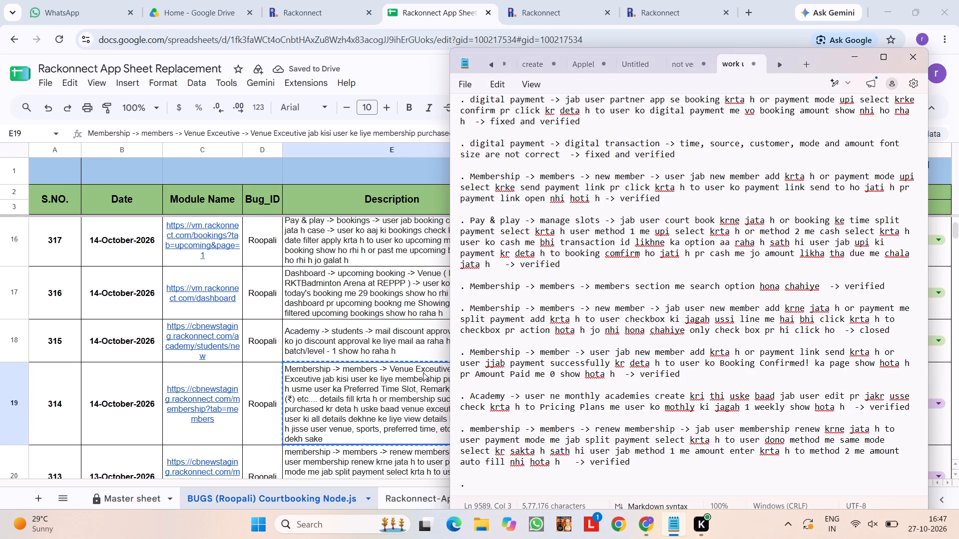
pyautogui.hotkey('ctrl', 'v')
pyautogui.press('space')
pyautogui.write('-> verified')
pyautogui.press('Return')
pyautogui.press('Return')
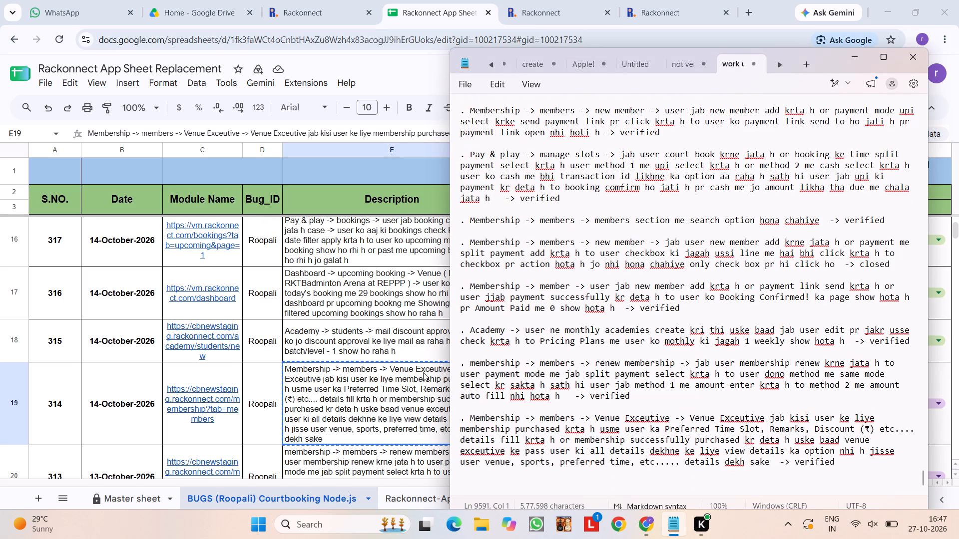
pyautogui.write('.')
pyautogui.press('space')
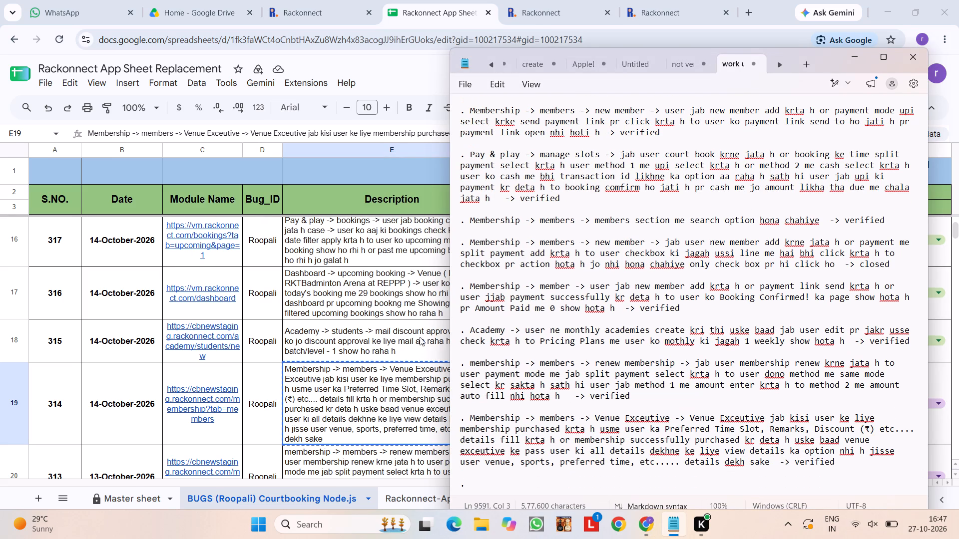
# Switch to the bug sheet and read bug 315, about the batch/level shown in the academy student discount approval mail.
pyautogui.click(388, 315)
pyautogui.click(389, 326)
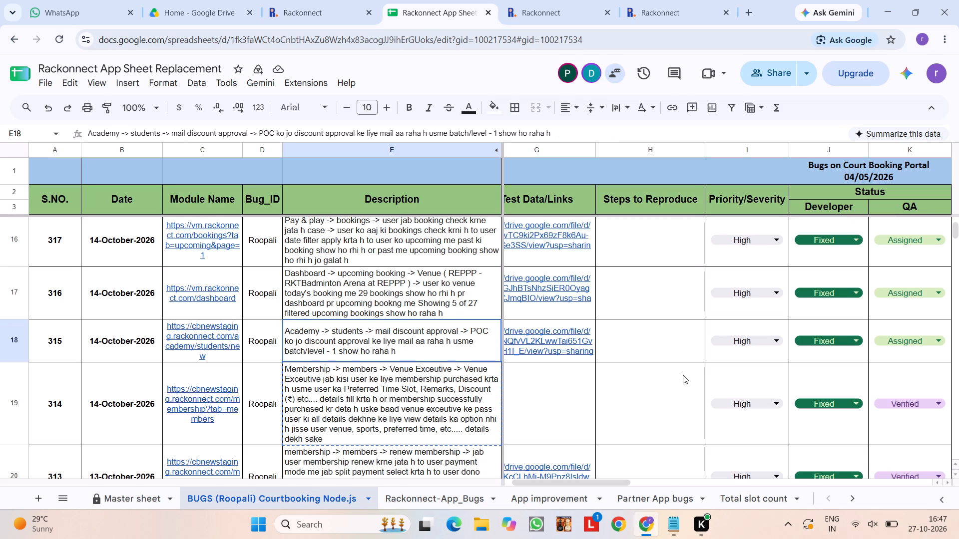
pyautogui.scroll(1, 683, 375)
pyautogui.click(648, 378)
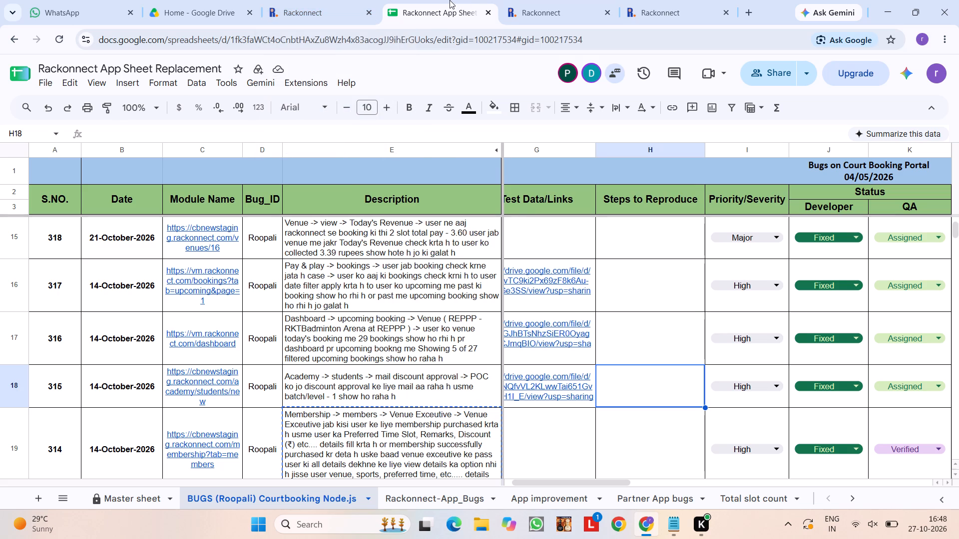
# Open the Academy students list on the Rackonnect staging site, going through the academies list, to retest bug 315.
pyautogui.click(345, 0)
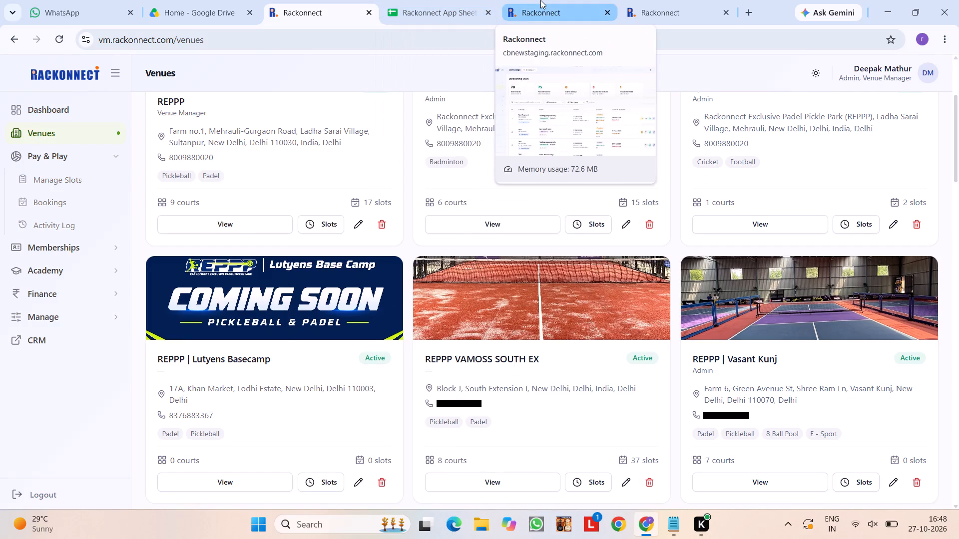
pyautogui.click(540, 0)
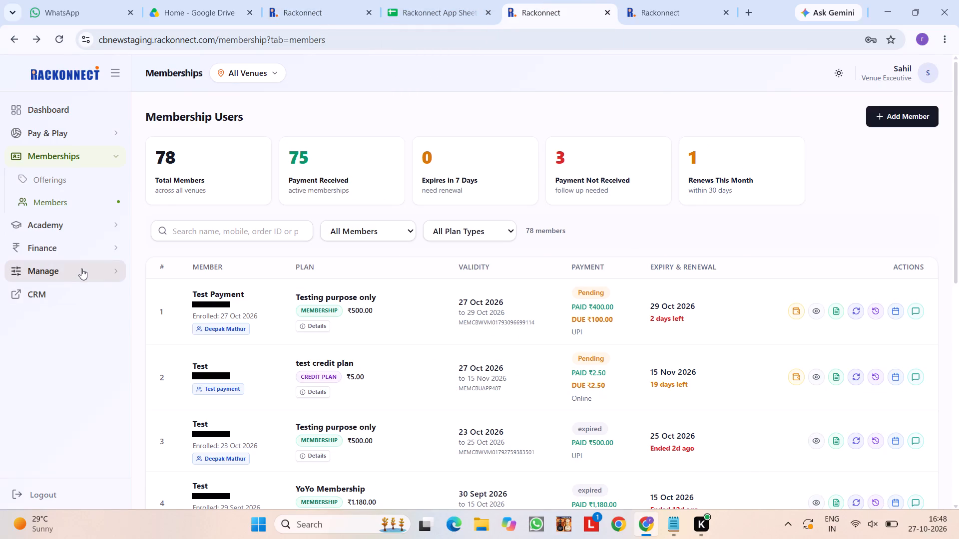
pyautogui.click(85, 231)
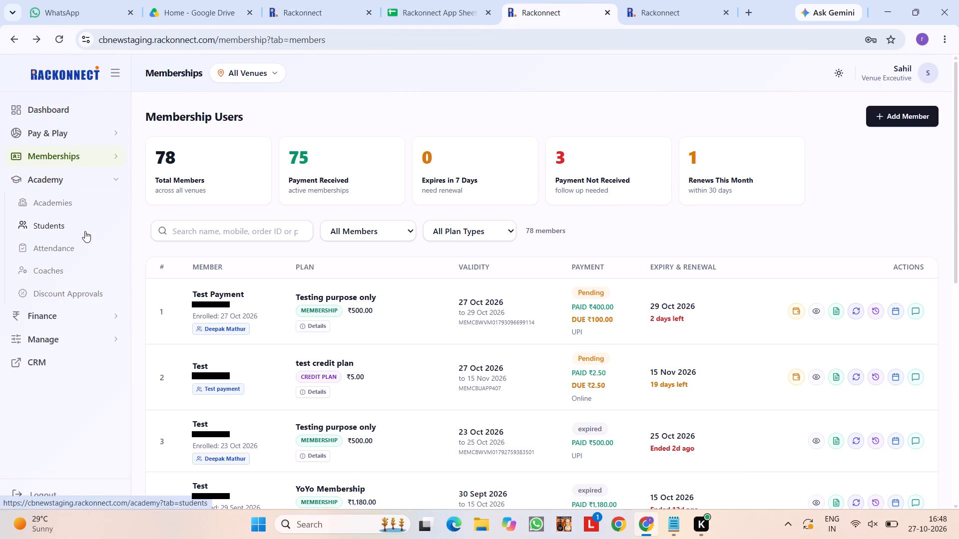
pyautogui.click(86, 201)
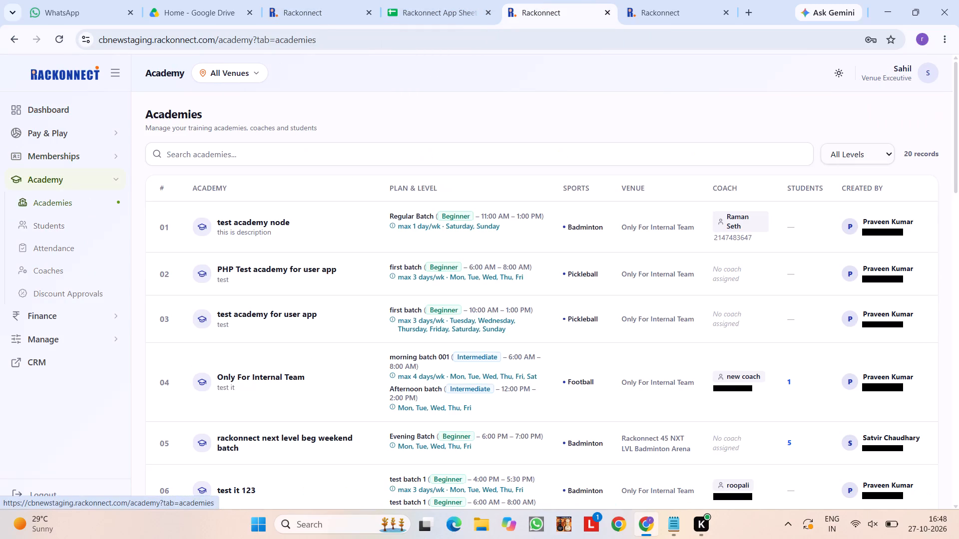
pyautogui.click(25, 221)
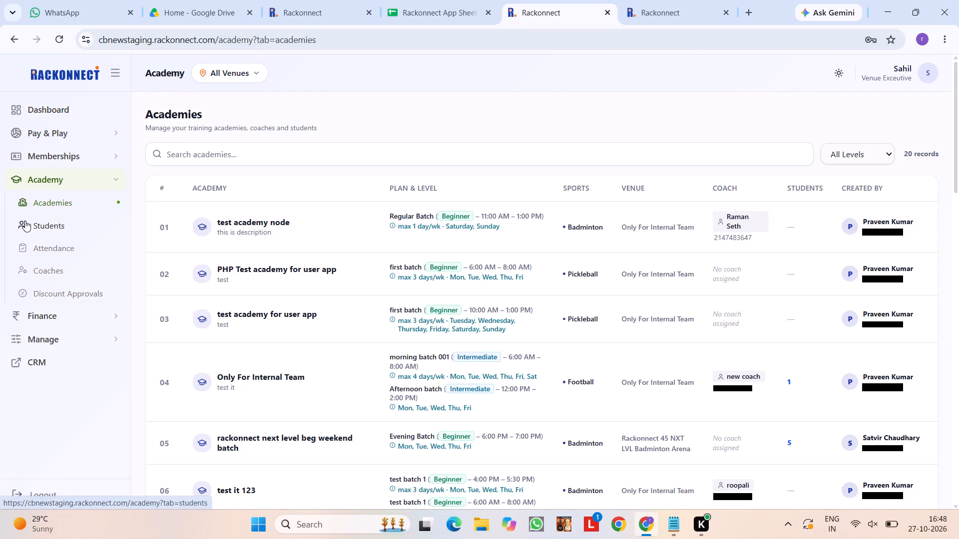
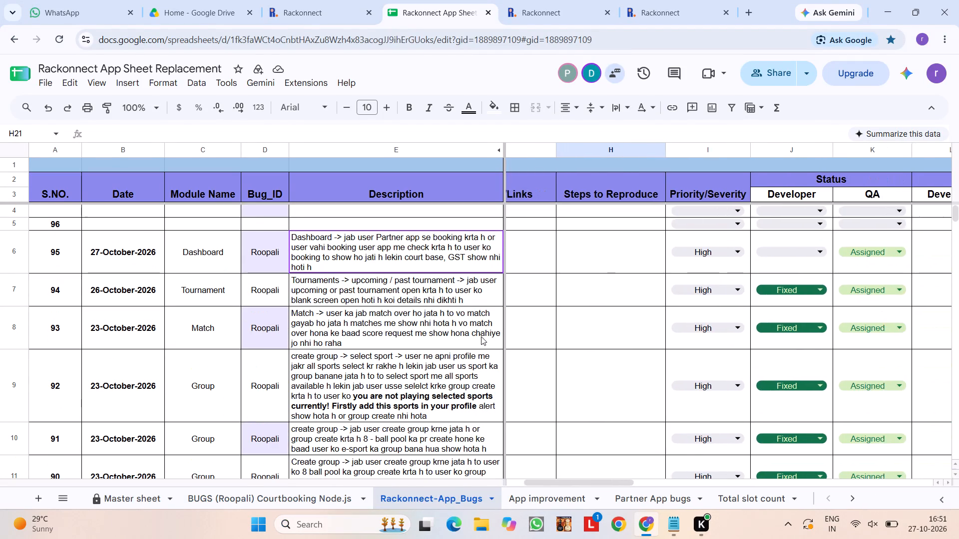
# Recheck bug 315 in the BUGS (Roopali) Courtbooking Node.js sheet and return to the staging Academy students list.
pyautogui.scroll(1, 481, 336)
pyautogui.hscroll(4, 481, 336)
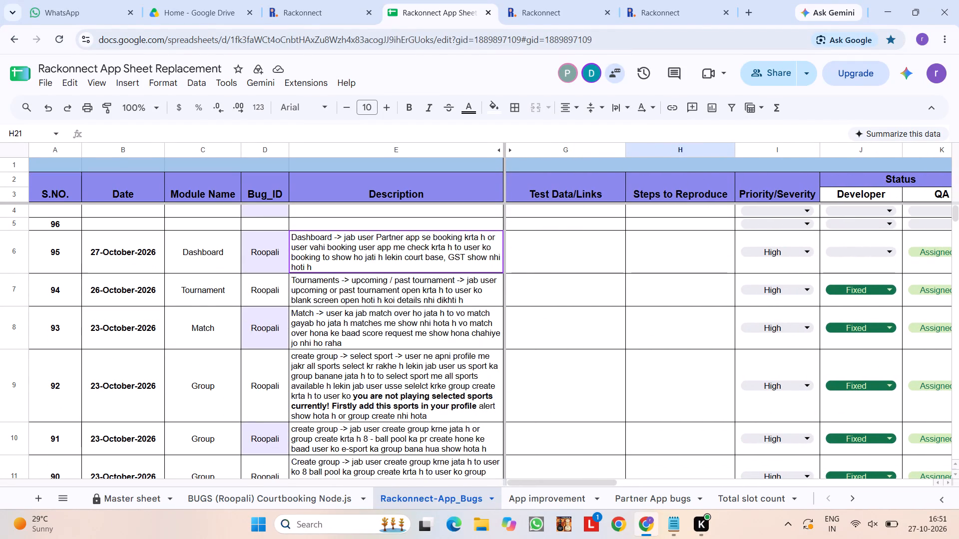
pyautogui.click(332, 503)
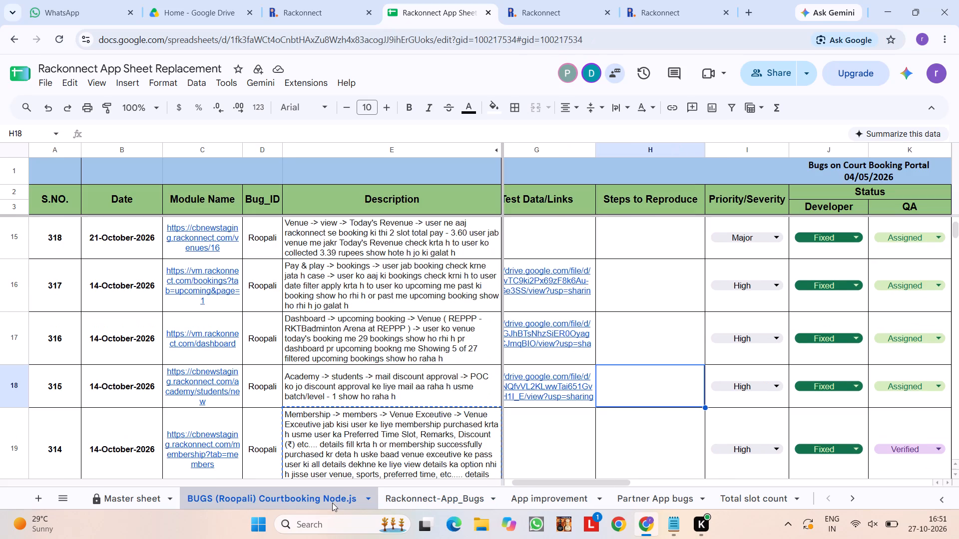
pyautogui.click(532, 0)
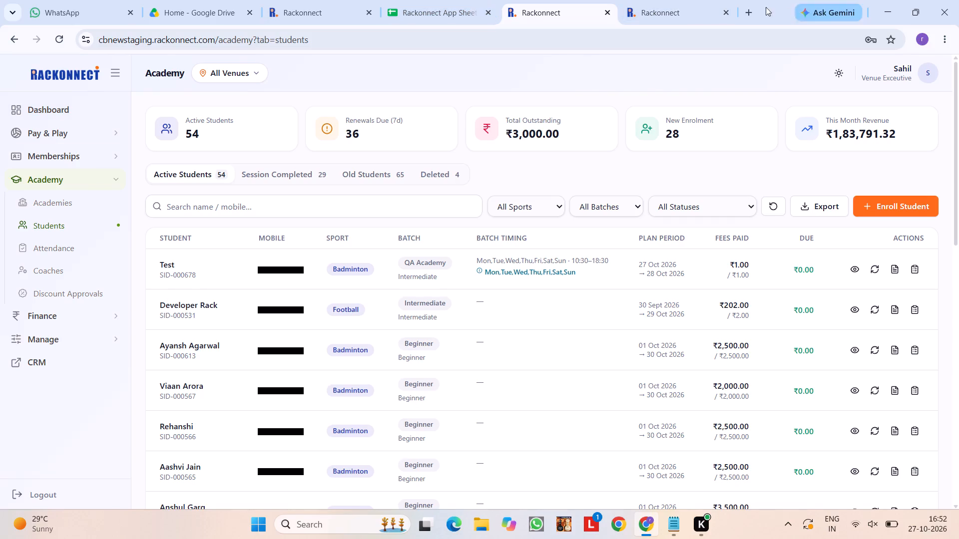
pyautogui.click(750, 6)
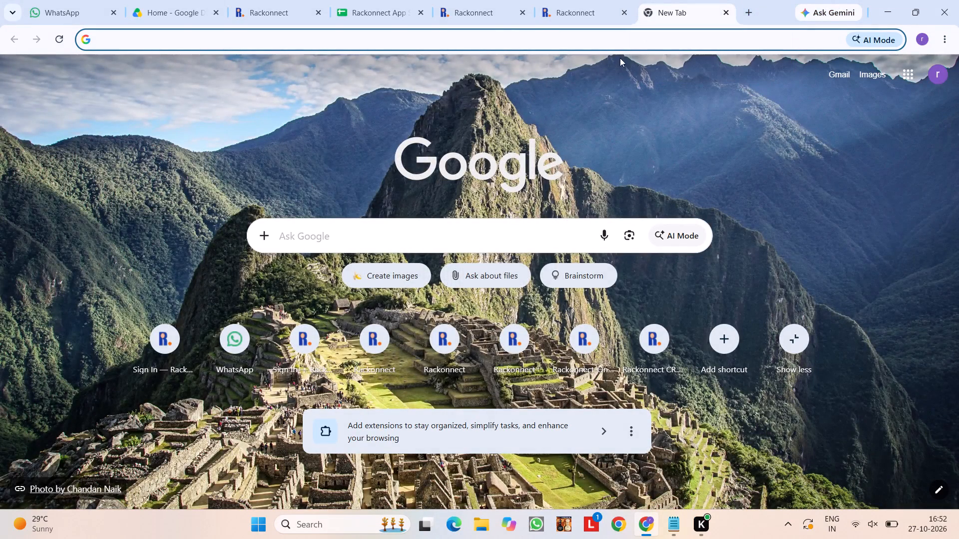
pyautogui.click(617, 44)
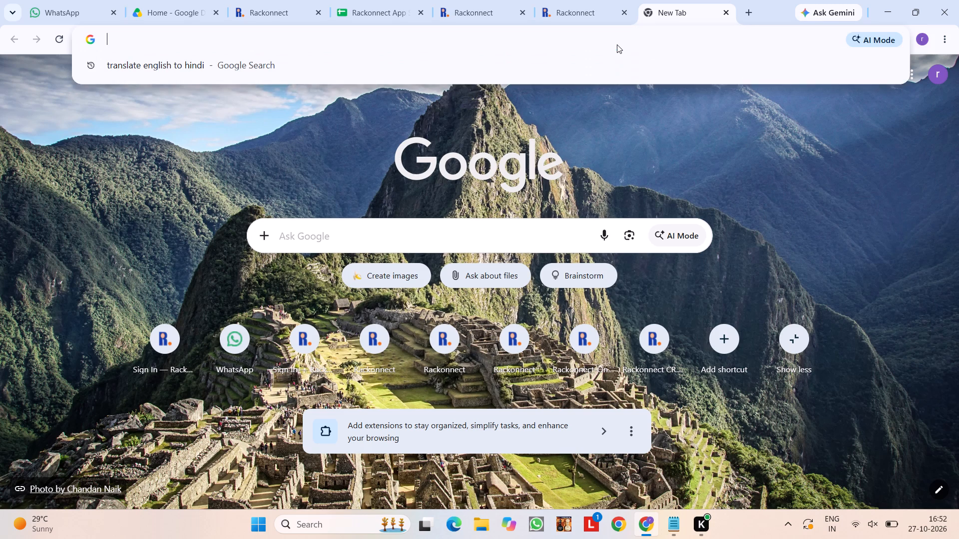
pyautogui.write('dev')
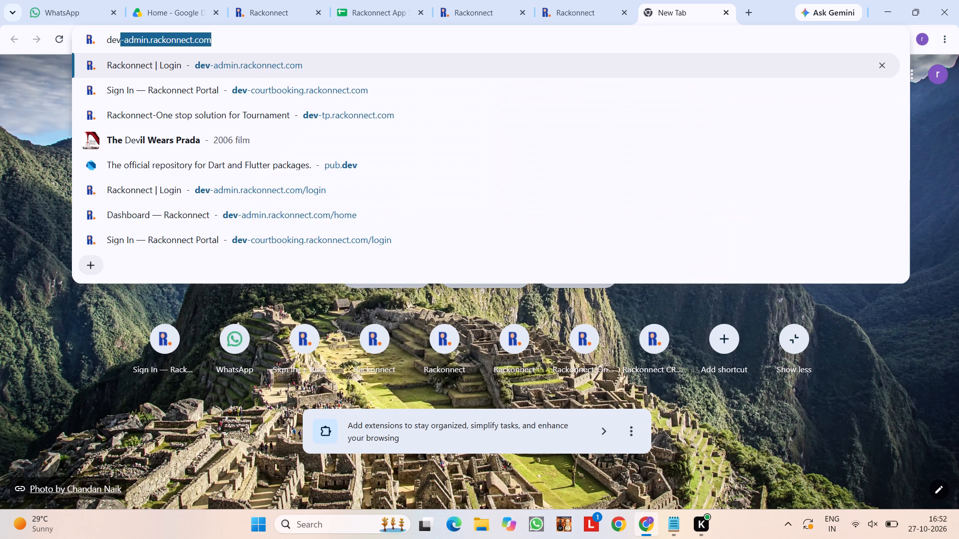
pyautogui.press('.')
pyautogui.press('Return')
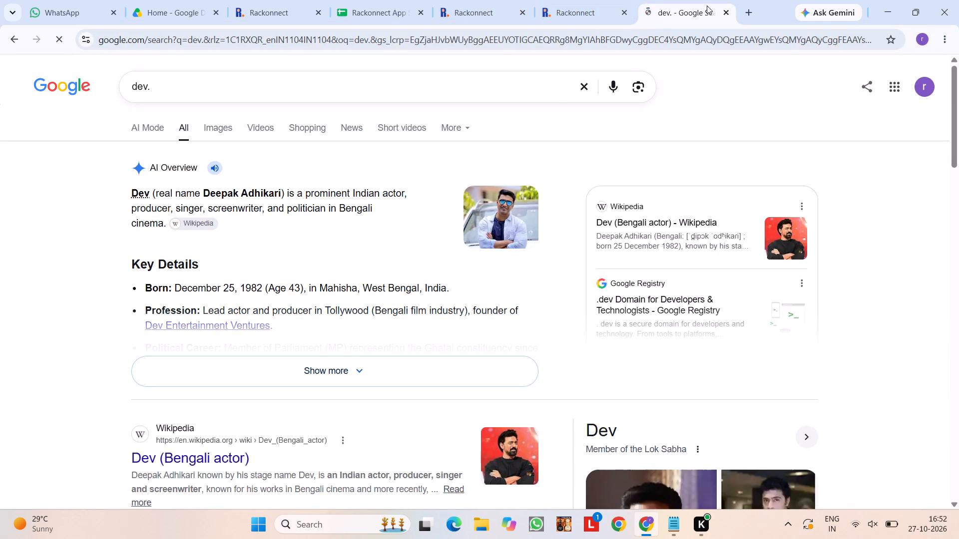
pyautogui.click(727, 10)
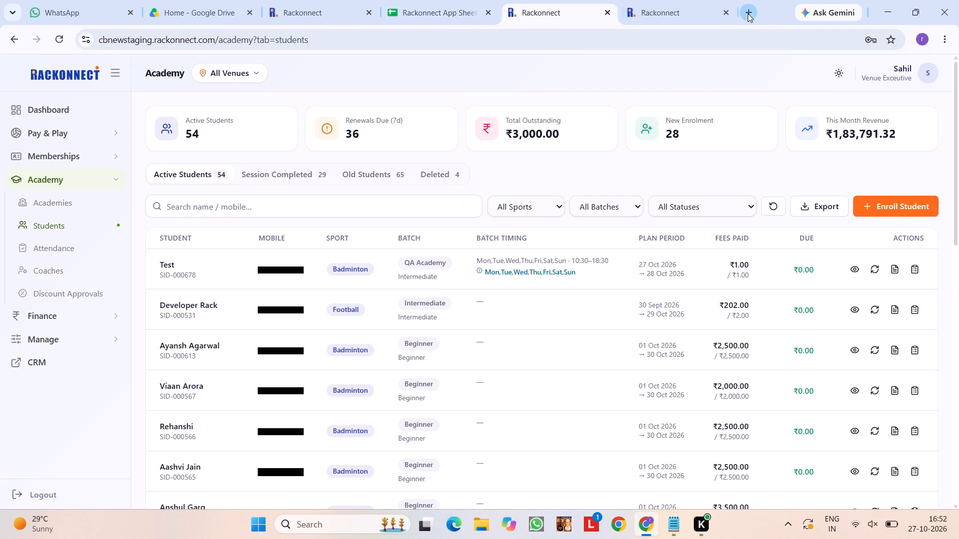
# Open a new browser tab for entering a site address.
pyautogui.click(748, 12)
pyautogui.click(744, 39)
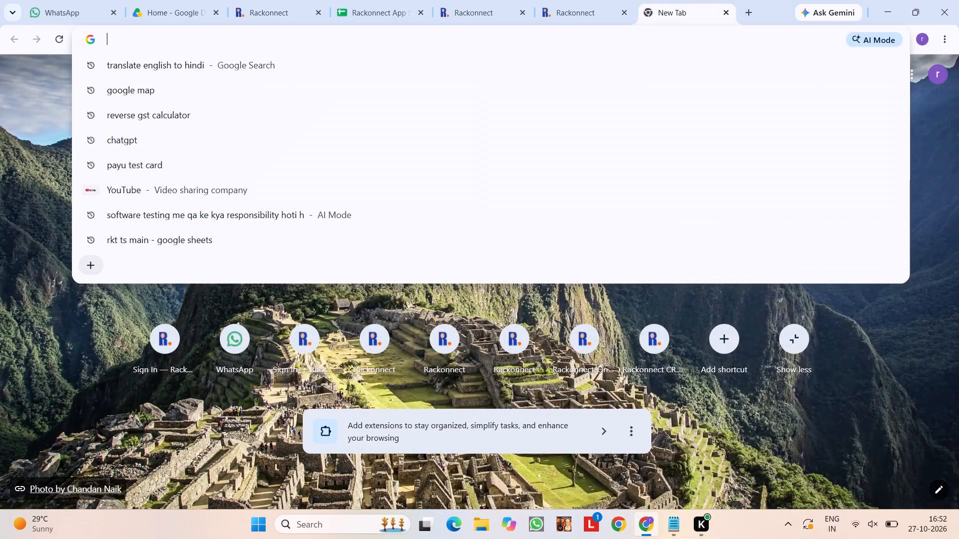
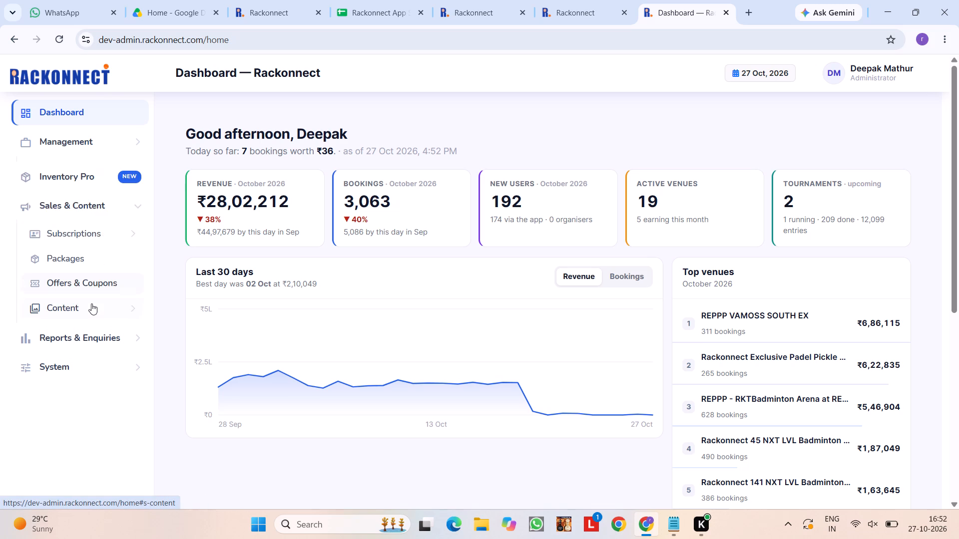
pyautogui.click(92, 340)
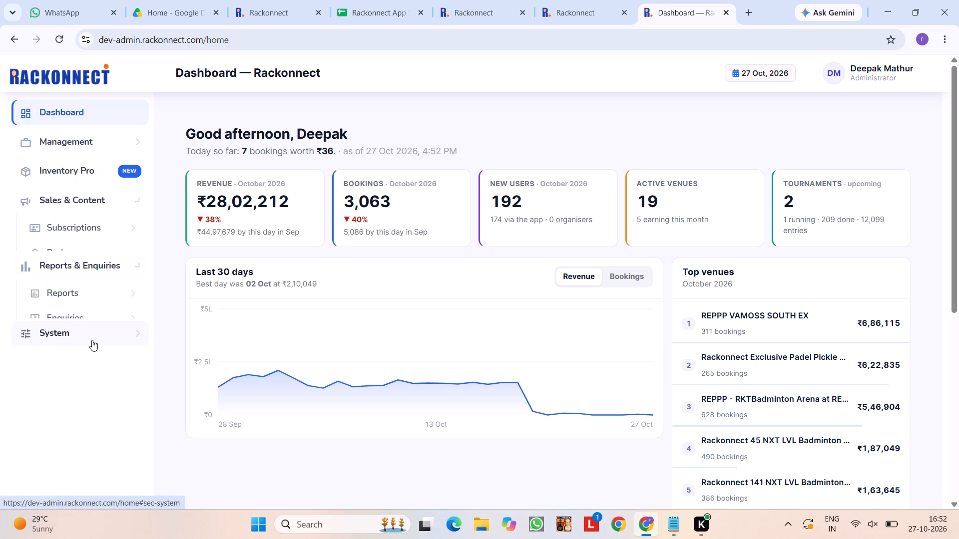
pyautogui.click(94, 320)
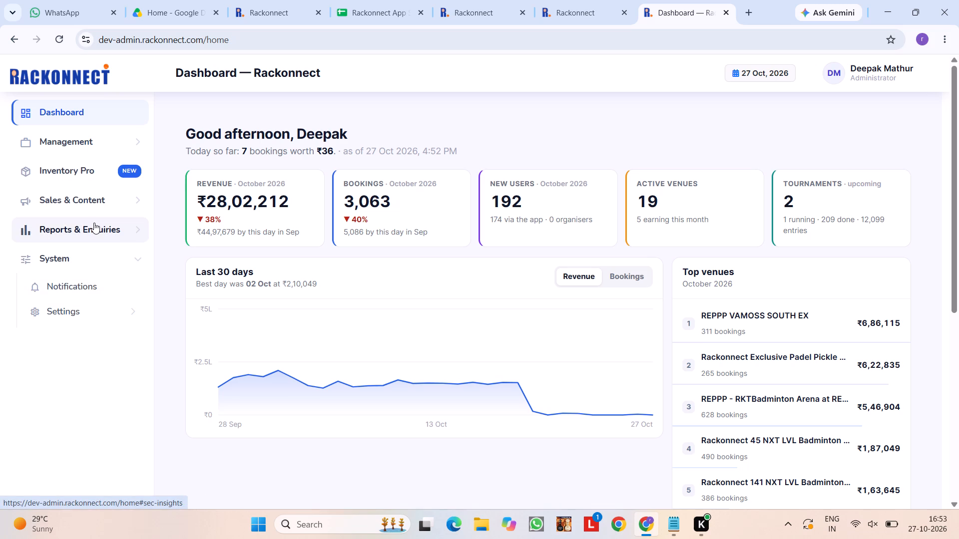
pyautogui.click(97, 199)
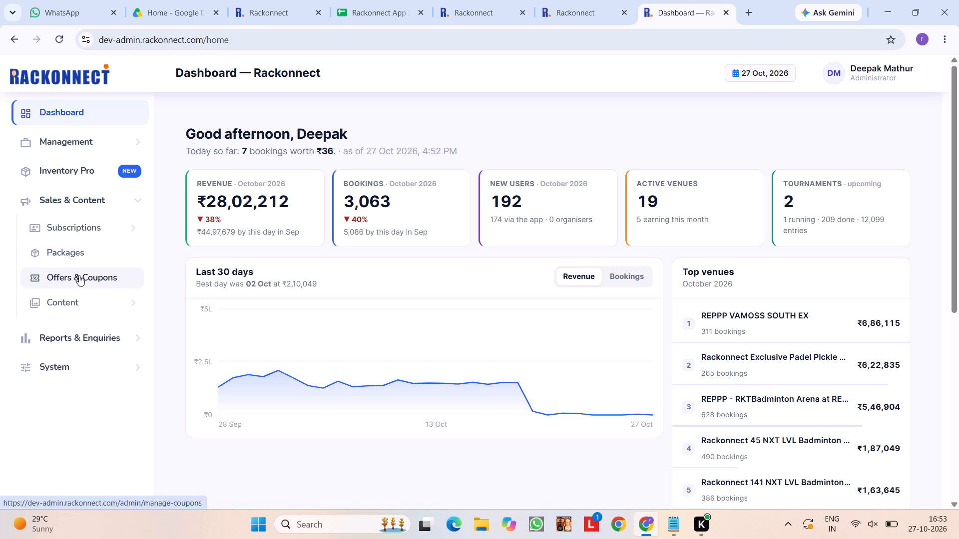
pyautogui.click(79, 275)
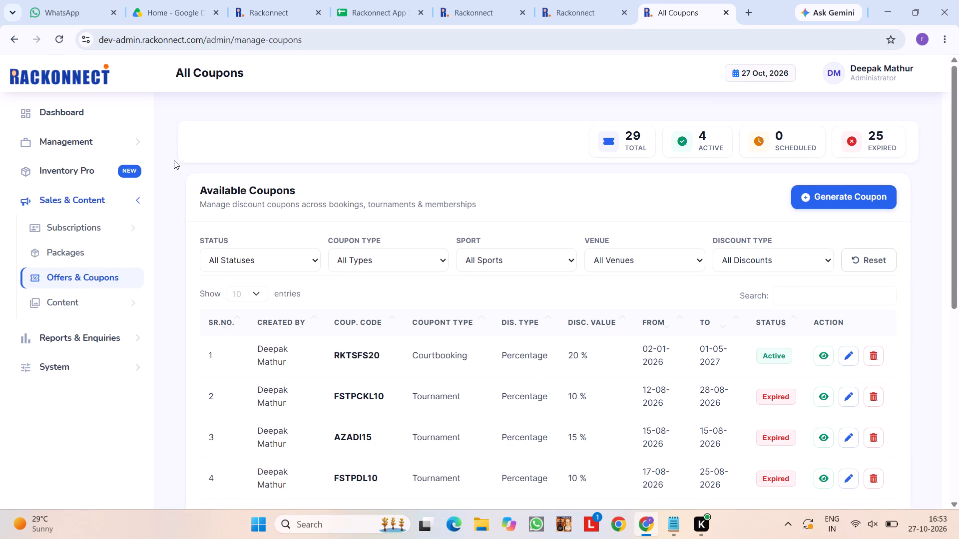
# Search all venues for "onl" and open the details of the Only For Internal Team venue.
pyautogui.click(106, 138)
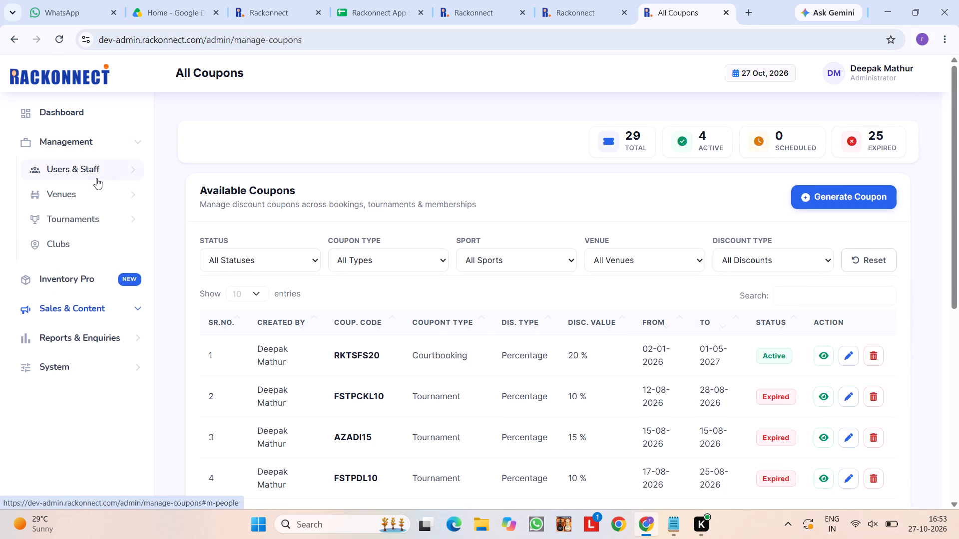
pyautogui.click(88, 197)
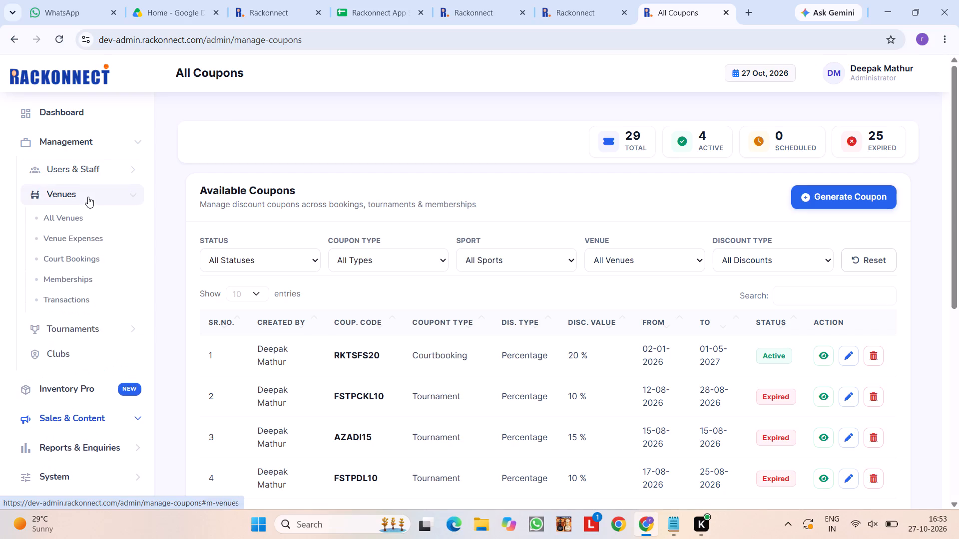
pyautogui.click(88, 220)
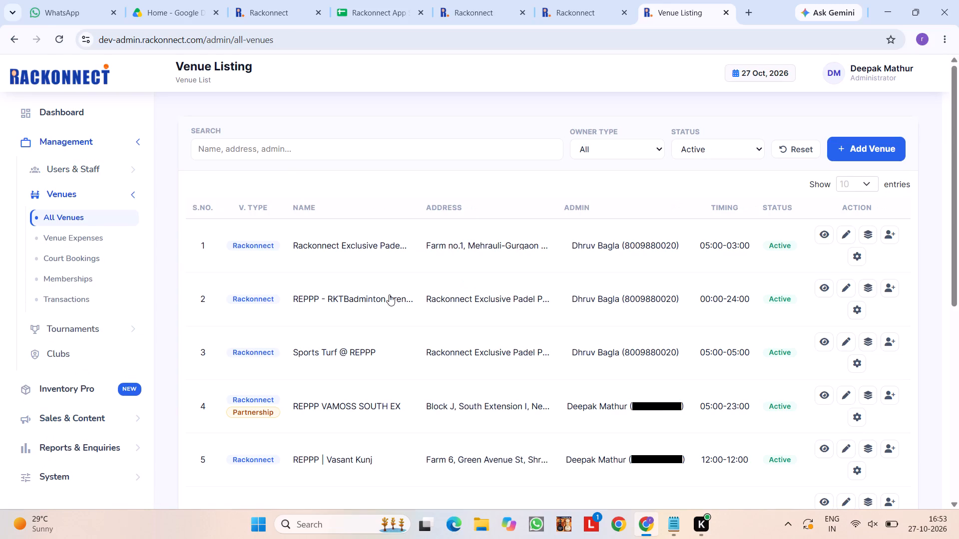
pyautogui.scroll(-2, 735, 315)
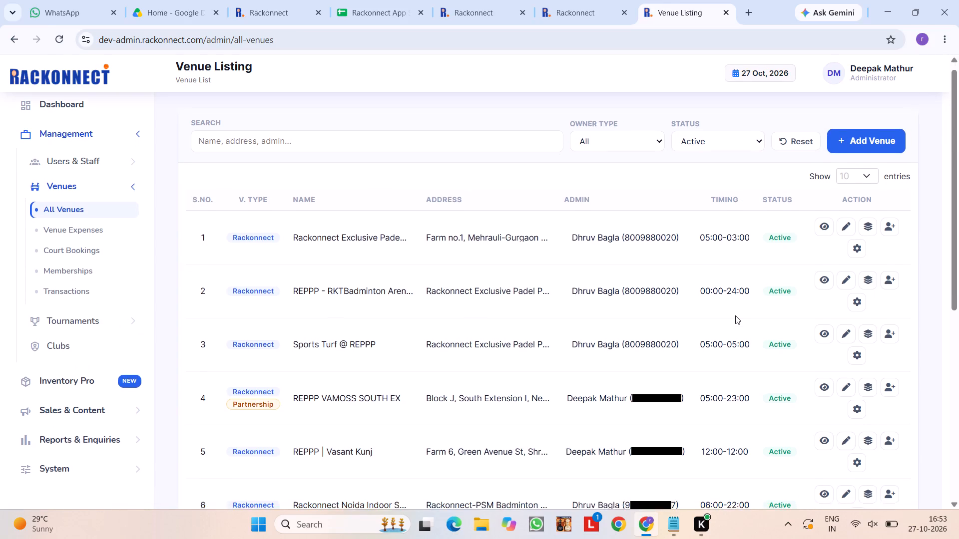
pyautogui.scroll(-2, 735, 315)
pyautogui.scroll(2, 735, 315)
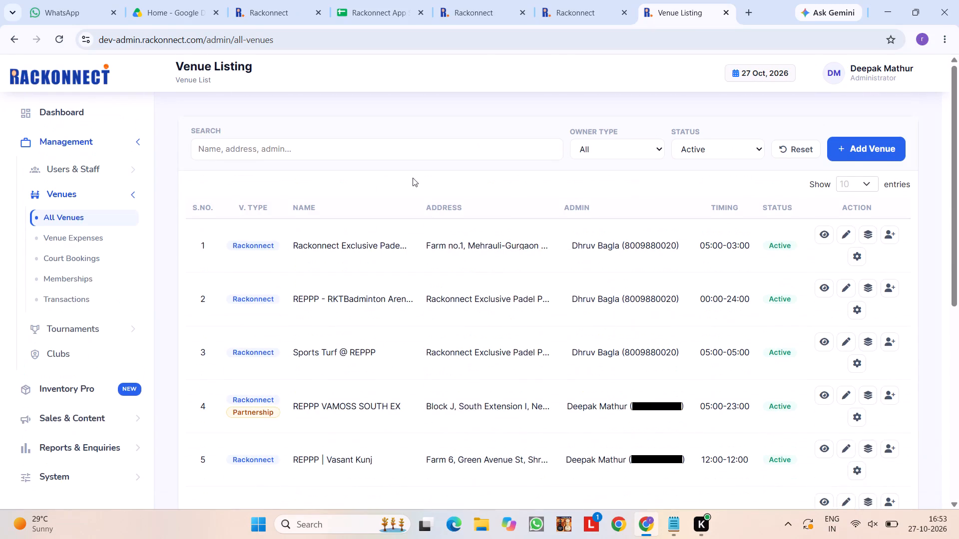
pyautogui.click(407, 145)
pyautogui.write('onl')
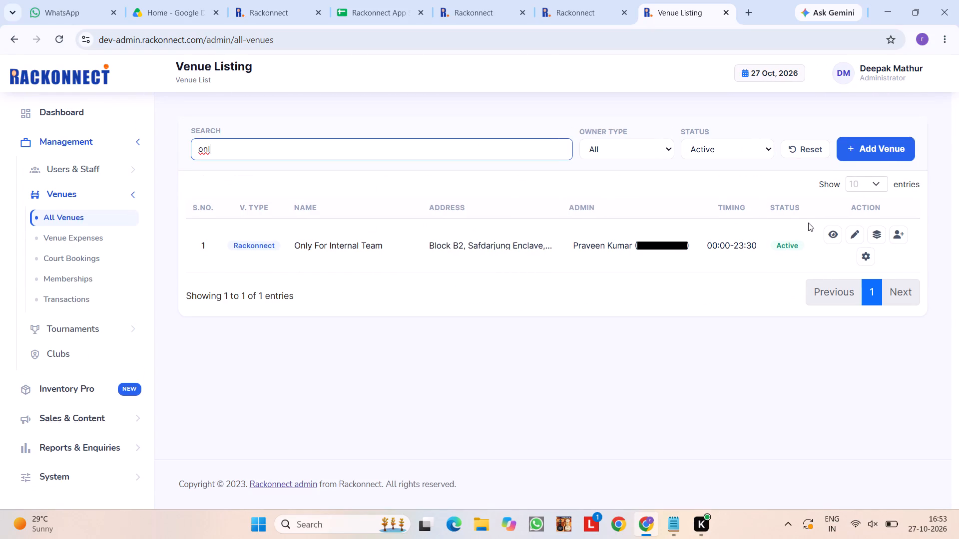
pyautogui.click(827, 236)
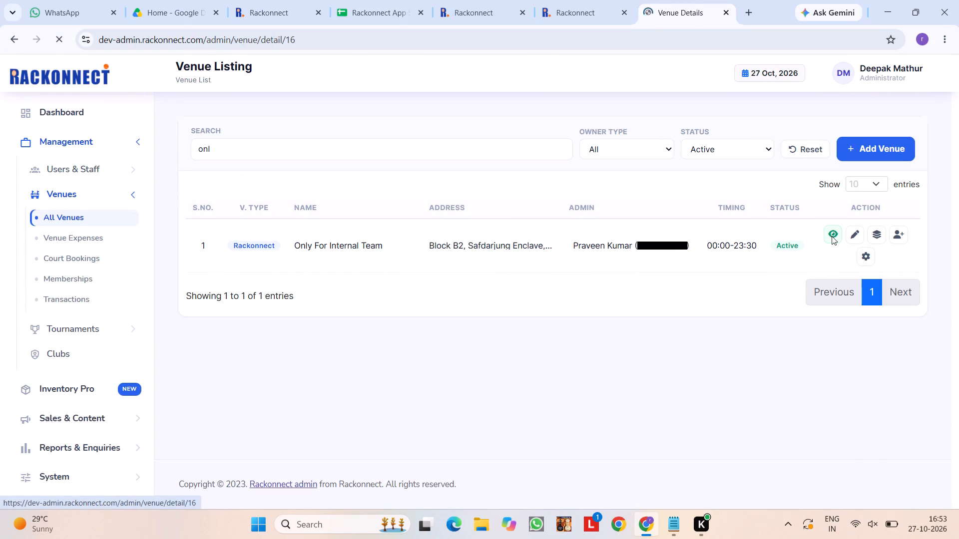
# Change the Only For Internal Team venue's point of contact to Roopali.
pyautogui.scroll(-2, 749, 424)
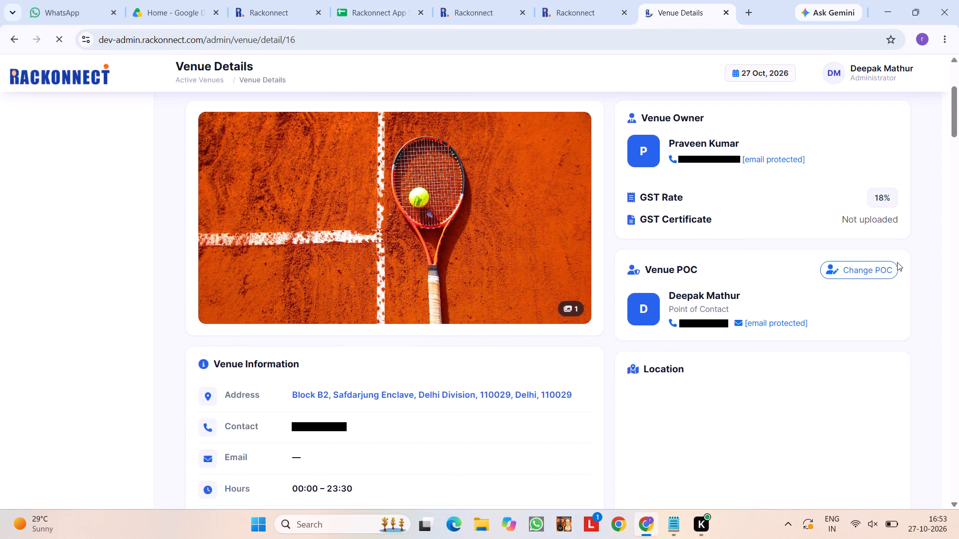
pyautogui.click(870, 274)
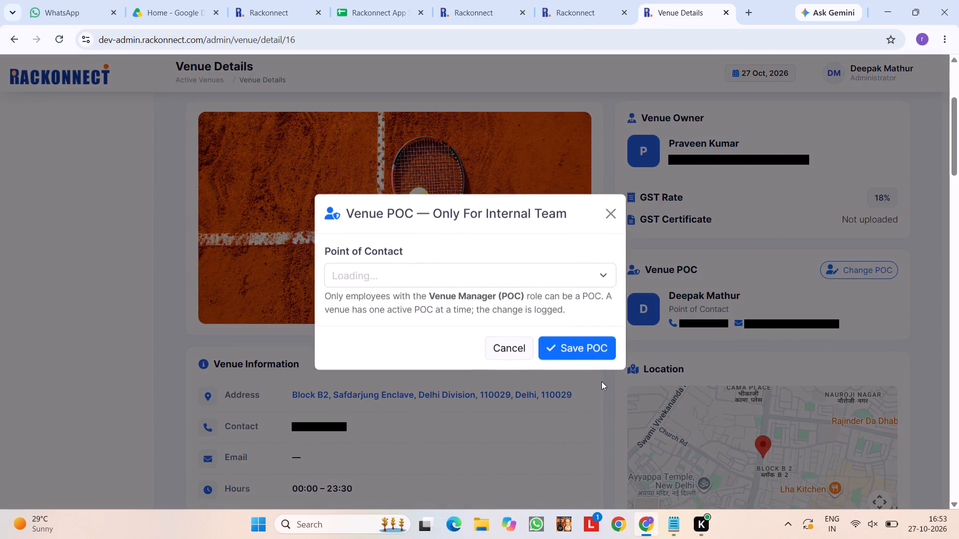
pyautogui.click(513, 276)
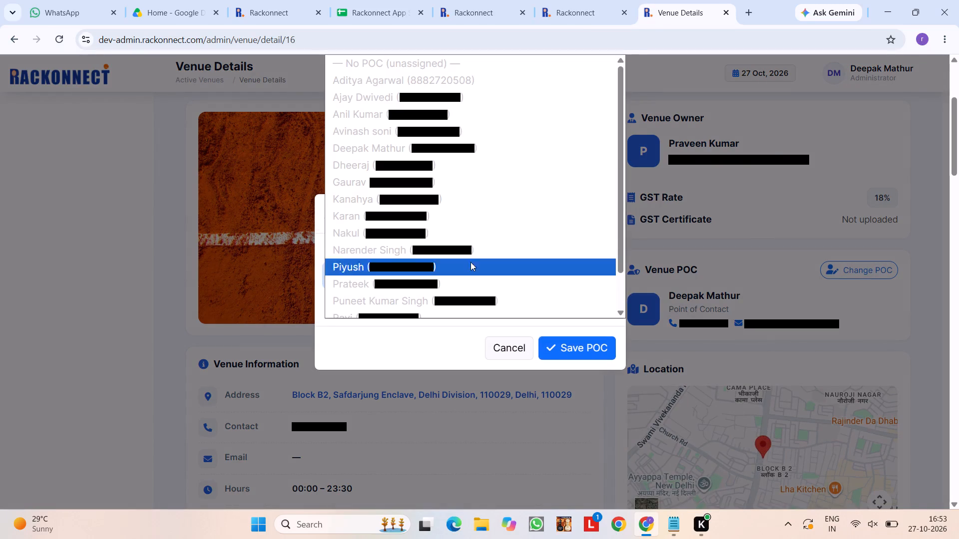
pyautogui.scroll(3, 458, 229)
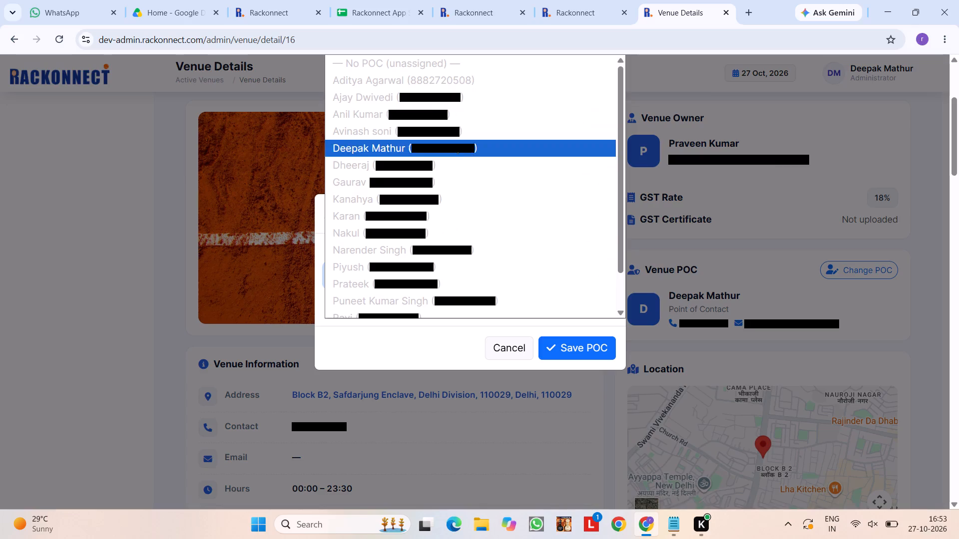
pyautogui.scroll(-3, 420, 261)
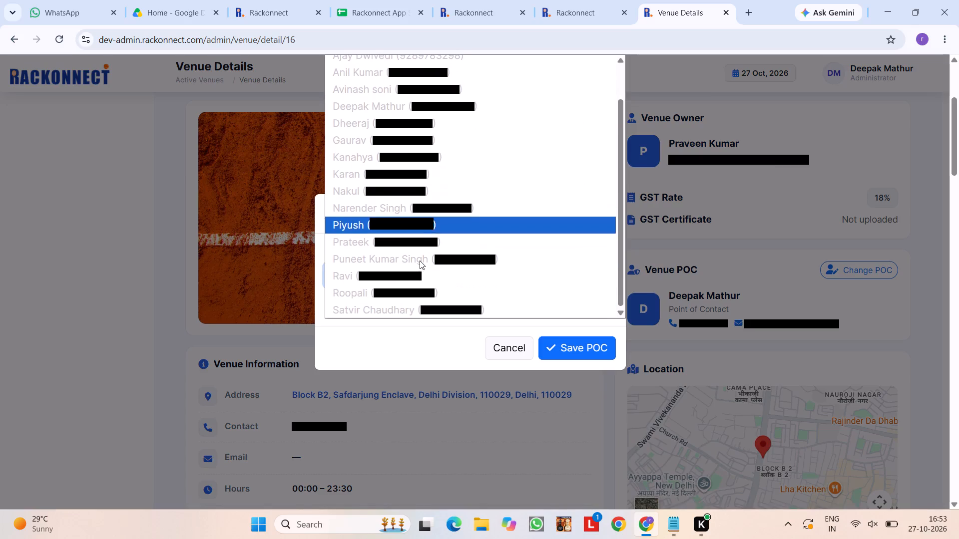
pyautogui.click(418, 292)
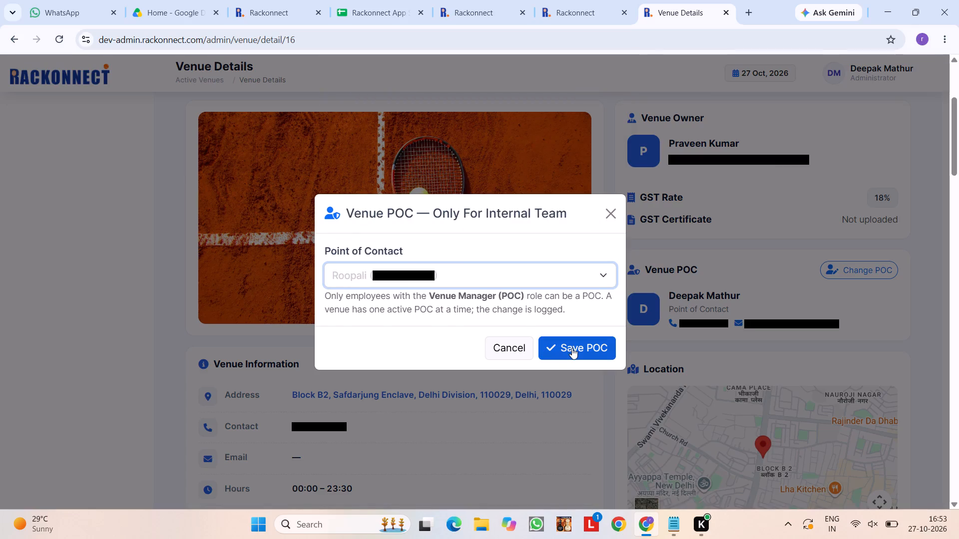
# Save Roopali as the Only For Internal Team venue's point of contact.
pyautogui.click(572, 348)
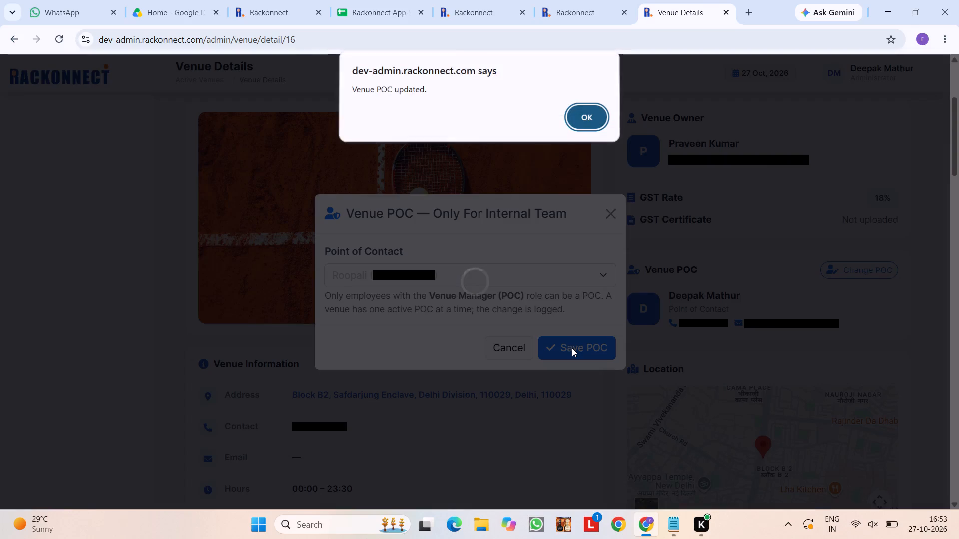
pyautogui.click(588, 114)
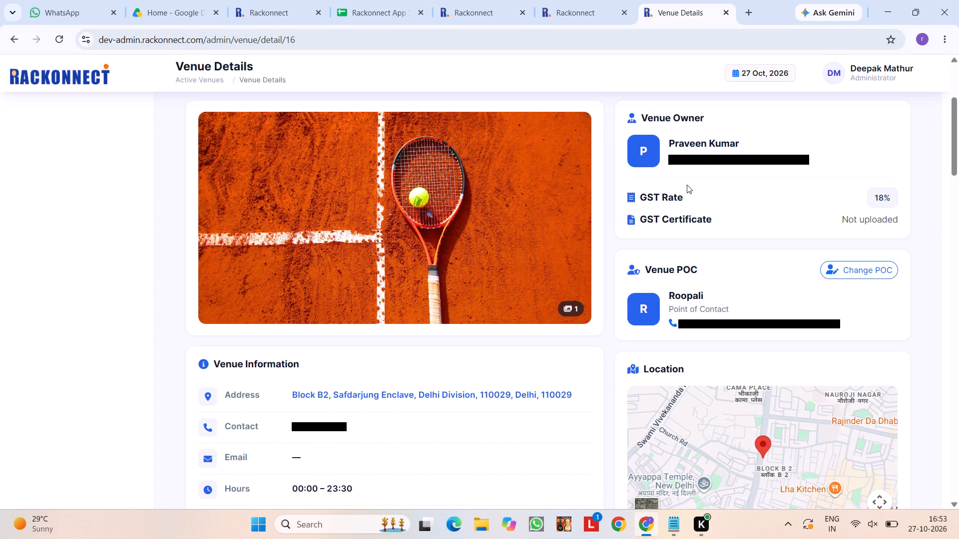
# Return to the staging Digital Payments page and open a new browser tab.
pyautogui.click(544, 0)
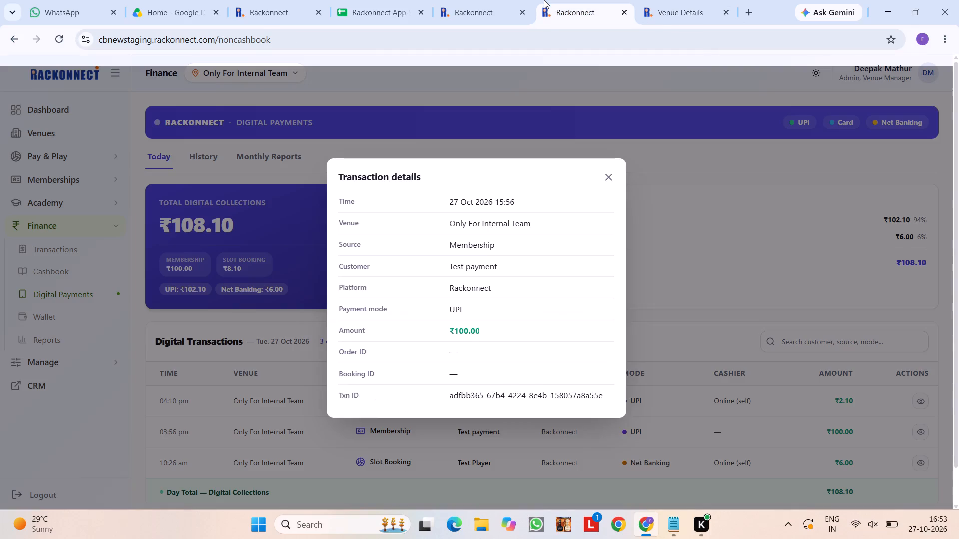
pyautogui.click(745, 10)
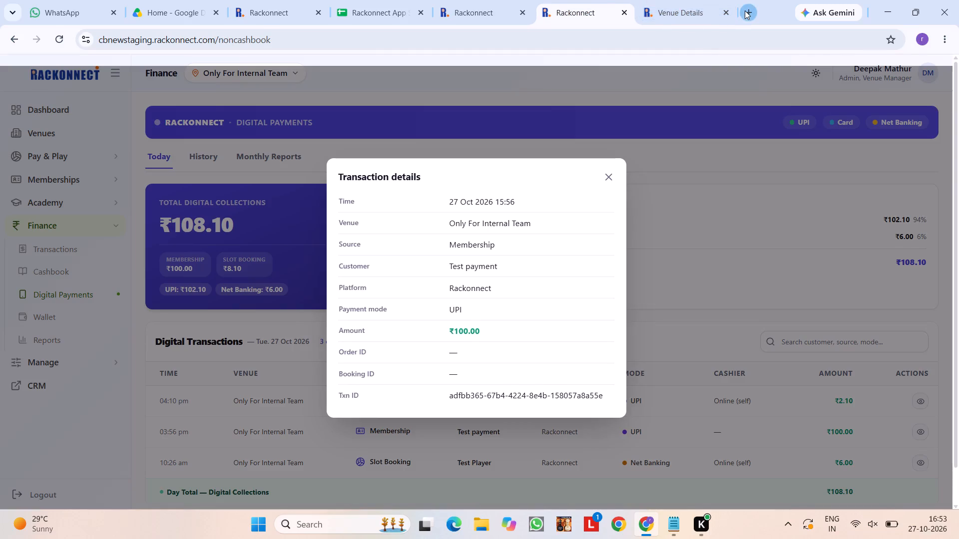
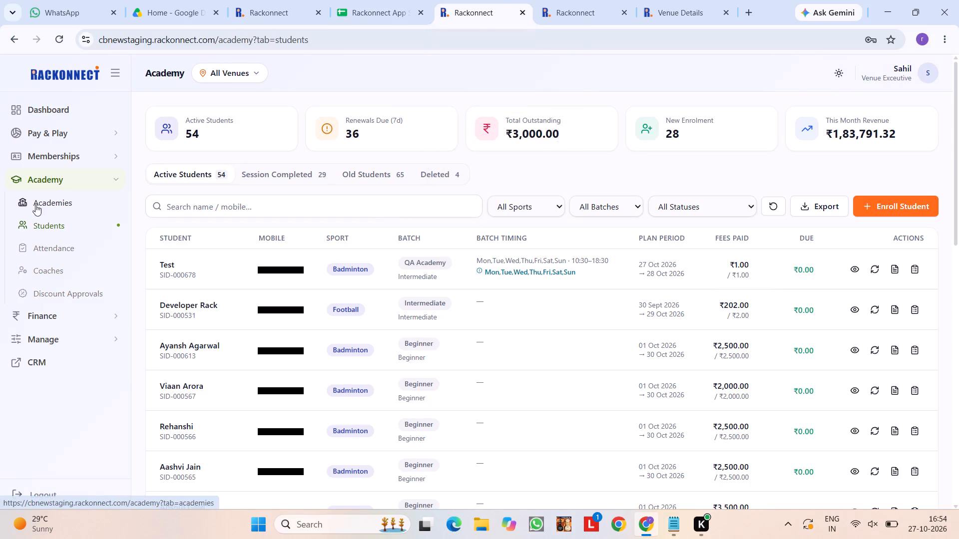
# Start a new academy student enrolment and enter Test as the full name, along with the student's mobile number.
pyautogui.click(876, 211)
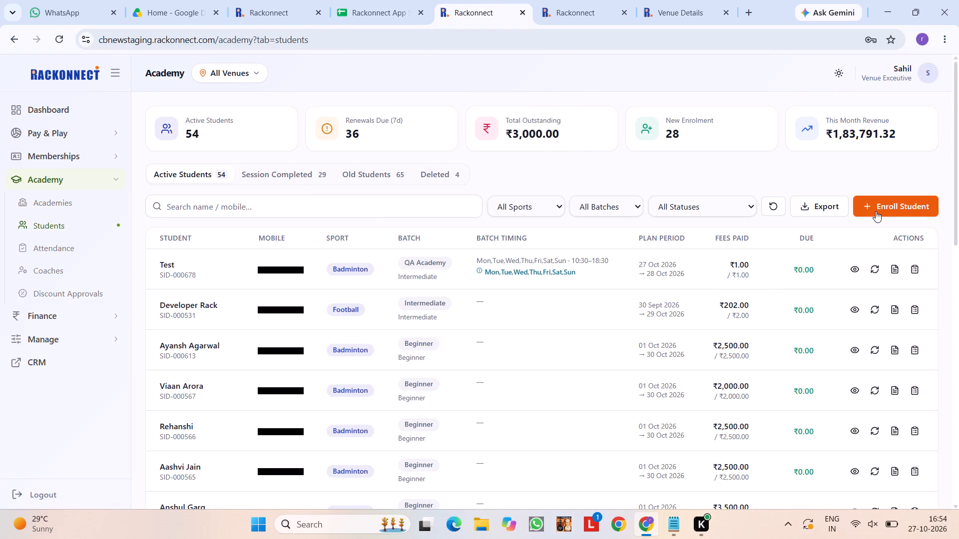
pyautogui.click(273, 186)
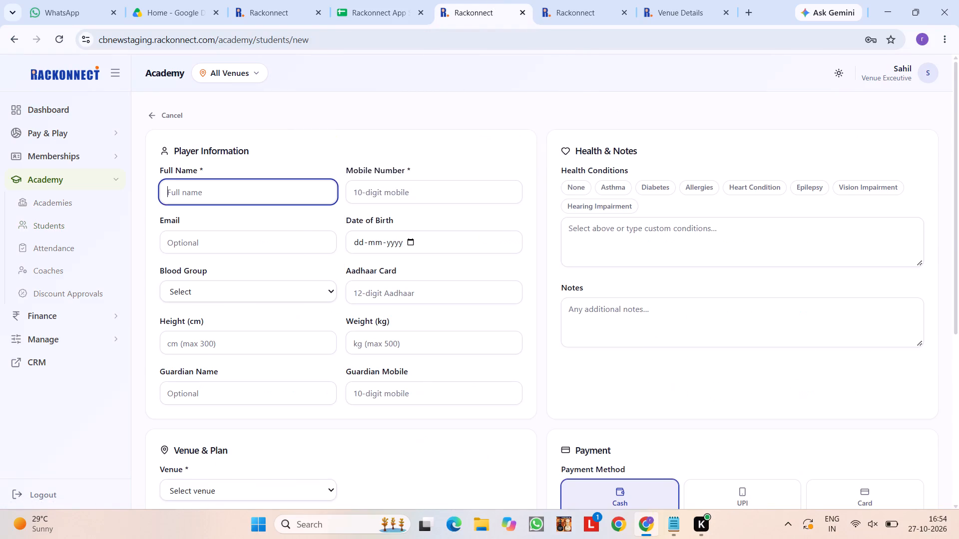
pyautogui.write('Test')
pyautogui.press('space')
# Enter the test student's mobile number in the player information.
pyautogui.click(442, 188)
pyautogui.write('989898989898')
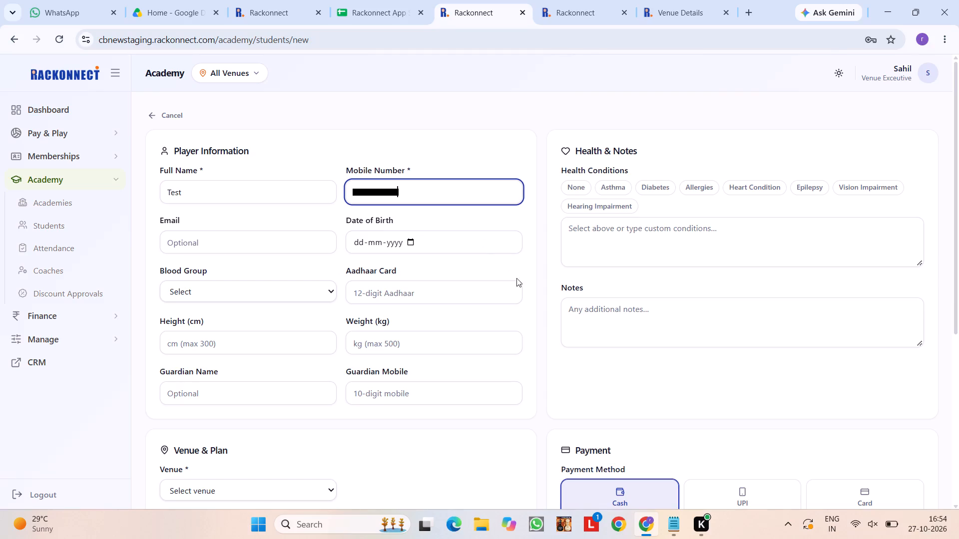
pyautogui.click(536, 291)
# Assign the student to the Only For Internal Team venue, Elite Pro Badminton Academy, with the 1 Month ₹2,500.00 pricing plan.
pyautogui.scroll(-4, 536, 291)
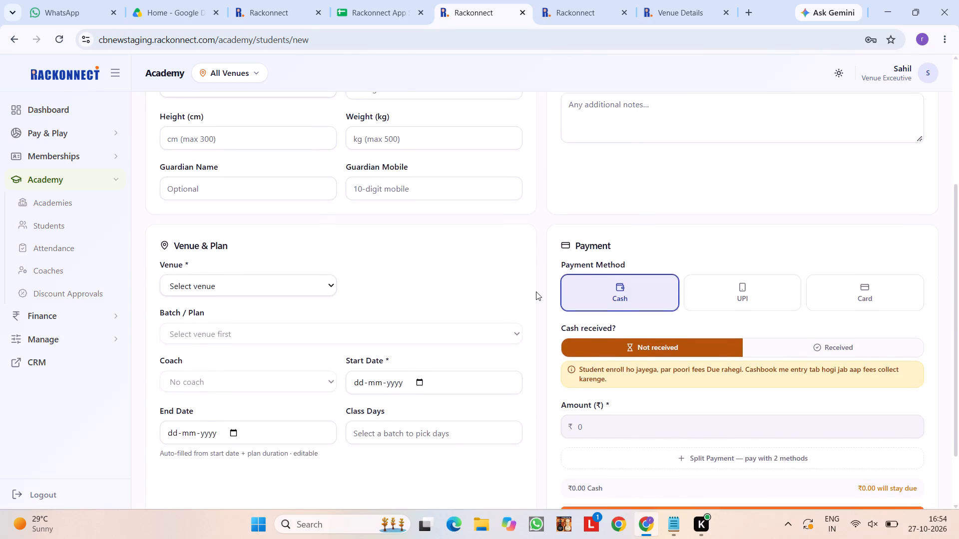
pyautogui.scroll(-2, 536, 291)
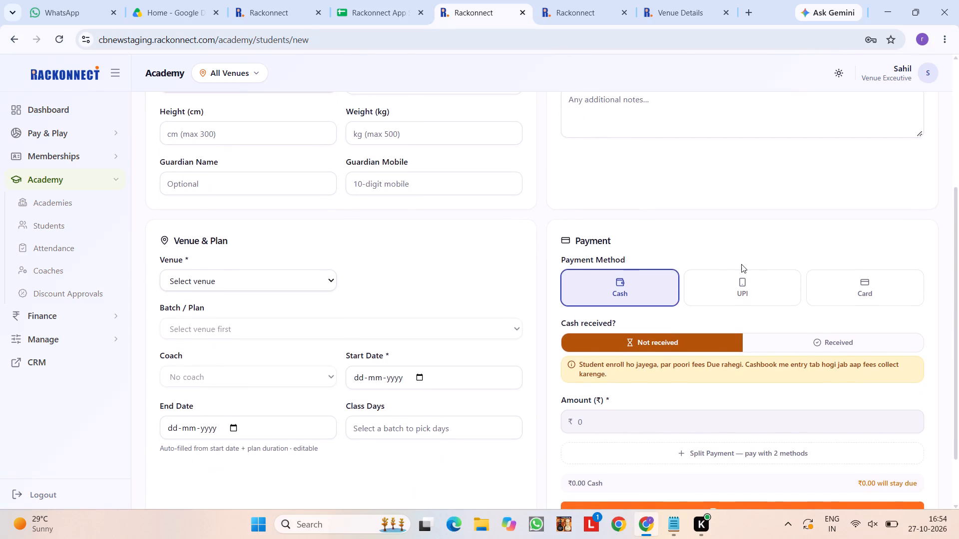
pyautogui.scroll(-1, 741, 268)
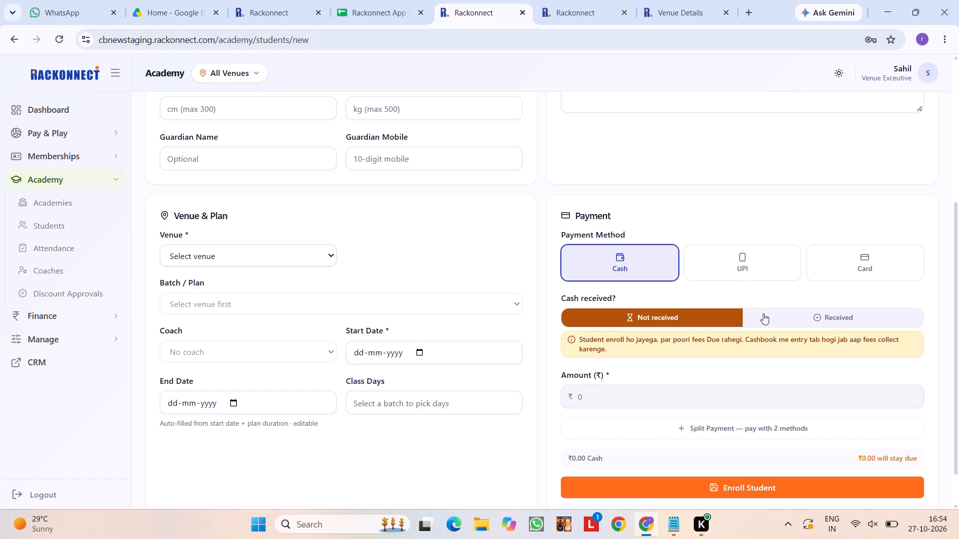
pyautogui.scroll(1, 688, 311)
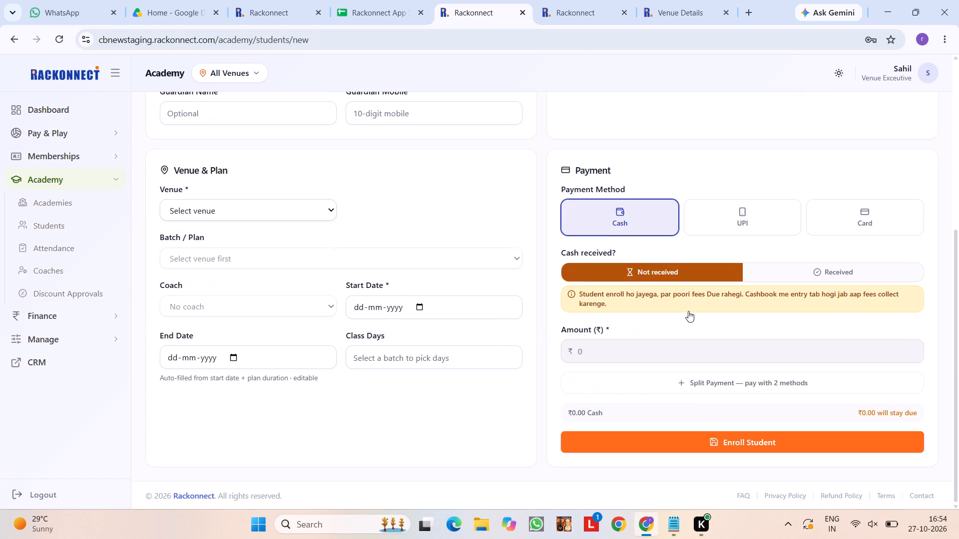
pyautogui.scroll(1, 688, 311)
pyautogui.click(234, 207)
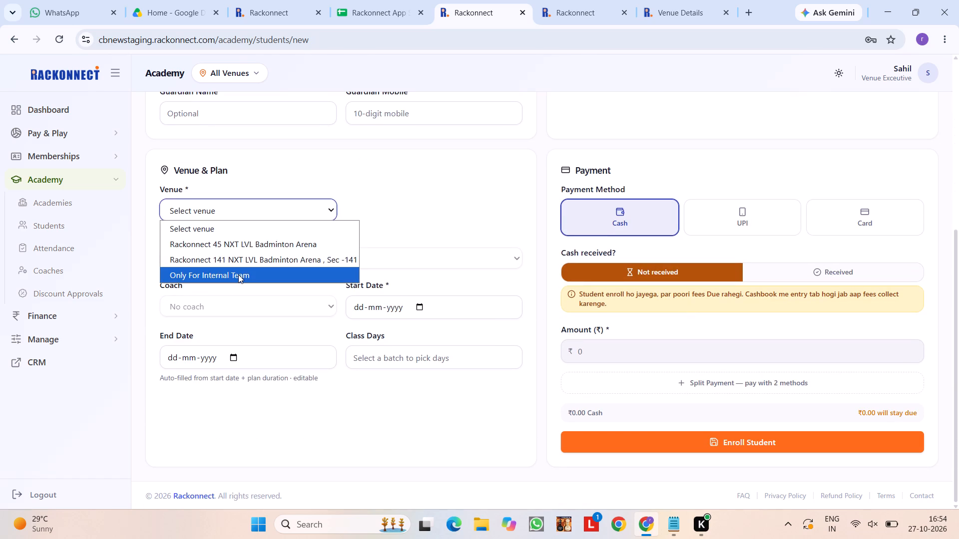
pyautogui.click(238, 274)
pyautogui.click(237, 275)
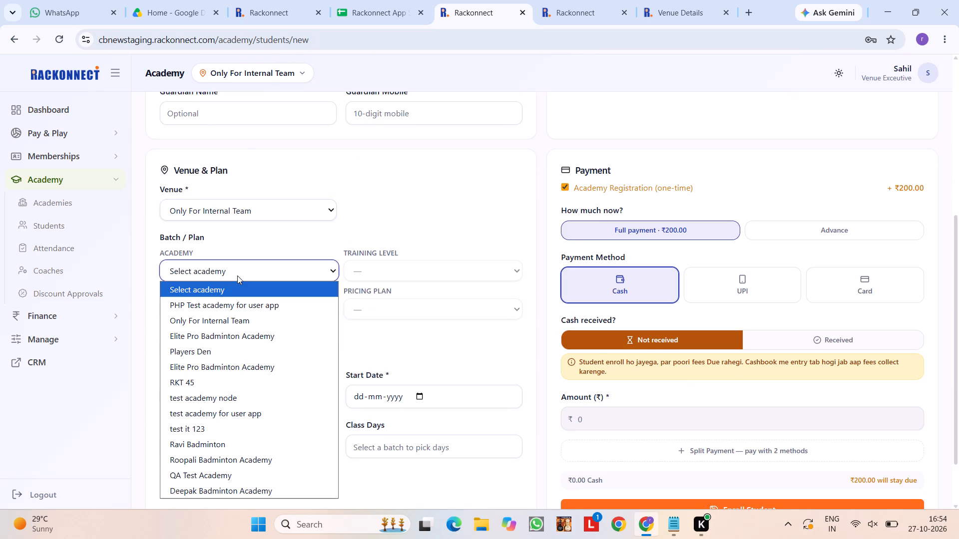
pyautogui.click(237, 367)
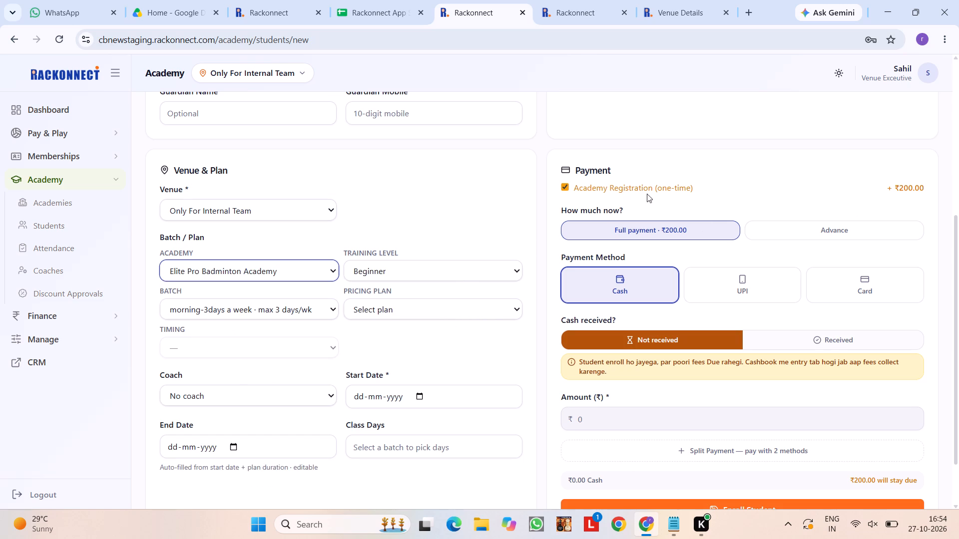
pyautogui.click(394, 307)
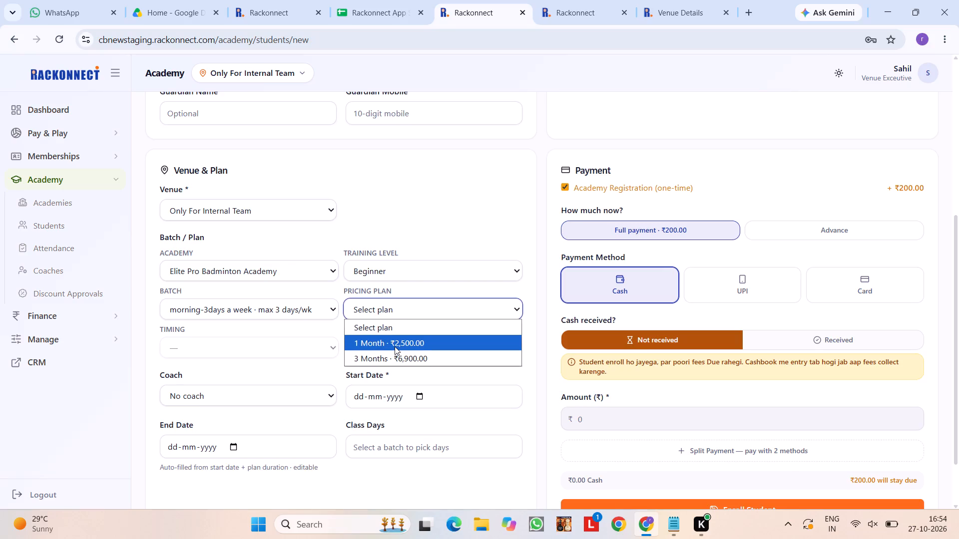
pyautogui.click(395, 346)
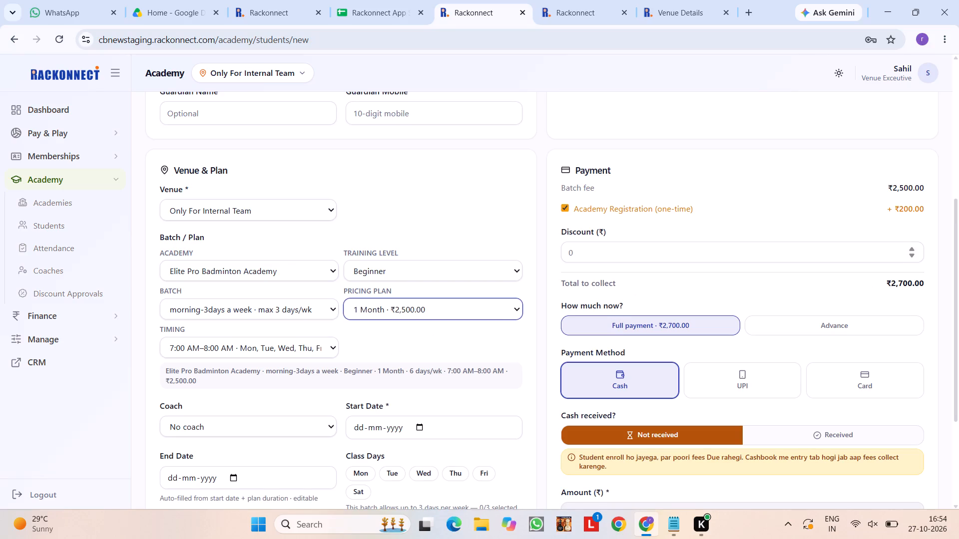
# Set the enrolment discount to ₹500.
pyautogui.click(730, 252)
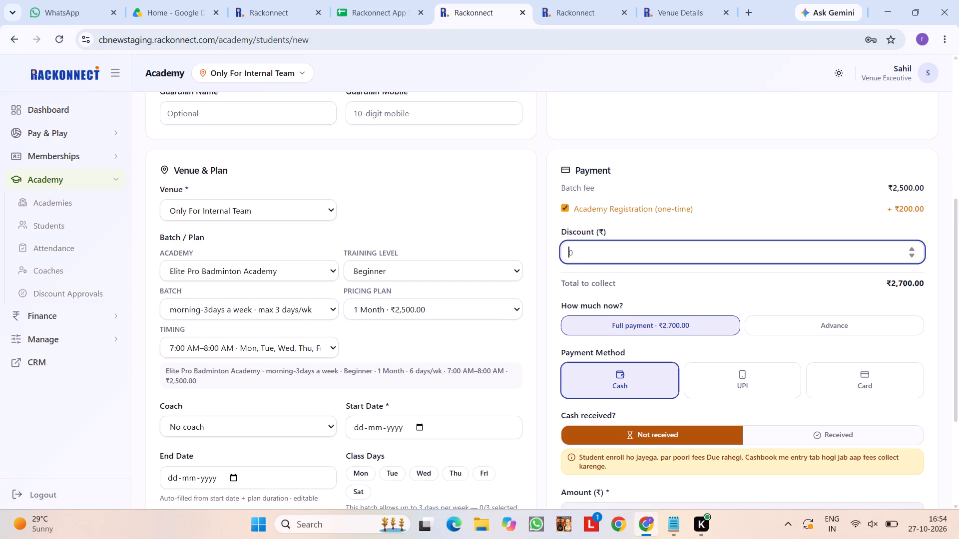
pyautogui.press('5')
pyautogui.write('00')
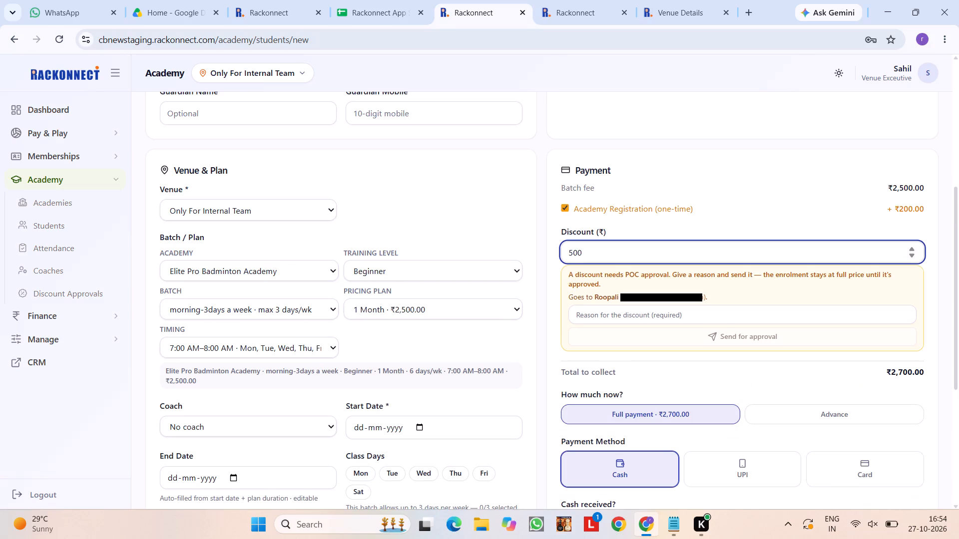
pyautogui.click(731, 212)
# Enter "first student" as the reason for the discount in the POC approval request.
pyautogui.click(720, 318)
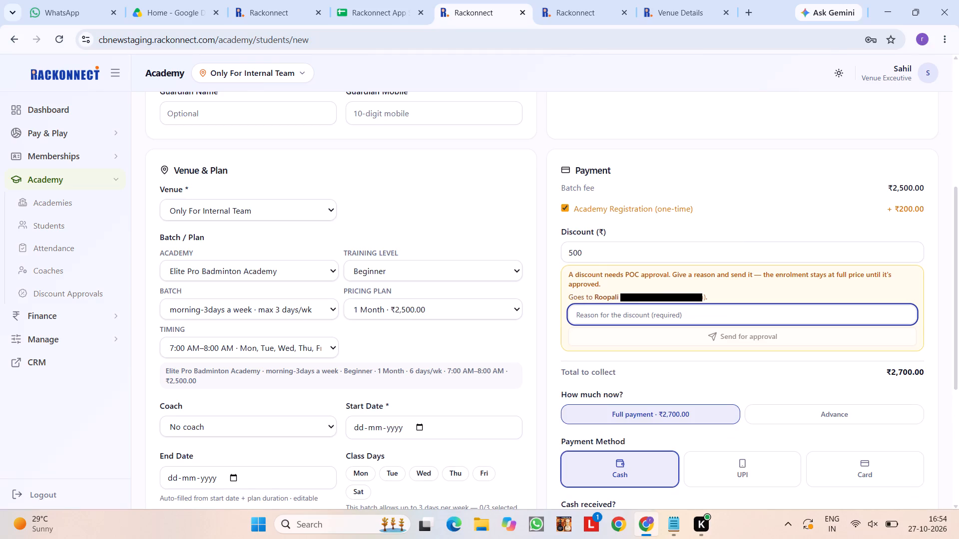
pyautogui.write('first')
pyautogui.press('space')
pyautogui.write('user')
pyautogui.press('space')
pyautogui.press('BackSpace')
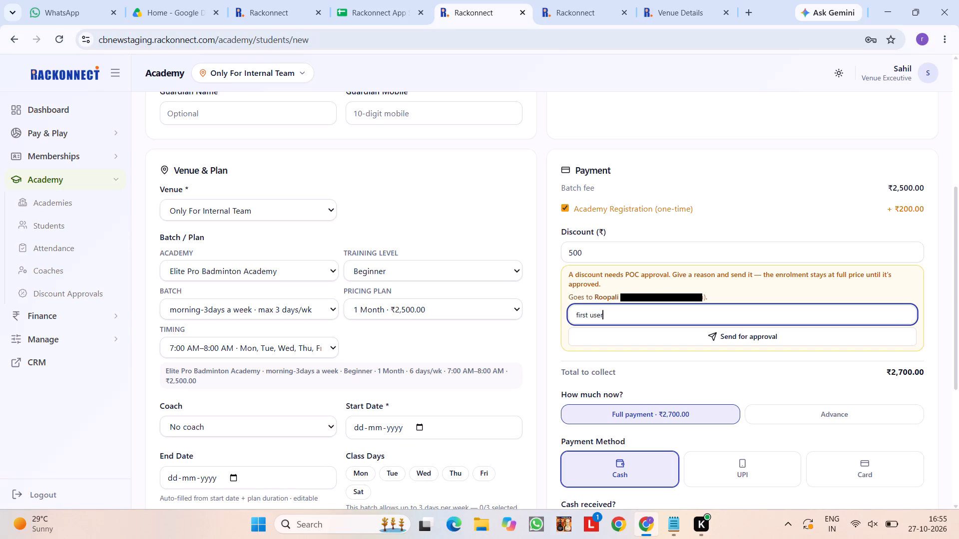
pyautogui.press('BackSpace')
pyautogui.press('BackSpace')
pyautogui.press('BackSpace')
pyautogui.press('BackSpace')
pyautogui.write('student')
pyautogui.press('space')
# Send the ₹500 enrolment discount request to the venue POC for approval.
pyautogui.click(762, 333)
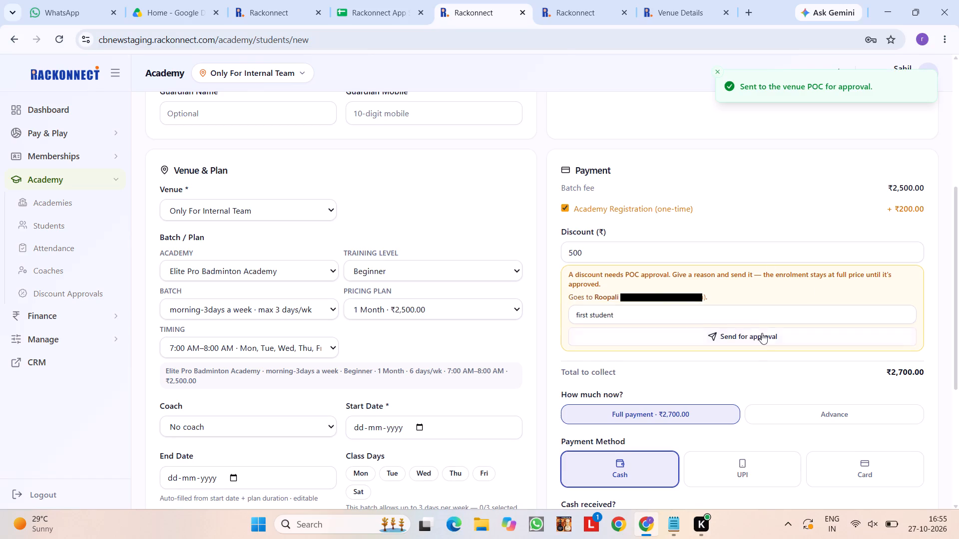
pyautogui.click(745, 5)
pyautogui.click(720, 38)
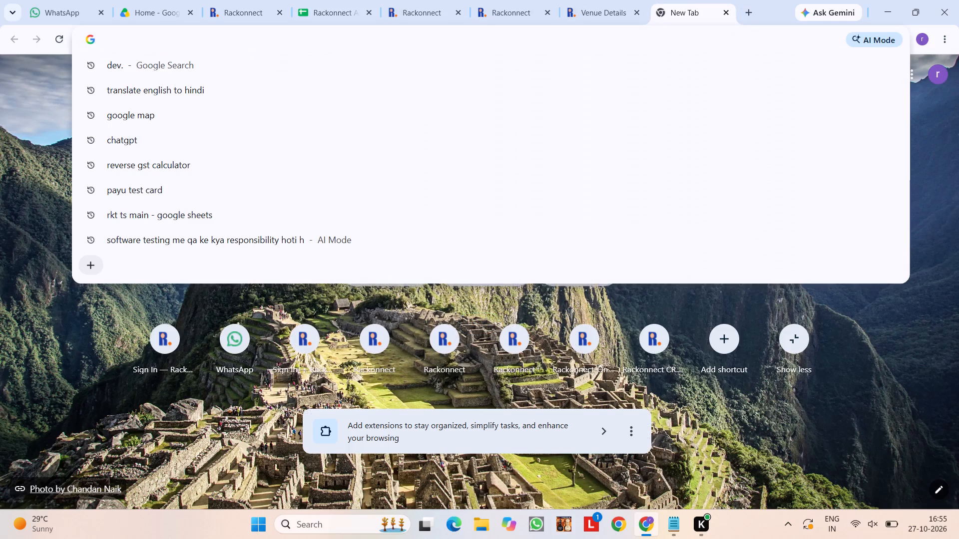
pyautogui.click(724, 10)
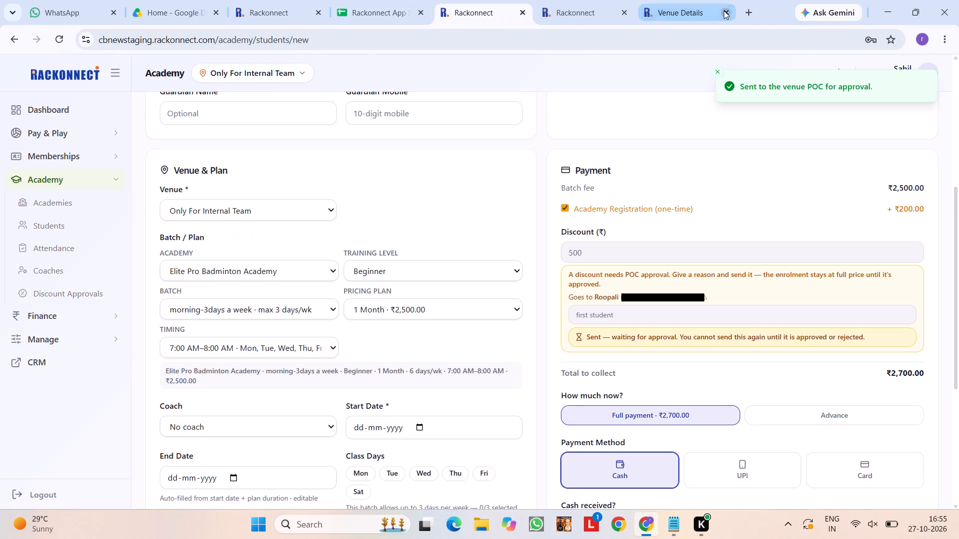
# Open a new browser tab and bring up the Google apps launcher.
pyautogui.click(748, 4)
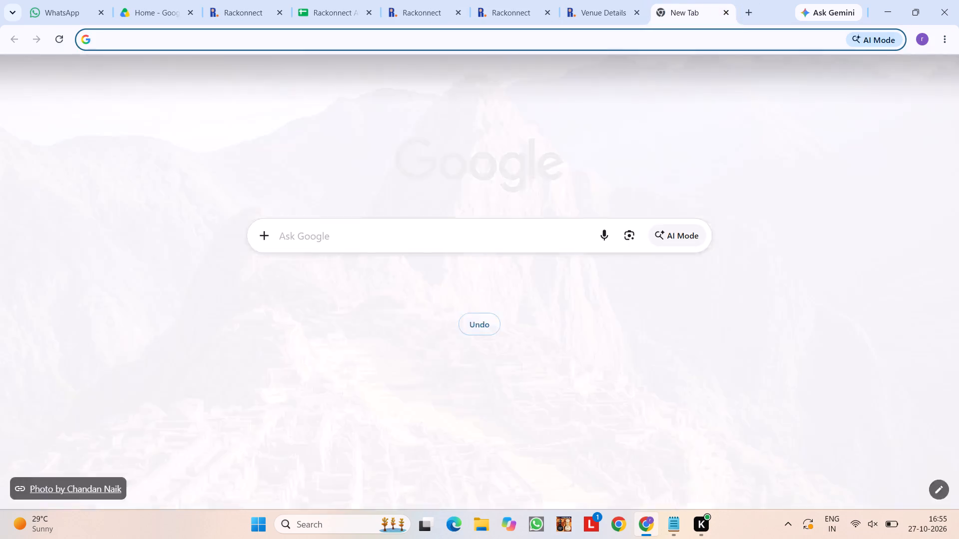
pyautogui.click(745, 36)
pyautogui.click(918, 74)
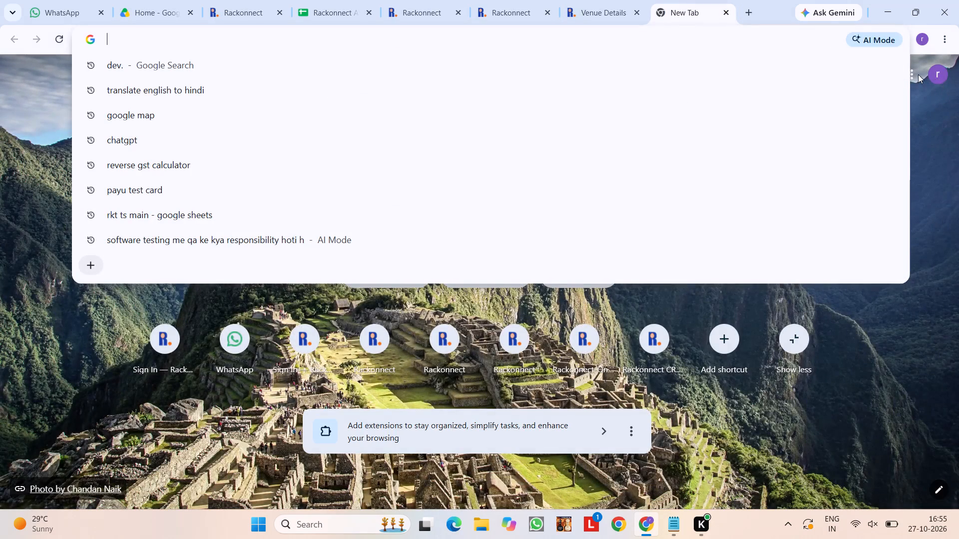
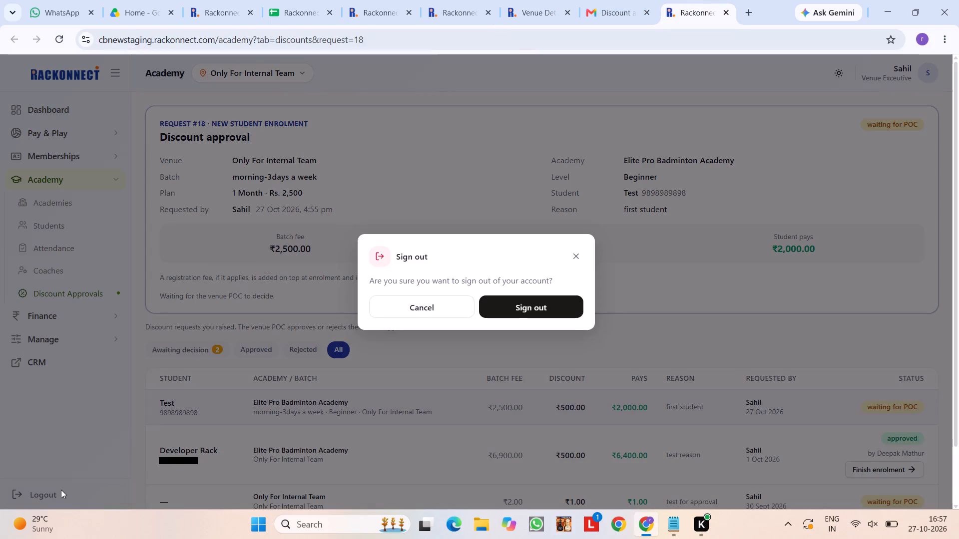
# Cancel the sign-out and stay in the venue executive's account on the discount approval request.
pyautogui.click(434, 307)
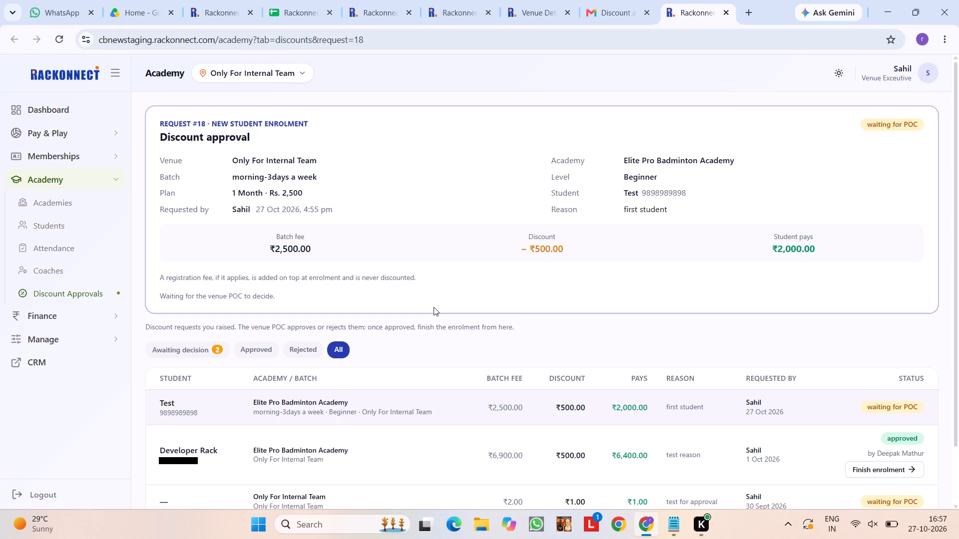
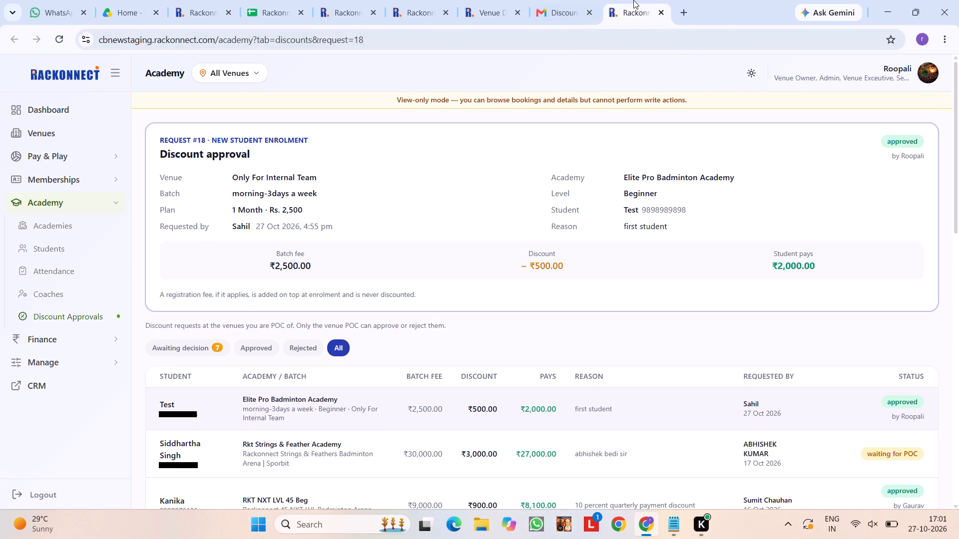
# Sign out of the view-only account and sign in with the saved credentials of the Admin, Venue Manager account.
pyautogui.press('F5')
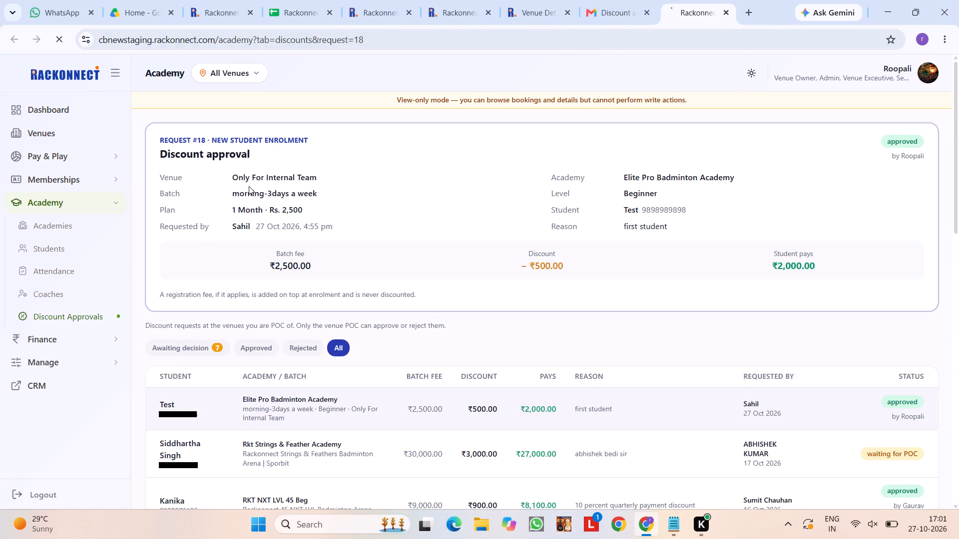
pyautogui.click(45, 490)
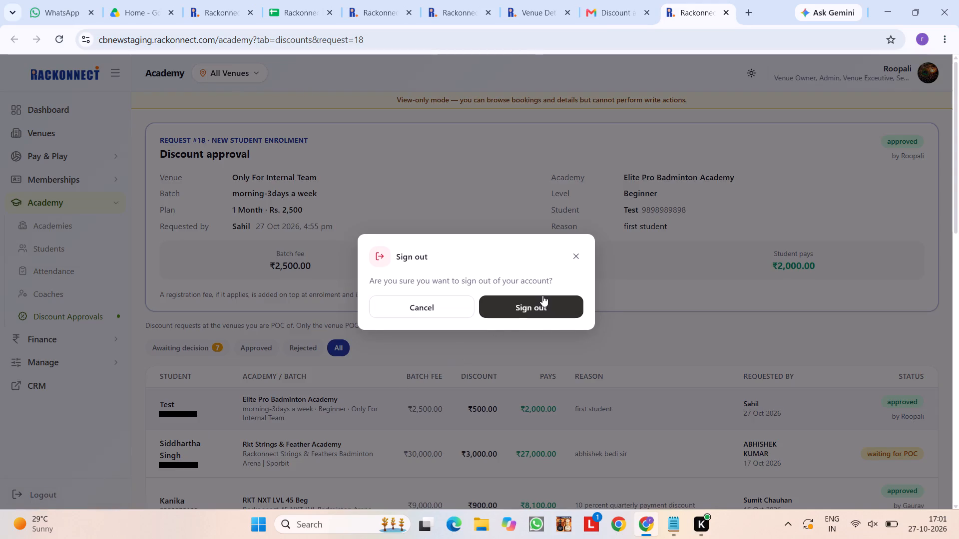
pyautogui.click(542, 295)
pyautogui.click(302, 266)
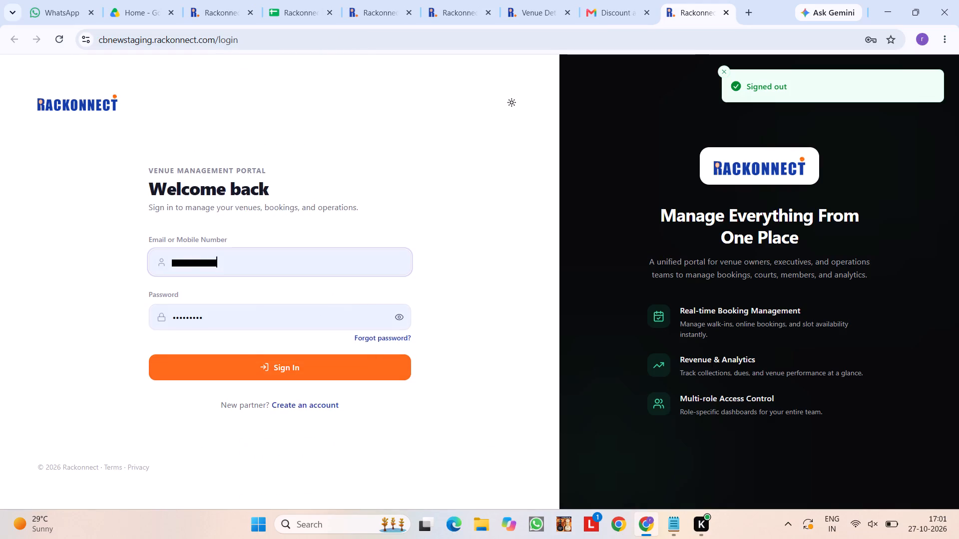
pyautogui.scroll(-2, 302, 365)
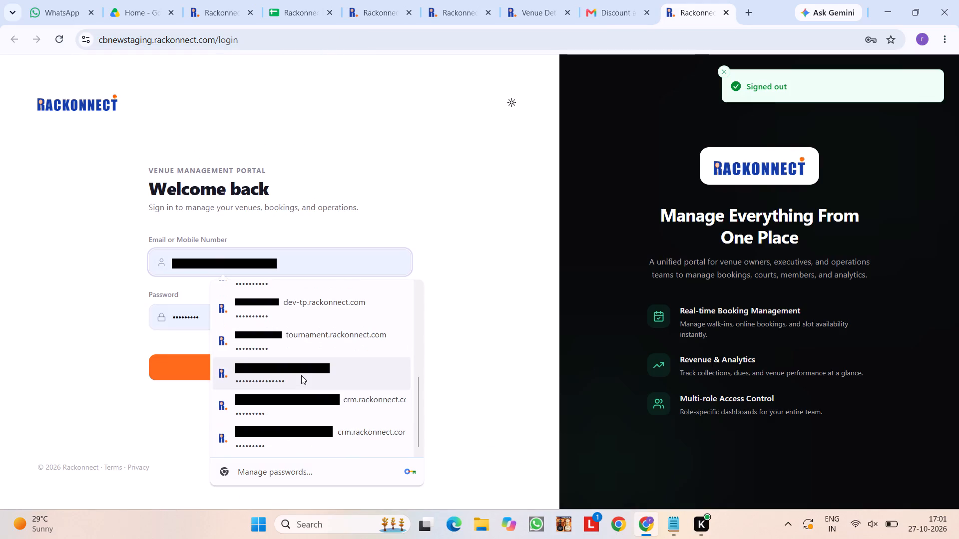
pyautogui.click(301, 375)
pyautogui.click(297, 370)
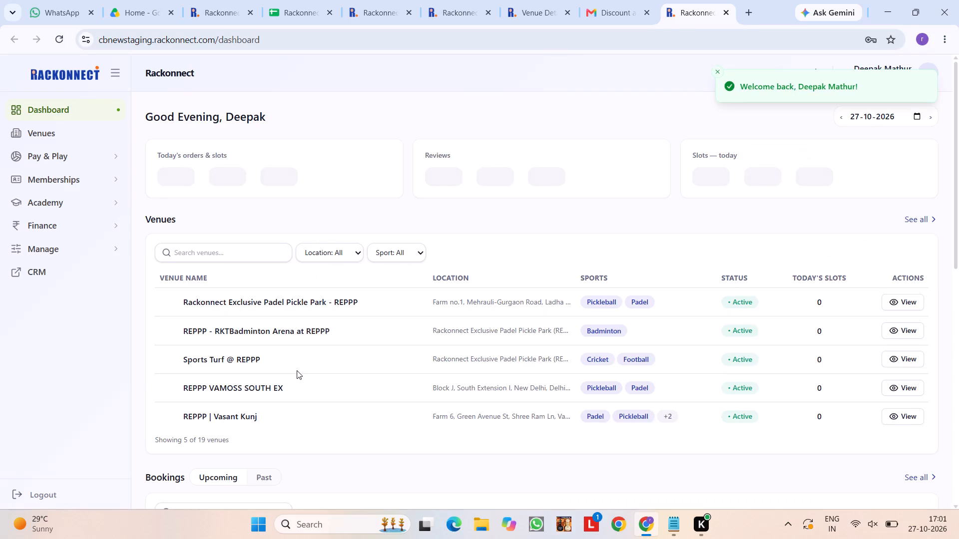
# Check the academy discount approvals awaiting decision for all venues and who can approve or reject them.
pyautogui.press('F5')
pyautogui.scroll(-1, 297, 370)
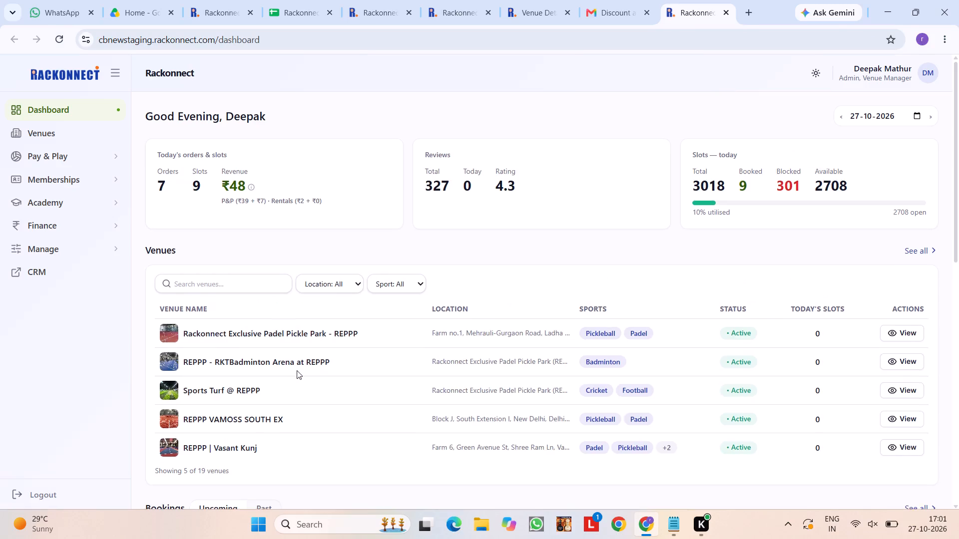
pyautogui.scroll(-3, 297, 370)
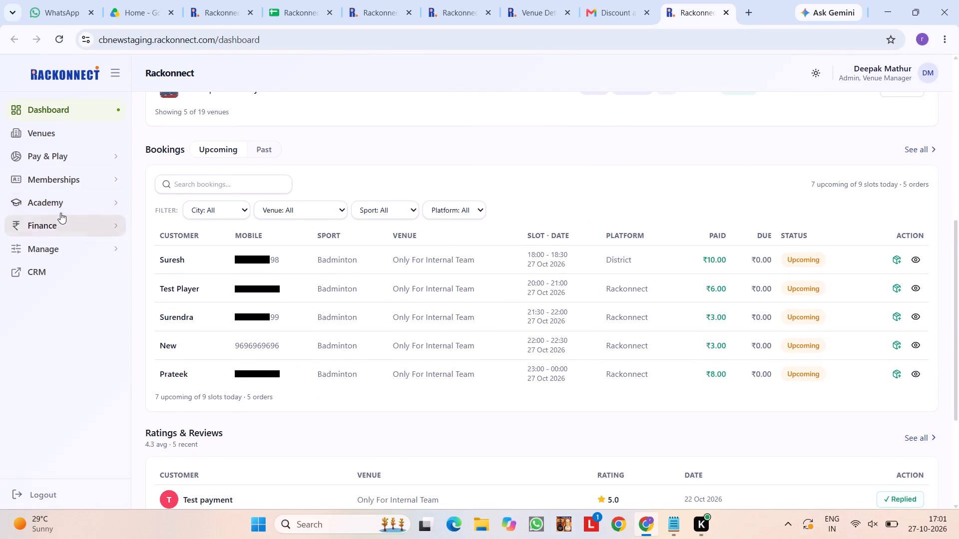
pyautogui.click(60, 212)
pyautogui.click(63, 320)
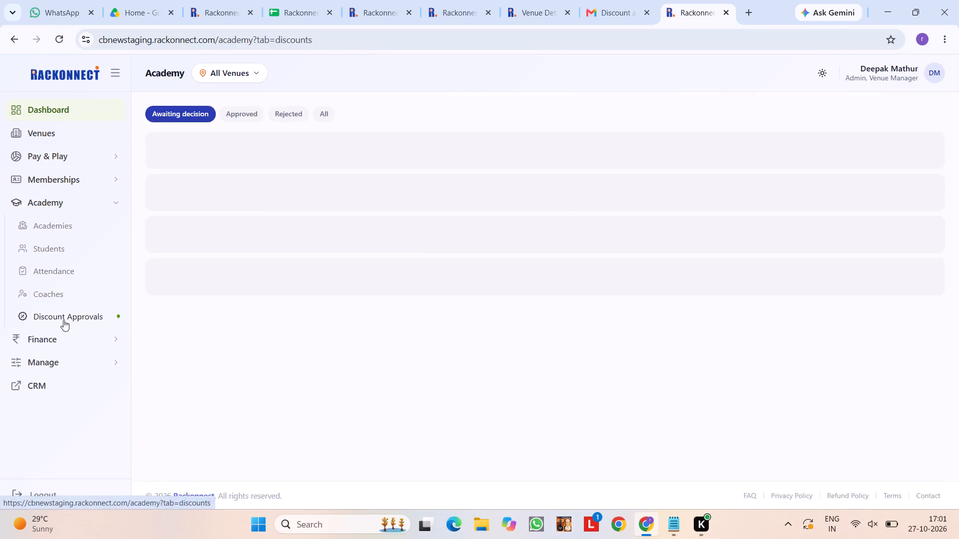
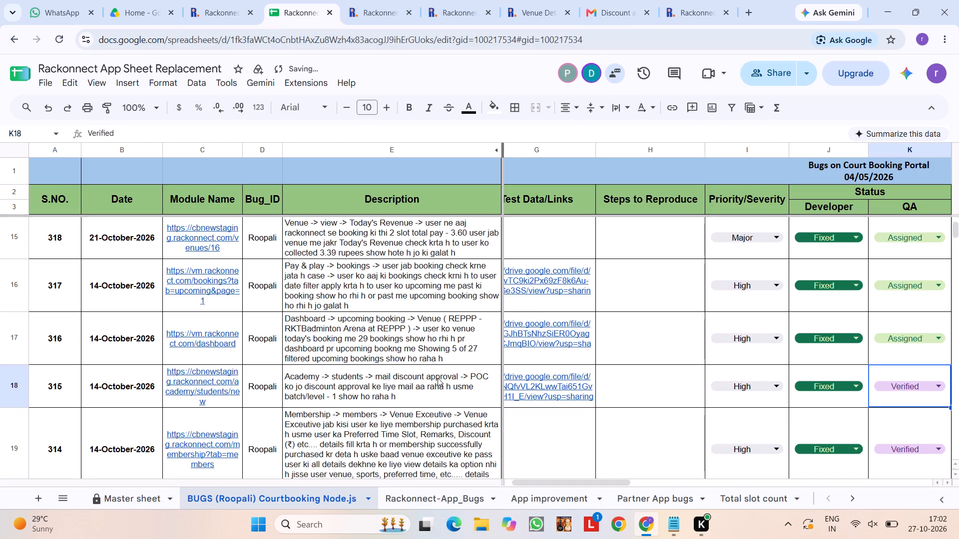
# Copy bug 315's description about the academy student discount approval mail into the Notepad work log, mark it "-> verified" and start a new entry.
pyautogui.click(438, 378)
pyautogui.hotkey('ctrl', 'c')
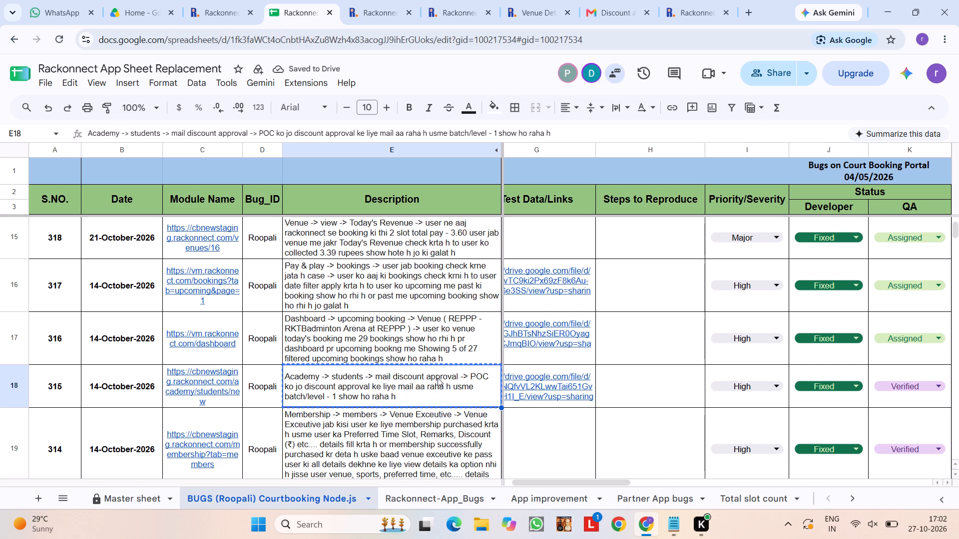
pyautogui.hotkey('alt', 'Tab')
pyautogui.hotkey('ctrl', 'v')
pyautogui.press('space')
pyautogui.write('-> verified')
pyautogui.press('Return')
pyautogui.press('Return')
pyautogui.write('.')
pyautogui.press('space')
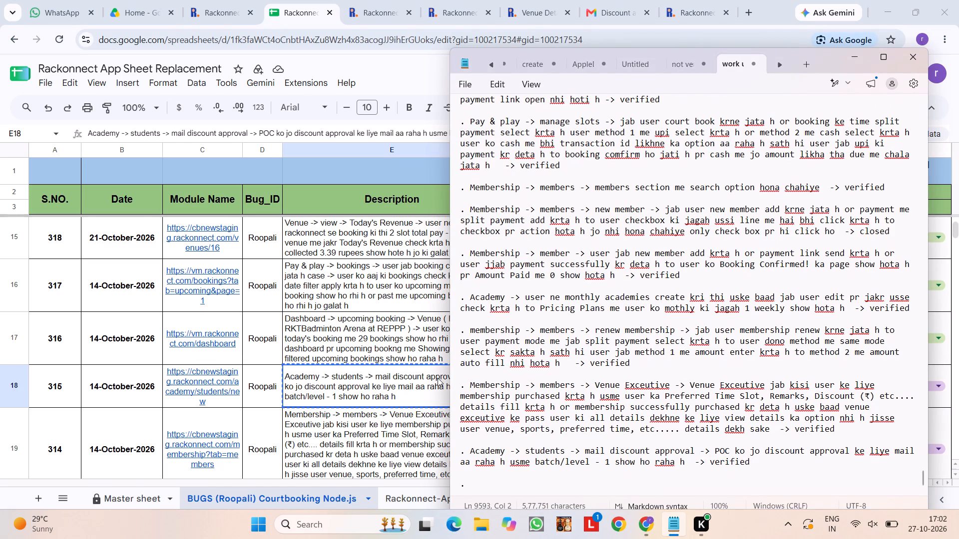
# Select bug 316's description, about the dashboard's upcoming bookings, in the bug sheet and review its test data link column.
pyautogui.click(400, 346)
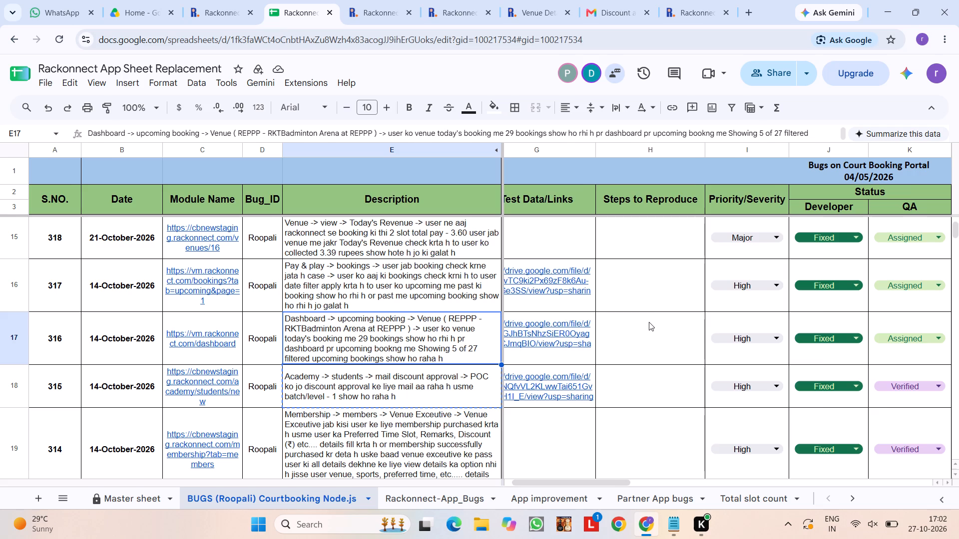
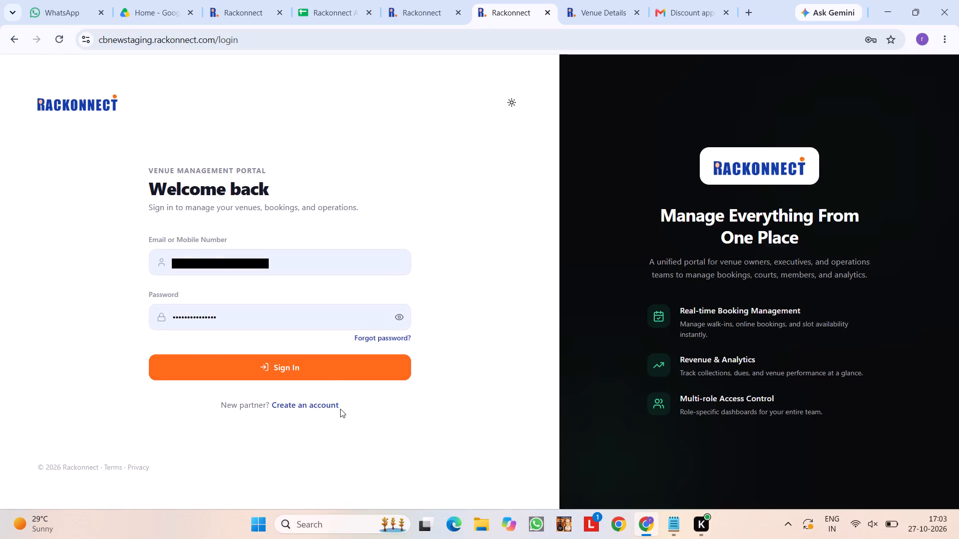
# Sign in to the Rackonnect venue management portal with the prefilled credentials.
pyautogui.click(321, 375)
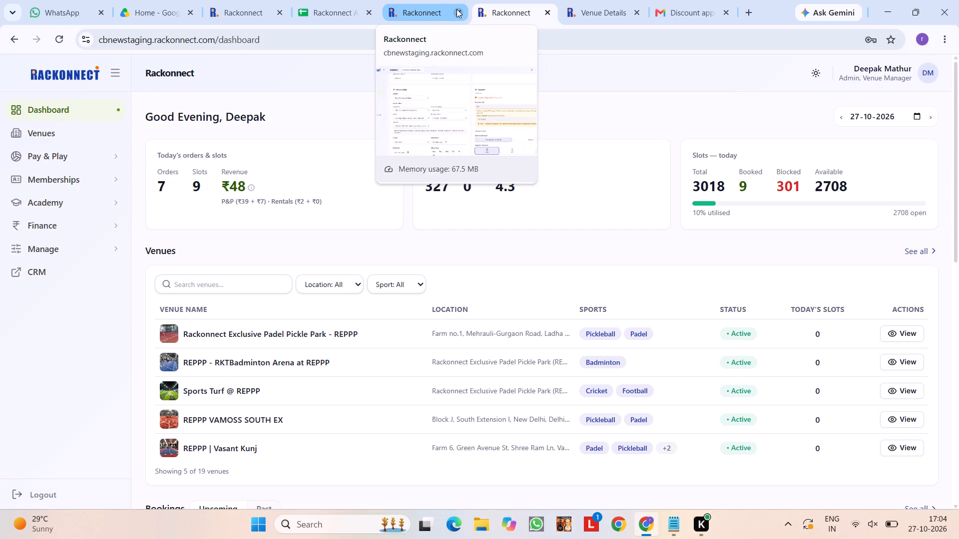
# Close the other Rackonnect browser tab that shows the portal's login page.
pyautogui.click(439, 5)
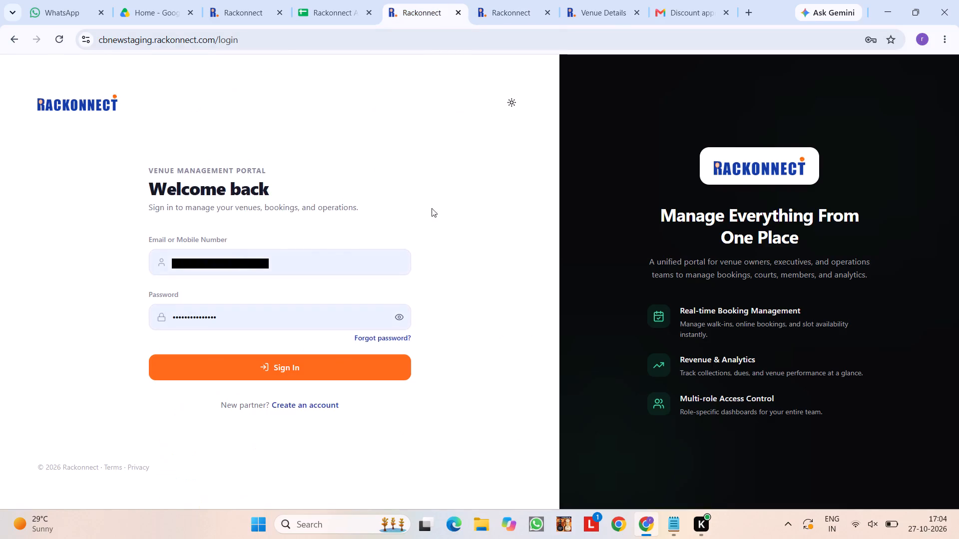
pyautogui.click(457, 10)
# Filter the dashboard's venues by "only" and examine the upcoming bookings list for bug 316.
pyautogui.click(442, 5)
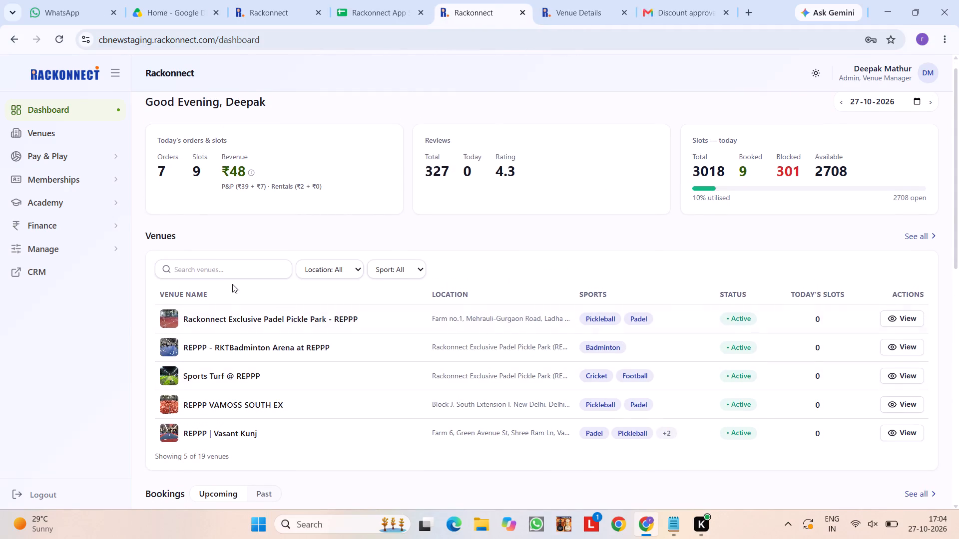
pyautogui.click(228, 269)
pyautogui.write('only')
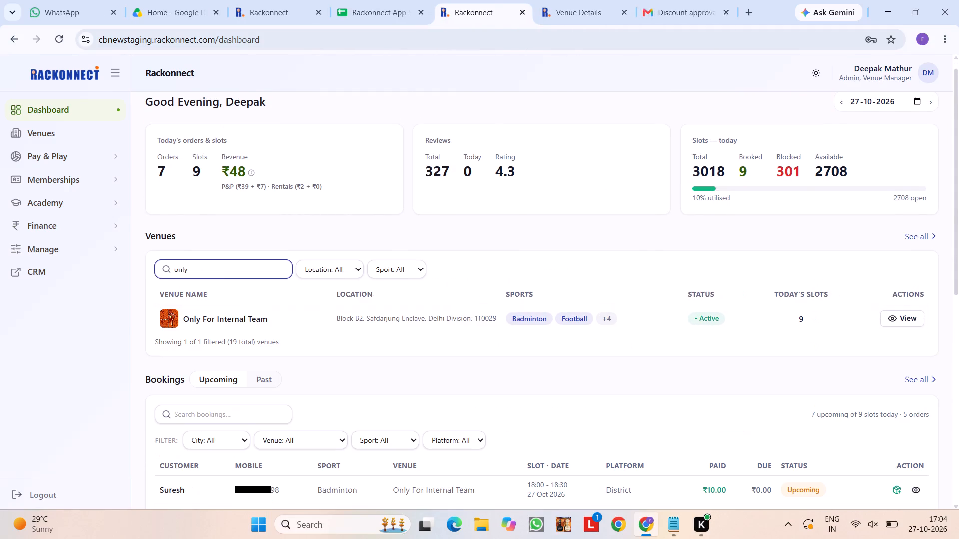
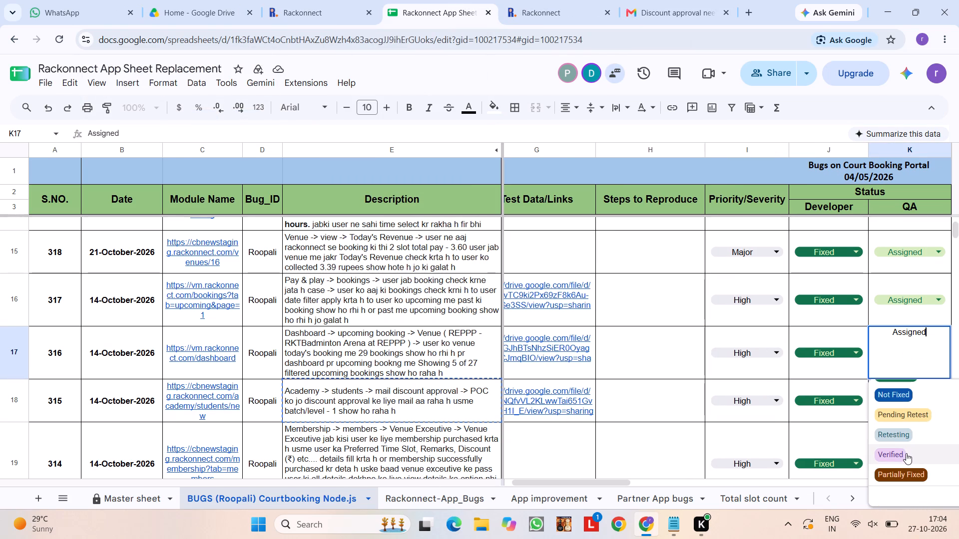
# Set the QA status of bug 316 to Verified.
pyautogui.click(906, 453)
# Copy the bug 316 description into the Notepad work log, append "-> verified" and start a new "." entry.
pyautogui.click(327, 339)
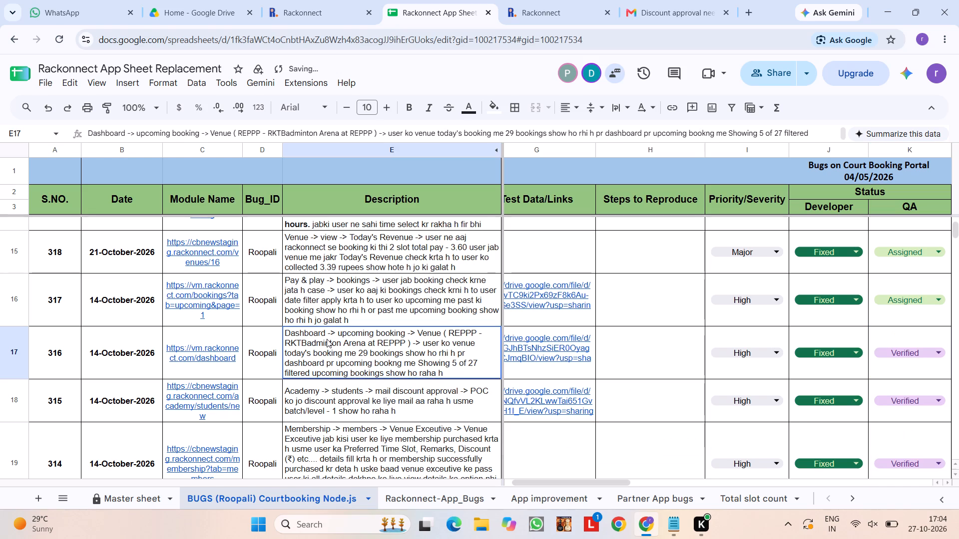
pyautogui.hotkey('ctrl', 'c')
pyautogui.hotkey('alt', 'Tab')
pyautogui.hotkey('ctrl', 'v')
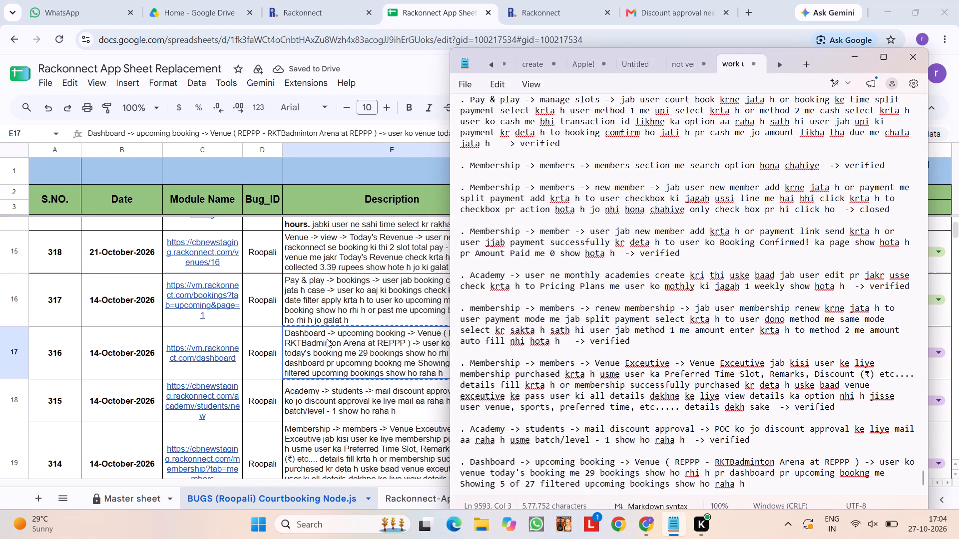
pyautogui.press('space')
pyautogui.write('->')
pyautogui.press('space')
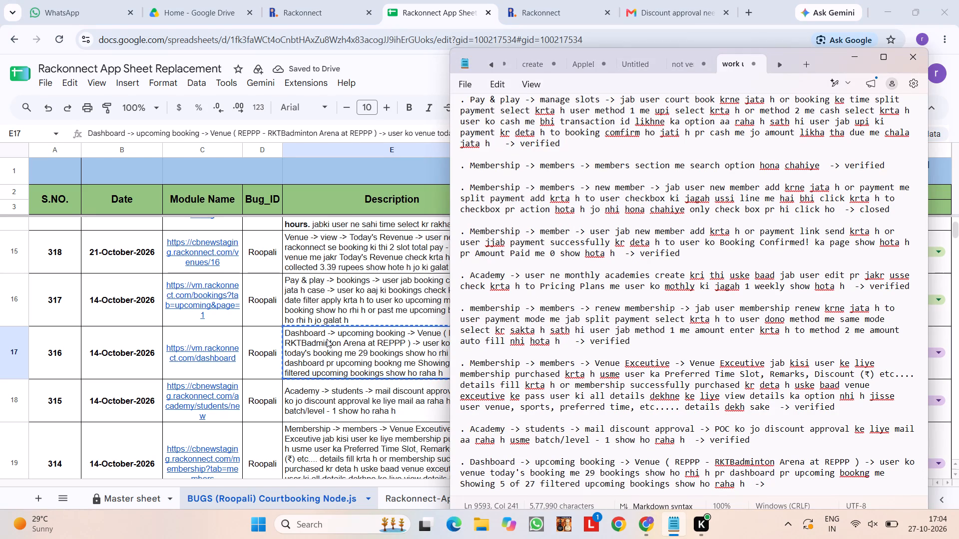
pyautogui.write('verified')
pyautogui.press('Return')
pyautogui.press('Return')
pyautogui.write('.')
pyautogui.press('space')
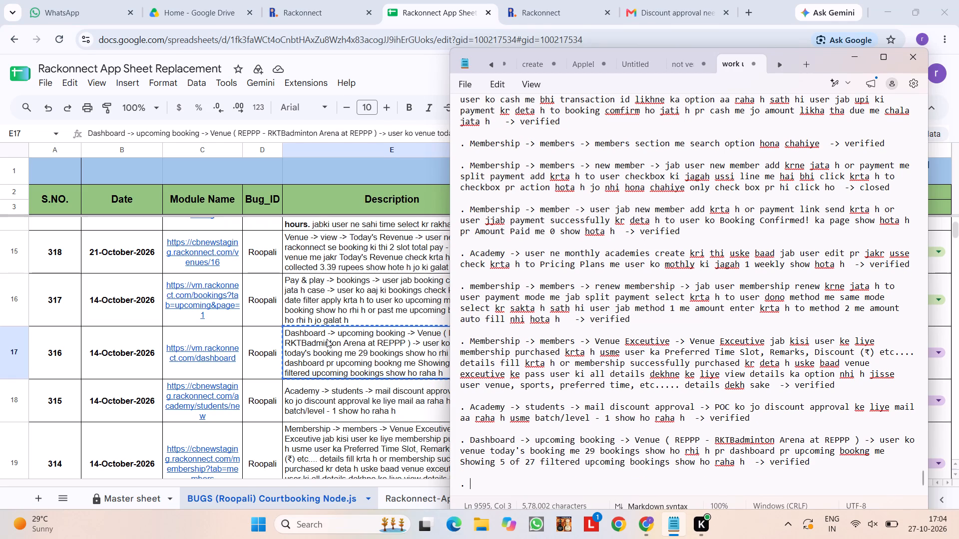
# Read the description and details of bug 317 about Pay & Play bookings in the bug sheet.
pyautogui.click(382, 279)
pyautogui.scroll(1, 653, 344)
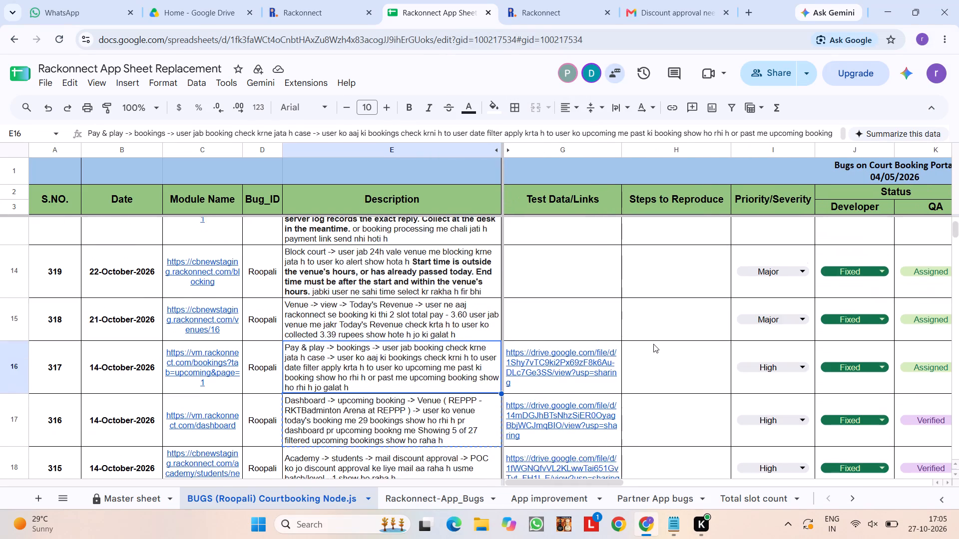
pyautogui.scroll(1, 653, 344)
pyautogui.hscroll(1, 653, 344)
pyautogui.hscroll(-1, 653, 344)
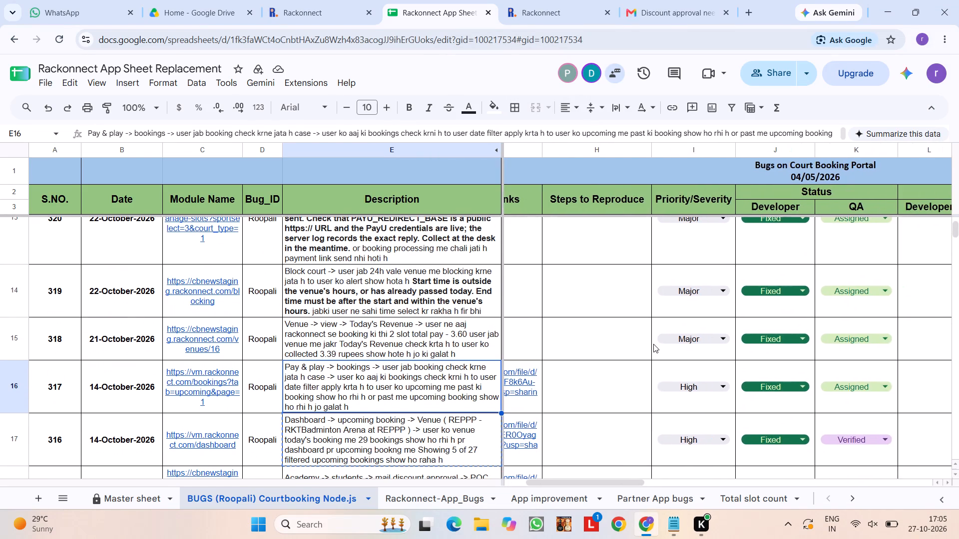
pyautogui.hscroll(-1, 653, 344)
pyautogui.hscroll(2, 653, 344)
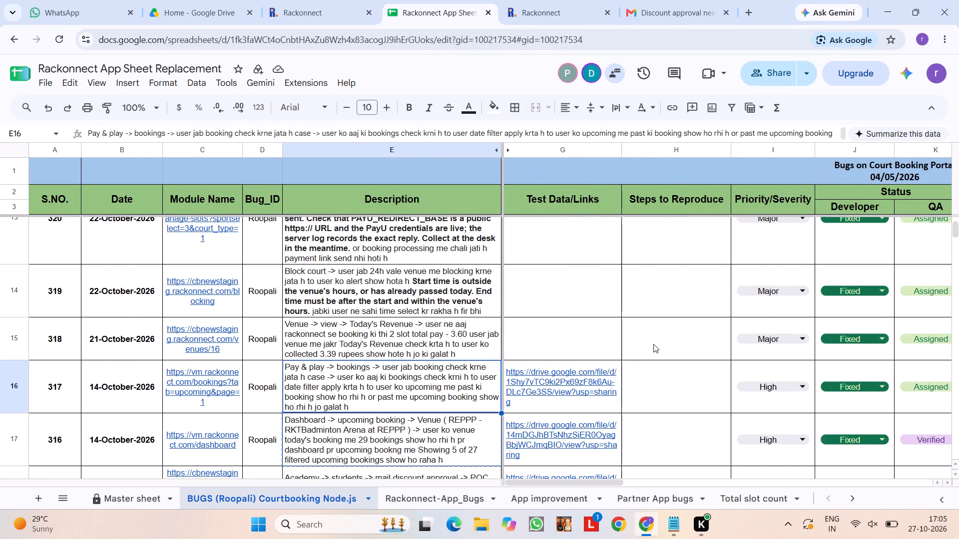
pyautogui.hscroll(1, 653, 344)
pyautogui.scroll(1, 653, 344)
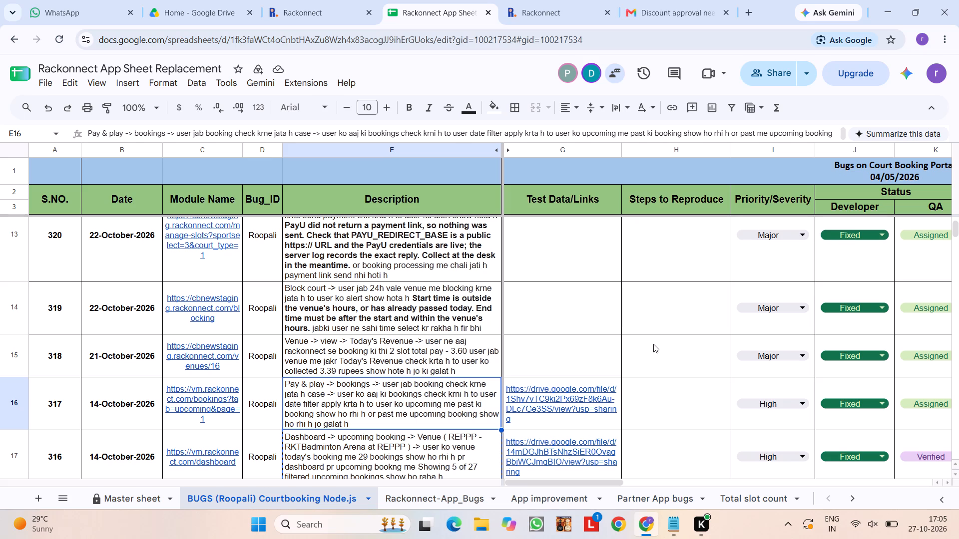
# Filter the portal's Pay & Play bookings from 27-10-2026 to 27-10-2026 and check both upcoming and past bookings for bug 317.
pyautogui.click(548, 0)
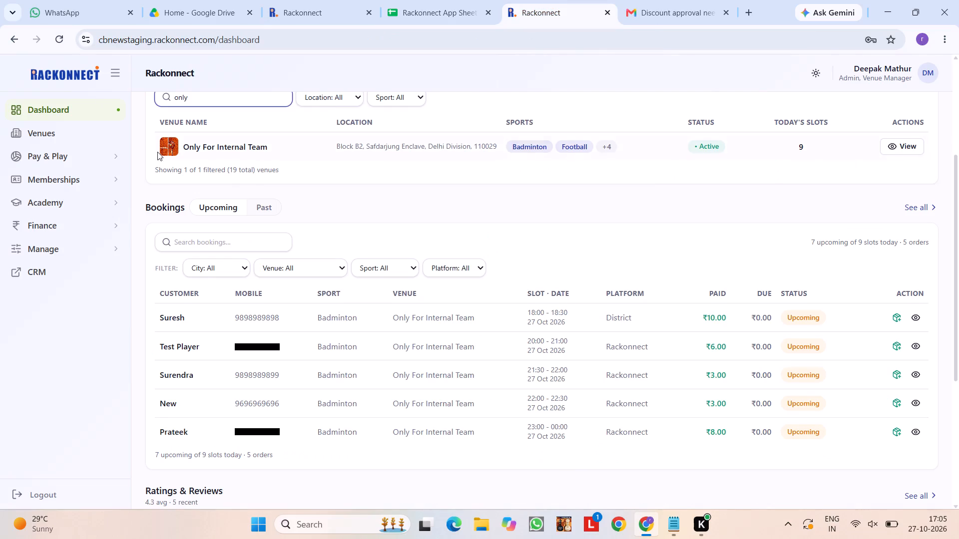
pyautogui.click(50, 158)
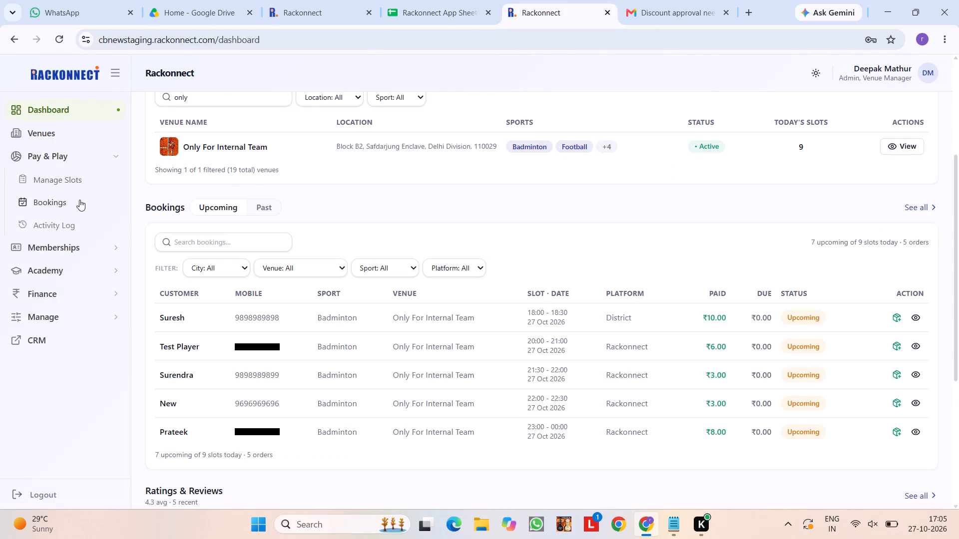
pyautogui.click(79, 200)
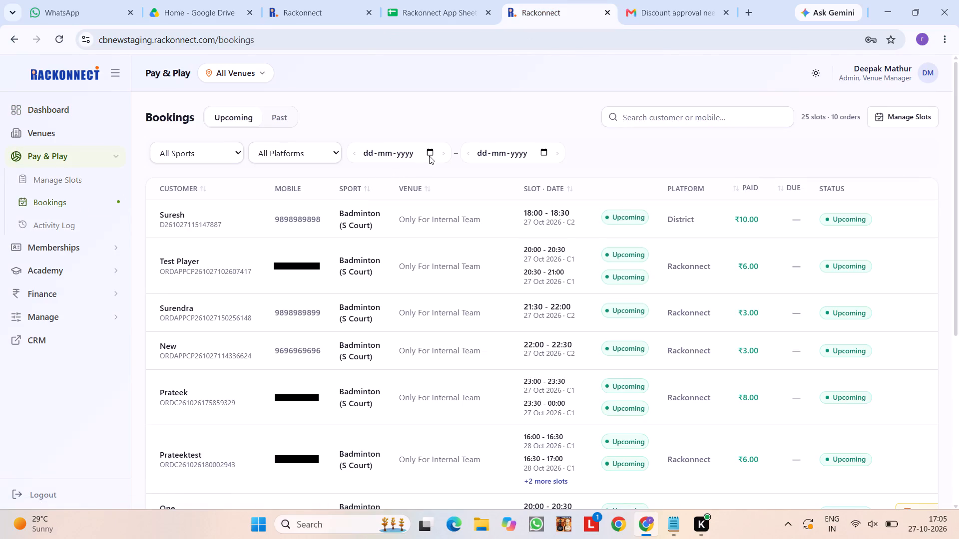
pyautogui.click(429, 155)
pyautogui.click(409, 282)
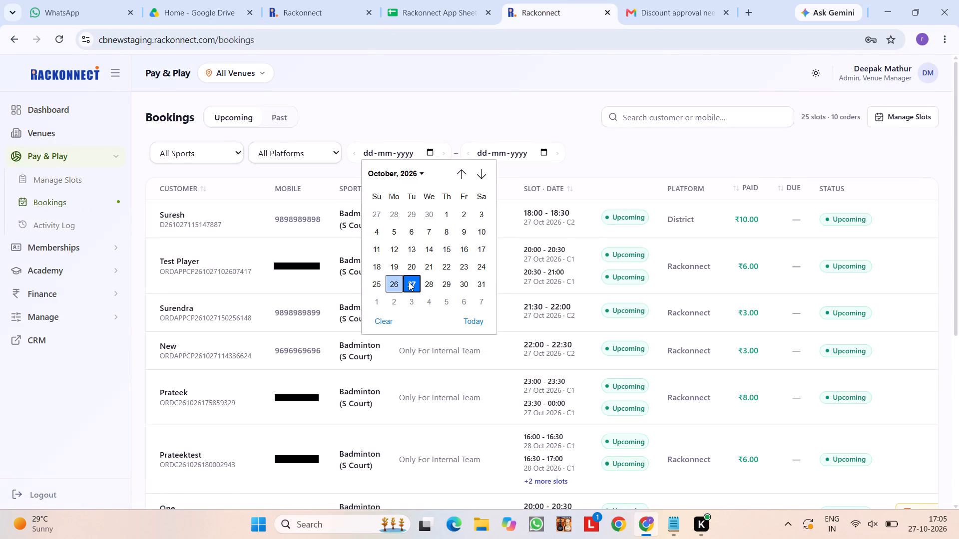
pyautogui.click(542, 151)
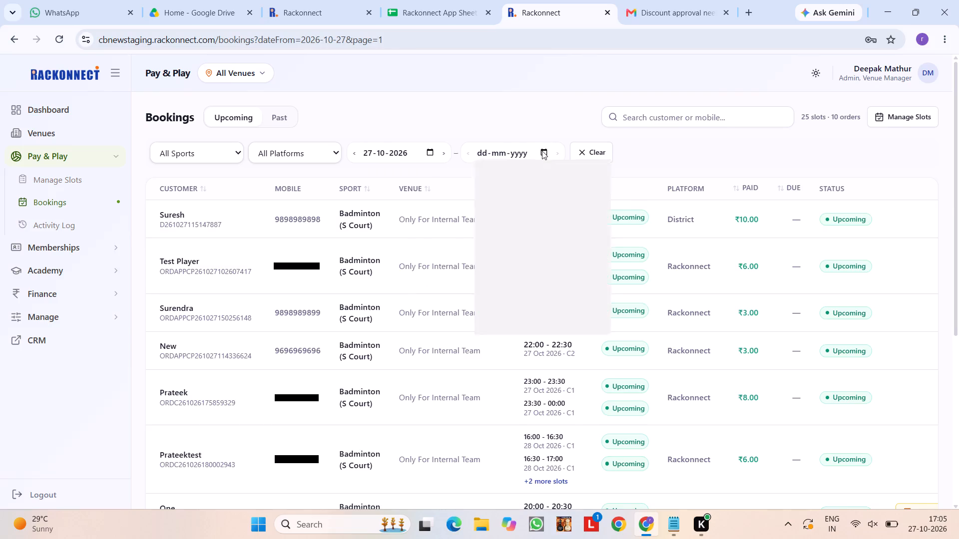
pyautogui.click(527, 279)
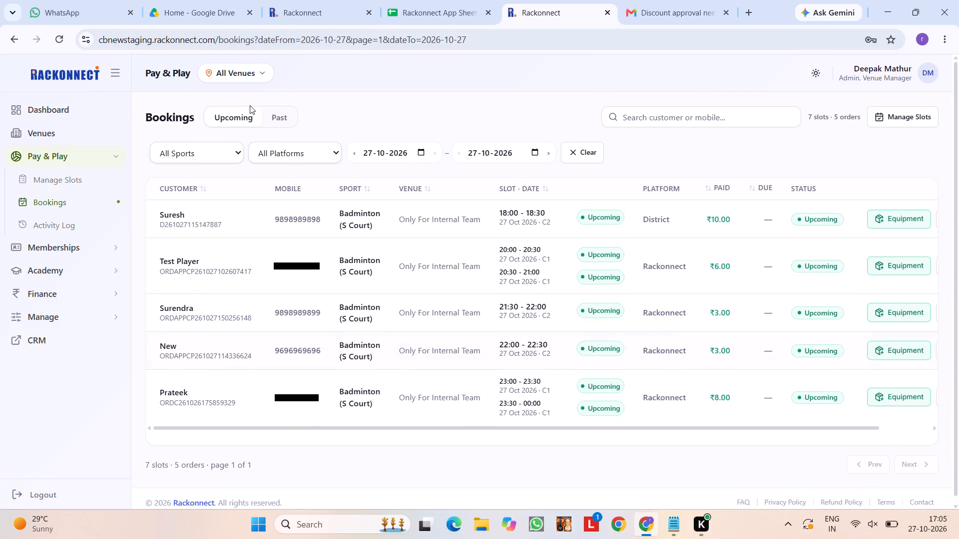
pyautogui.click(288, 115)
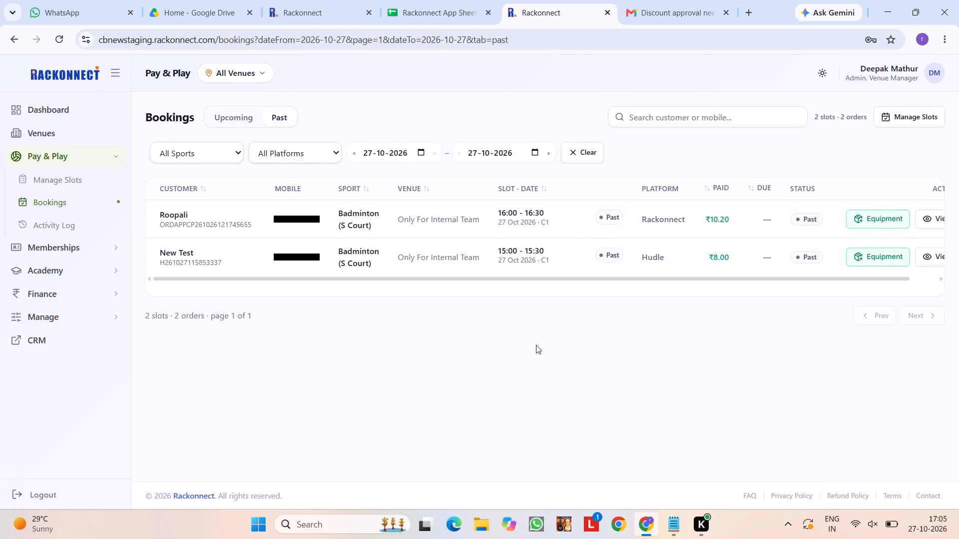
# Set the QA status of bug 317 to Verified in the bug sheet.
pyautogui.click(405, 0)
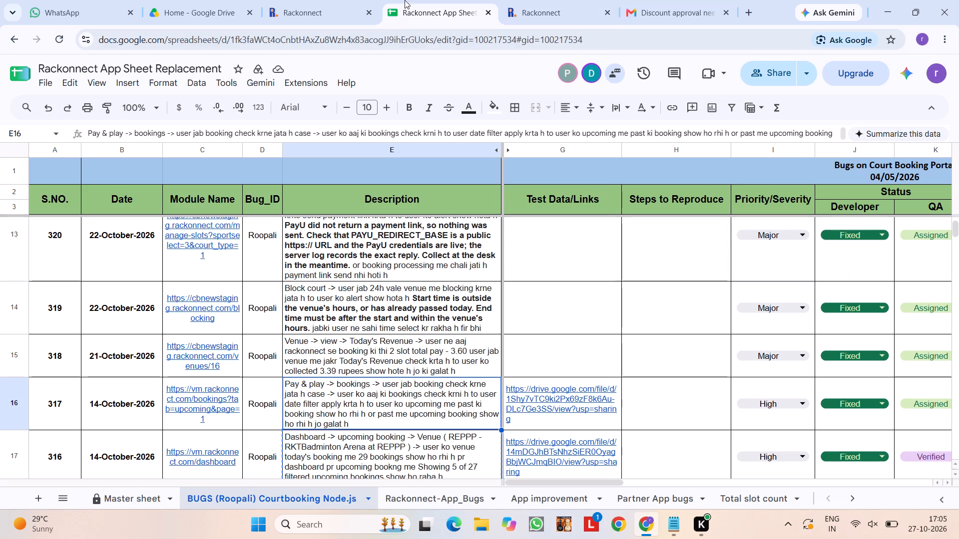
pyautogui.click(911, 405)
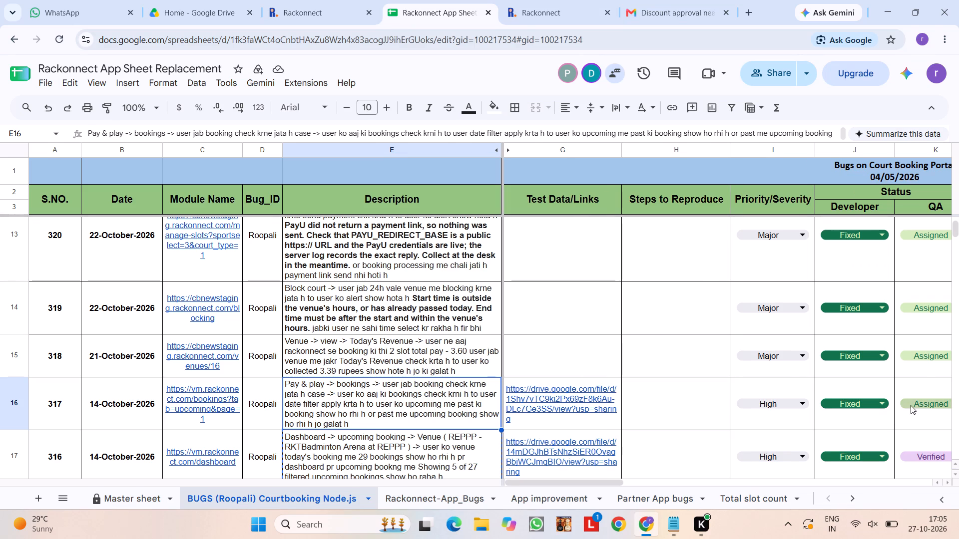
pyautogui.scroll(-4, 884, 487)
pyautogui.click(895, 455)
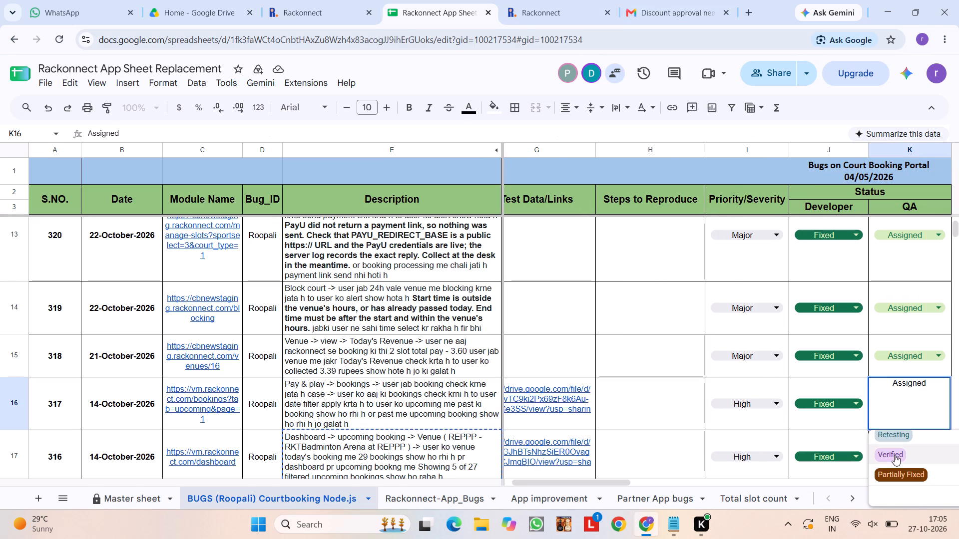
# Copy the bug 317 description into the Notepad work log, append "-> verified" and start a new "." entry.
pyautogui.click(438, 391)
pyautogui.hotkey('ctrl', 'c')
pyautogui.hotkey('alt', 'Tab')
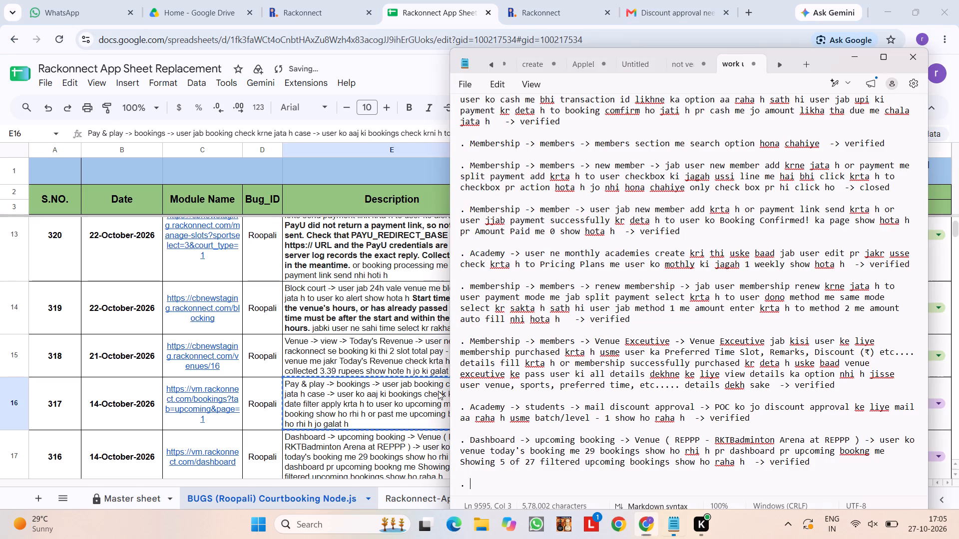
pyautogui.hotkey('ctrl', 'v')
pyautogui.press('space')
pyautogui.write('-> veriified')
pyautogui.press('Return')
pyautogui.press('Return')
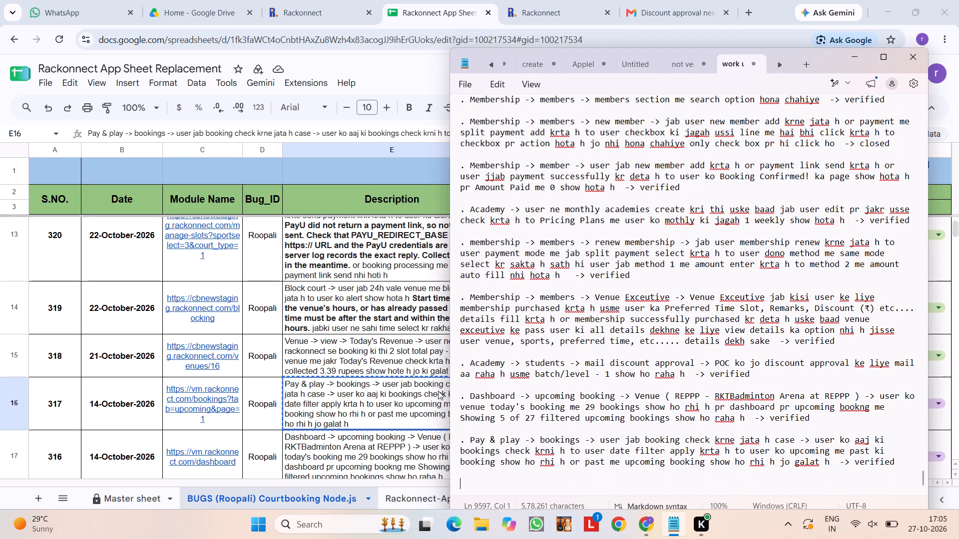
pyautogui.write('.')
pyautogui.press('space')
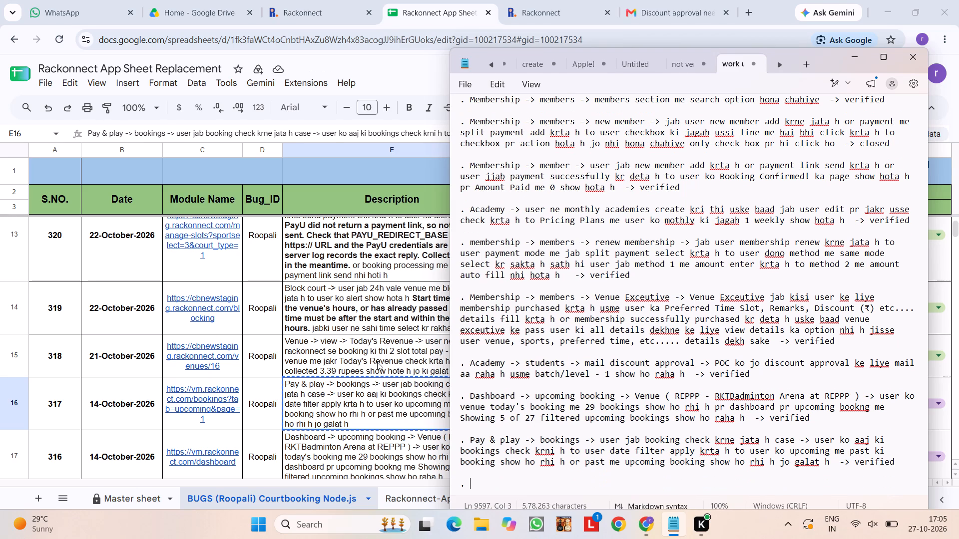
# Read the description of bug 318 about the venue's Today's Revenue in the bug sheet.
pyautogui.click(377, 362)
pyautogui.scroll(1, 633, 386)
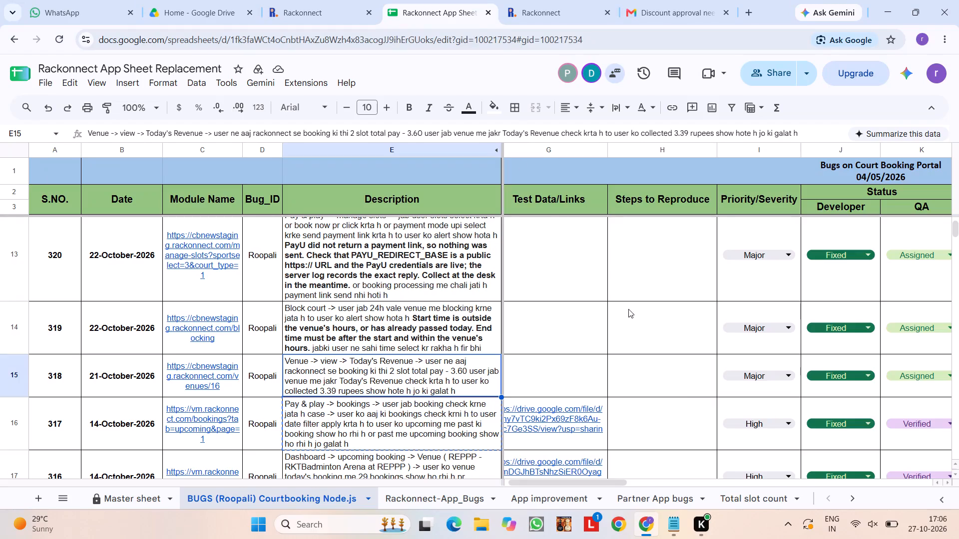
# Close the Gmail browser tab with the discount approval email.
pyautogui.click(538, 3)
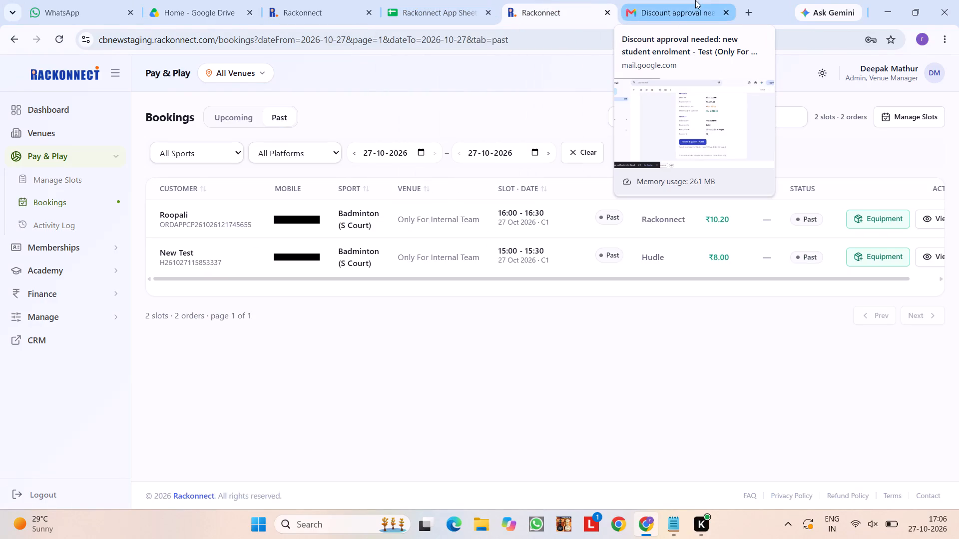
pyautogui.click(724, 9)
# Duplicate the Rackonnect bookings browser tab and sign in there with the prefilled credentials.
pyautogui.click(669, 1)
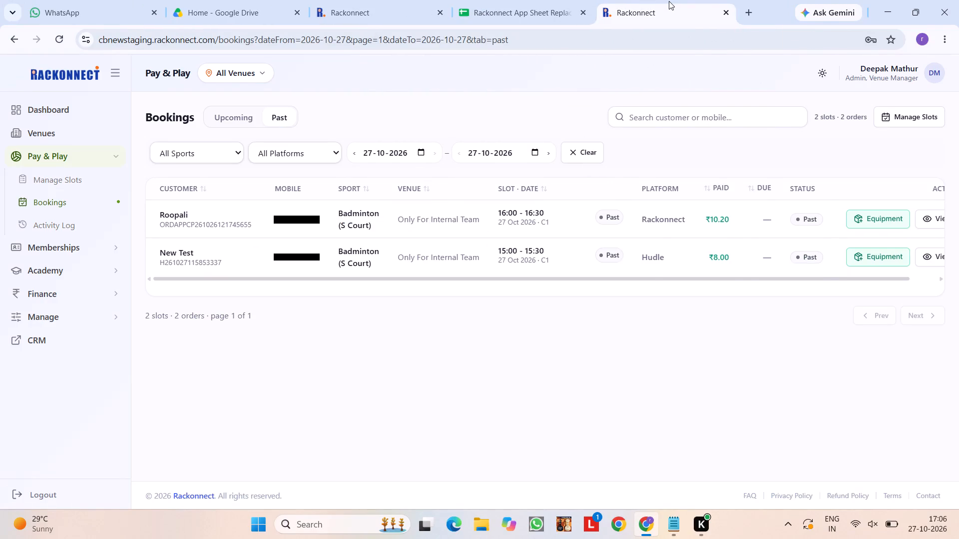
pyautogui.rightClick(669, 1)
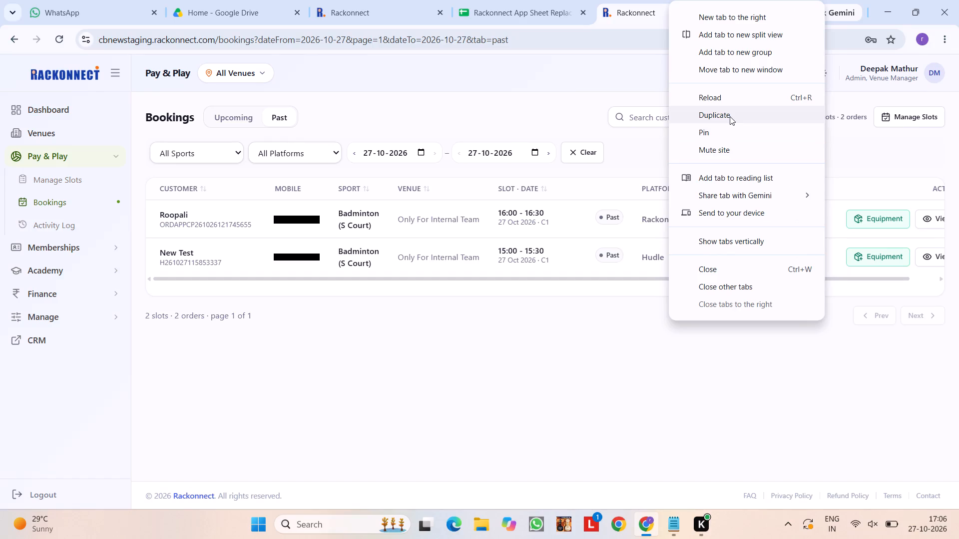
pyautogui.click(730, 116)
pyautogui.click(680, 15)
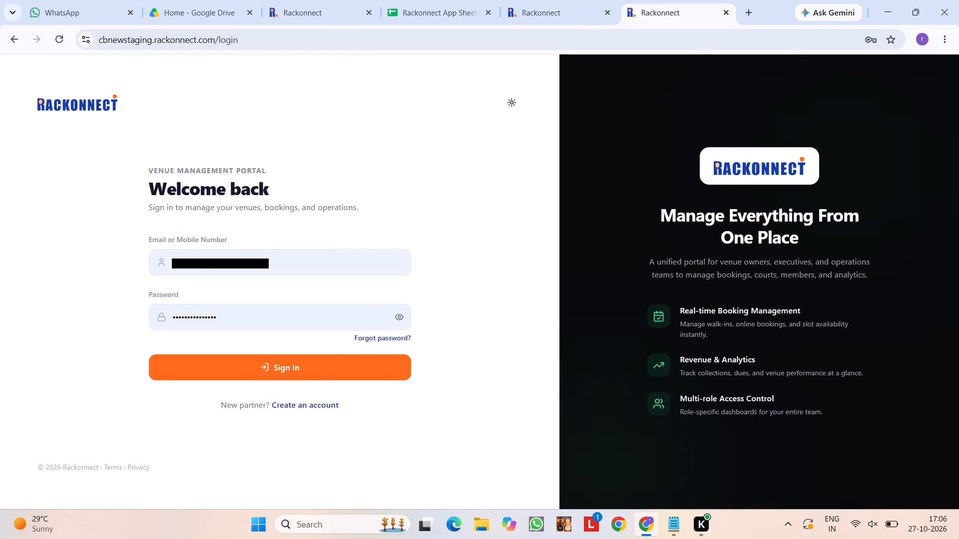
pyautogui.click(315, 375)
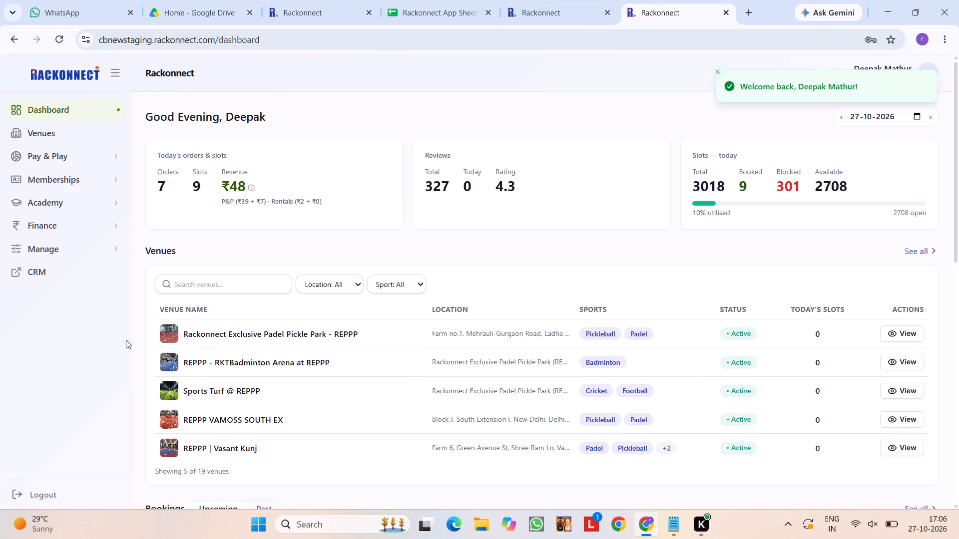
# Open the details page of the venue "Only For Internal Team" from the venues list.
pyautogui.scroll(-2, 701, 404)
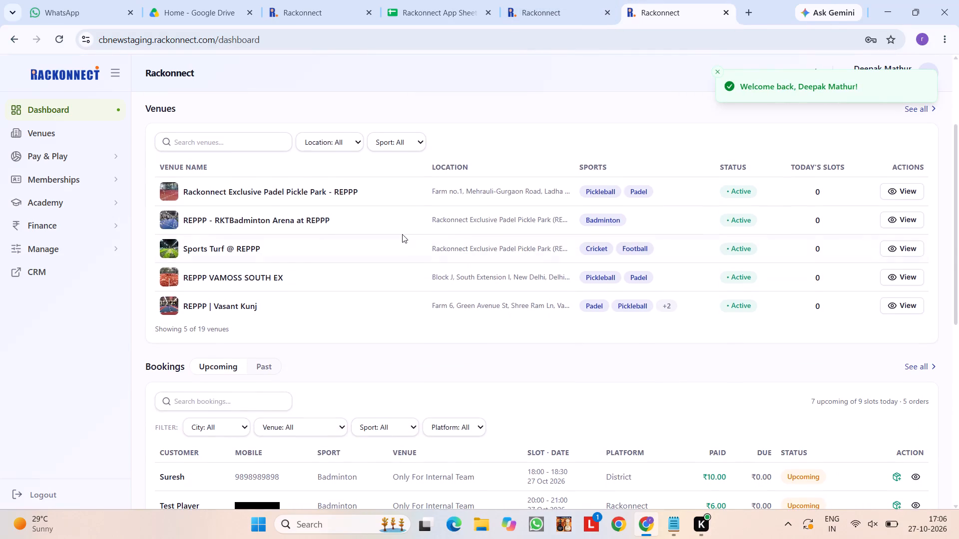
pyautogui.click(63, 138)
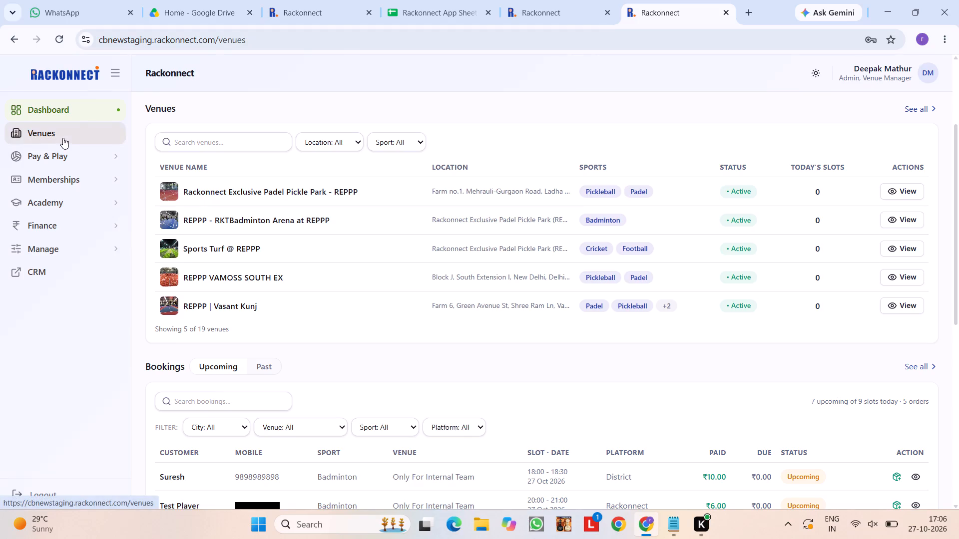
pyautogui.scroll(-19, 404, 306)
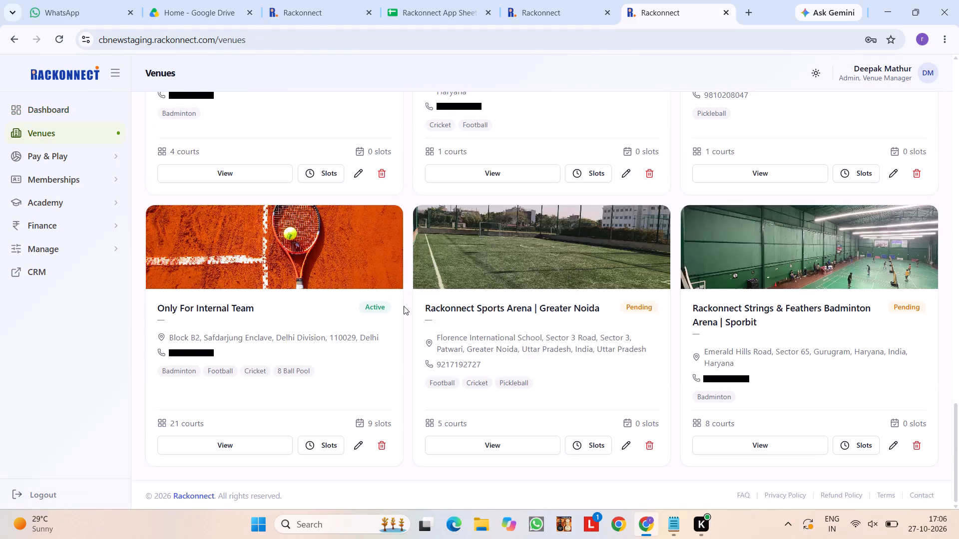
pyautogui.click(257, 440)
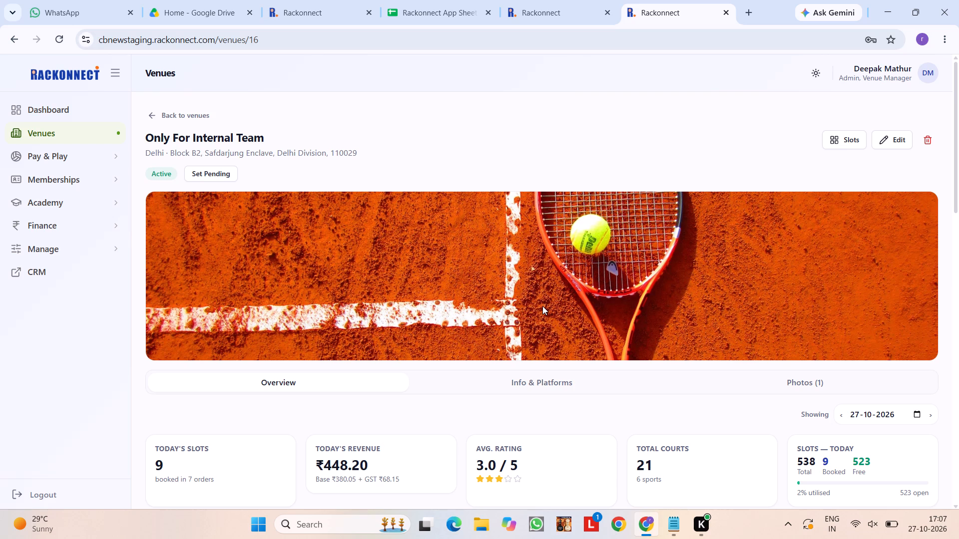
# Examine the venue's Today's Revenue, the revenue breakdown by stream and the Today's Orders payments for bug 318.
pyautogui.scroll(-2, 610, 402)
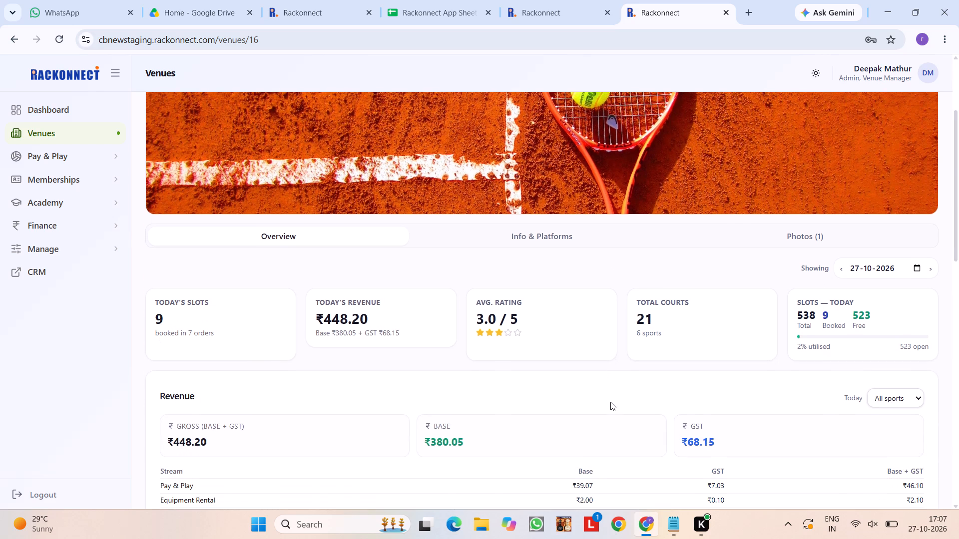
pyautogui.scroll(-3, 610, 402)
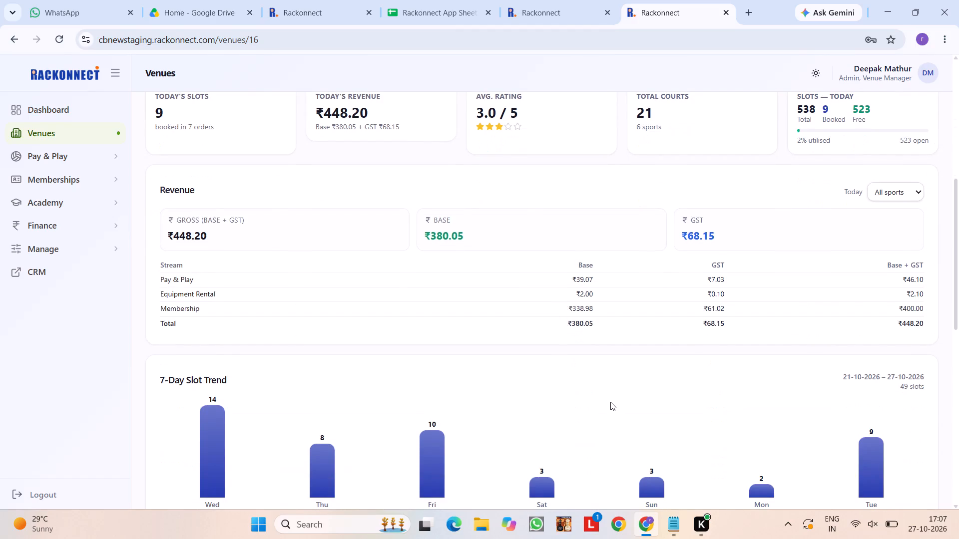
pyautogui.scroll(-2, 610, 402)
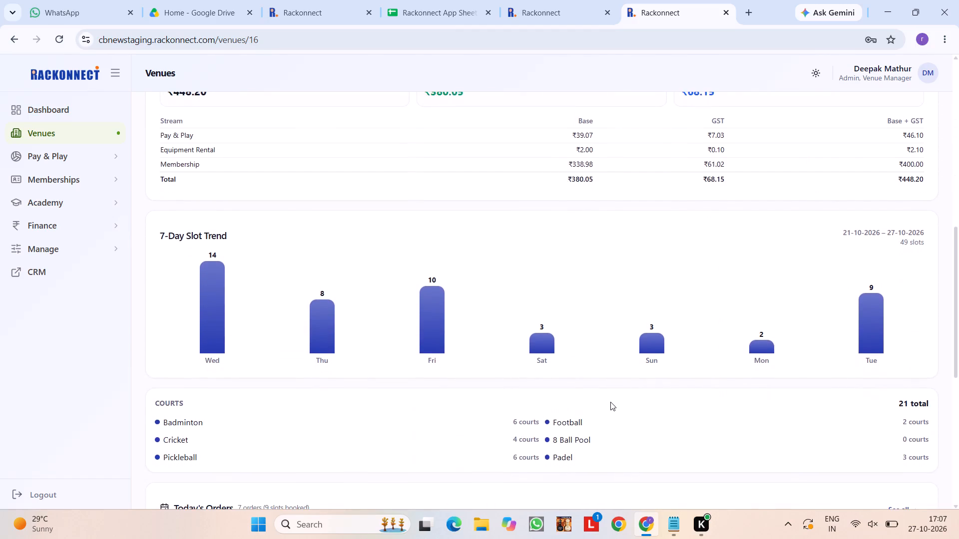
pyautogui.scroll(-4, 610, 402)
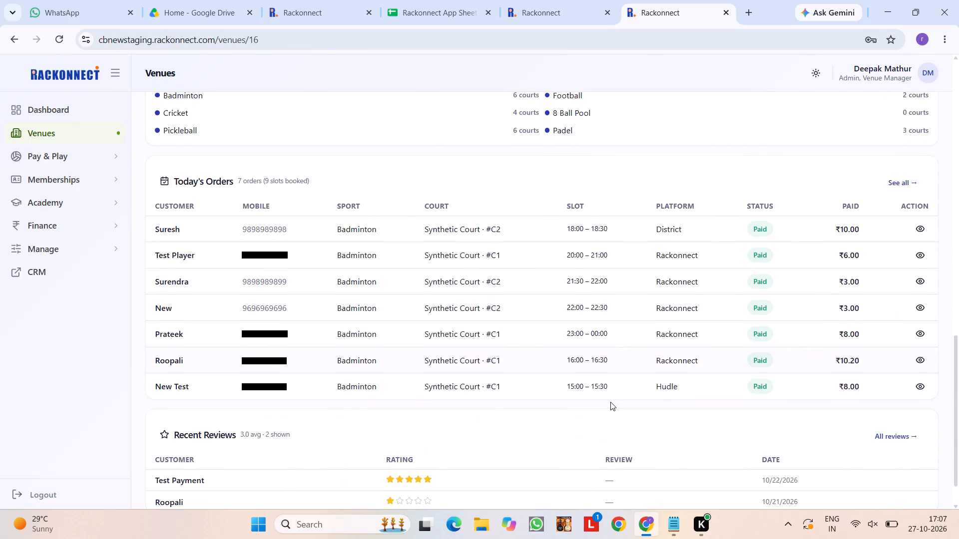
pyautogui.hscroll(4, 610, 402)
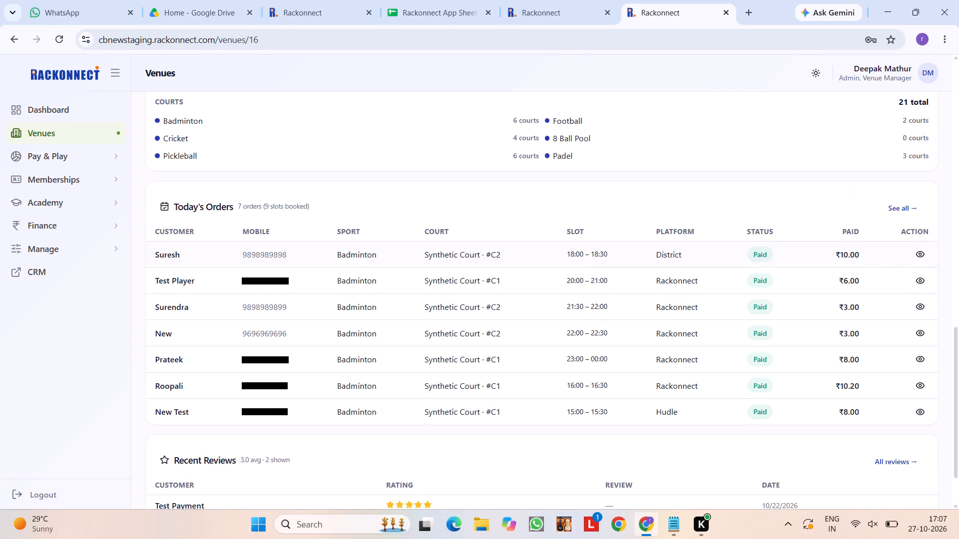
# Open the booking details of the District order for 18:00 – 18:30 in Today's Orders.
pyautogui.click(917, 249)
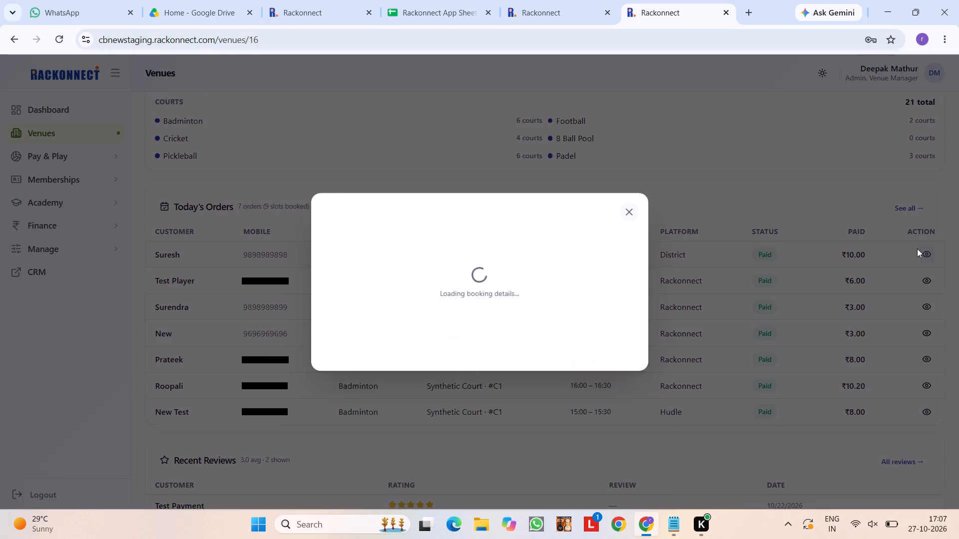
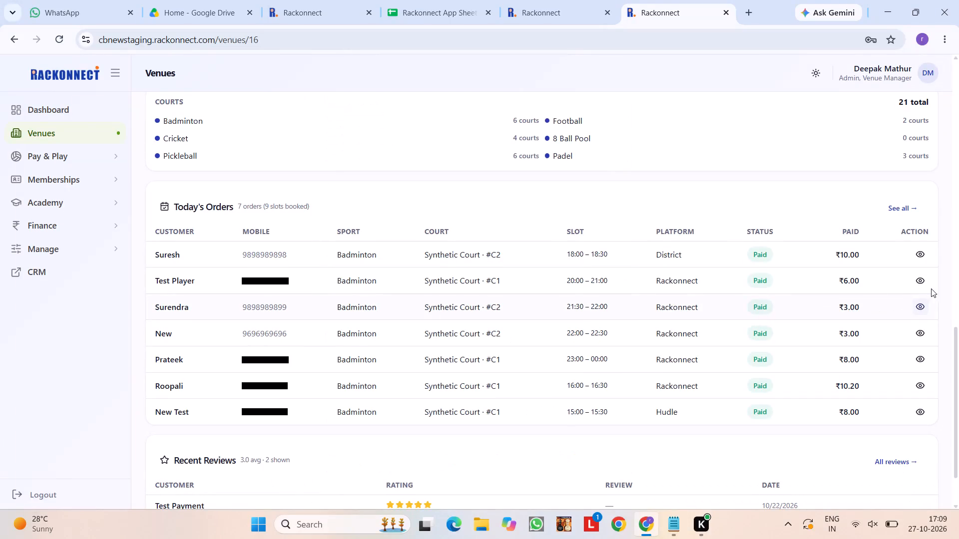
# View the booking details of the Rackonnect order for 16:00 – 16:30 in Today's Orders and close them.
pyautogui.click(925, 381)
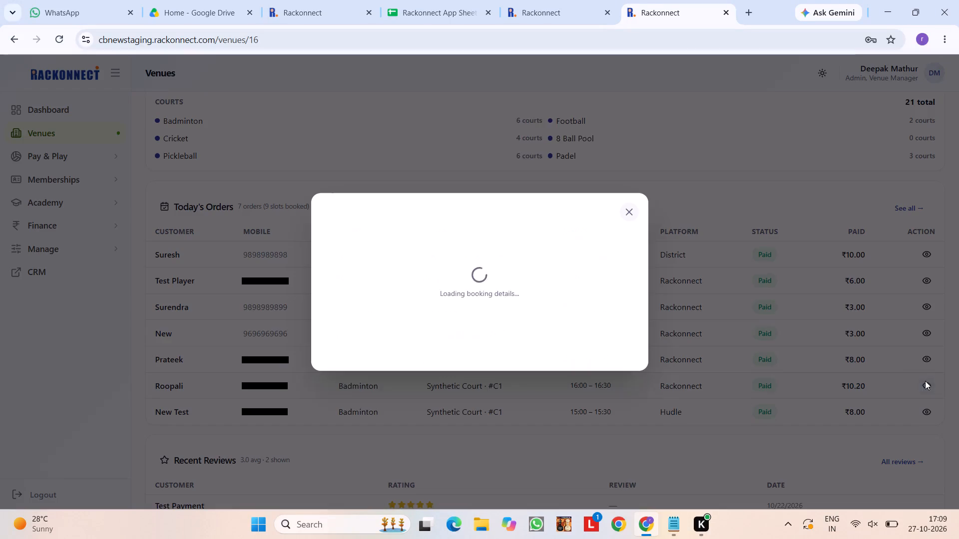
pyautogui.click(862, 349)
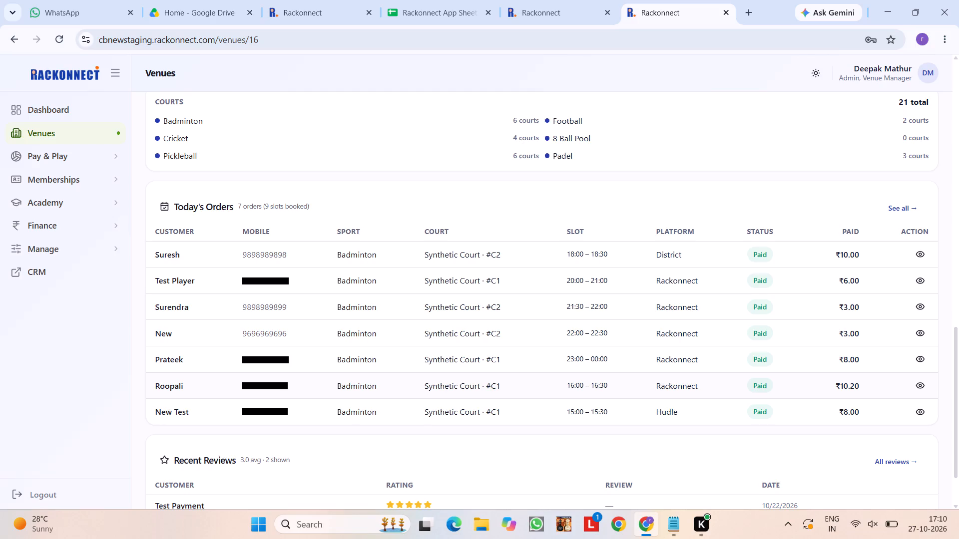
# Compare the venue's Today's Revenue and its Pay & Play, Equipment Rental and Membership breakdown with the paid amounts in Today's Orders.
pyautogui.scroll(5, 845, 387)
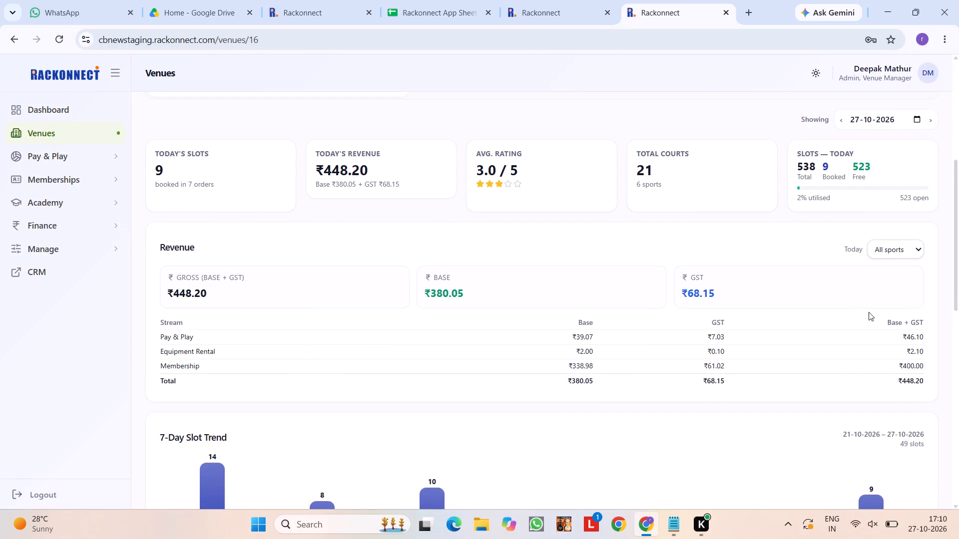
pyautogui.scroll(-4, 869, 312)
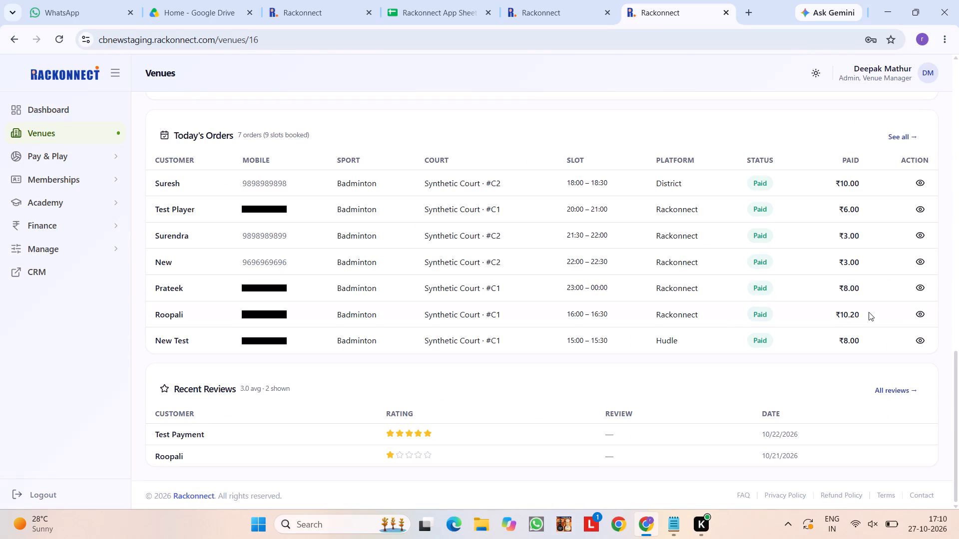
pyautogui.scroll(1, 869, 312)
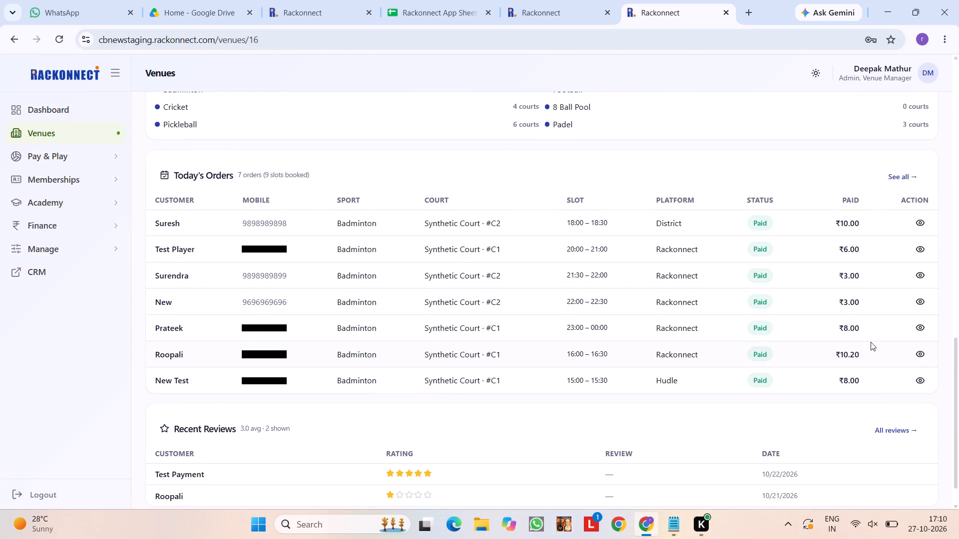
pyautogui.scroll(7, 871, 342)
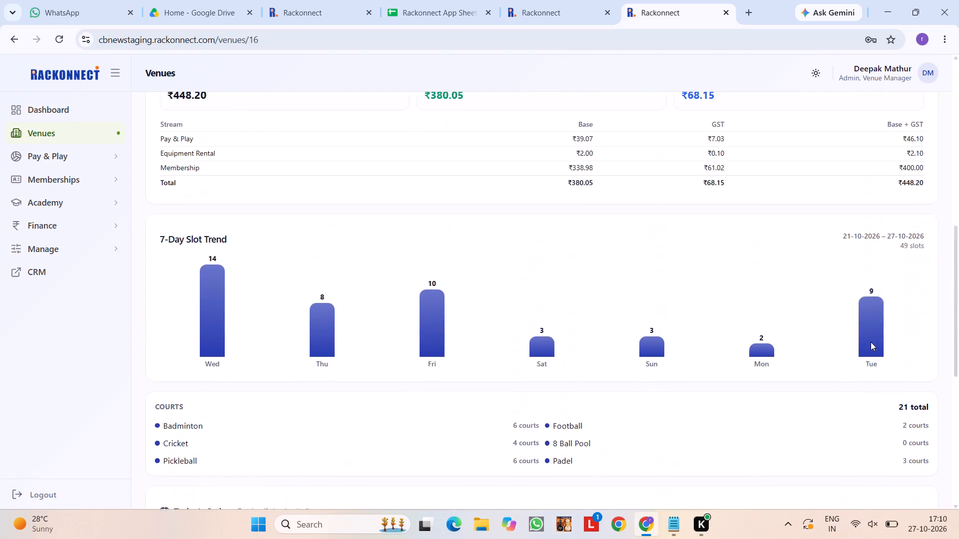
pyautogui.scroll(6, 871, 342)
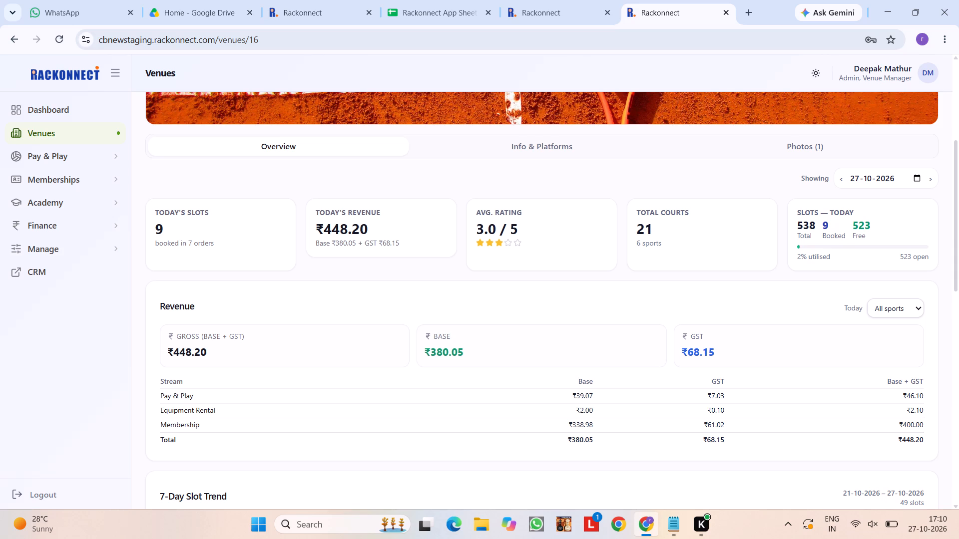
pyautogui.scroll(-1, 581, 434)
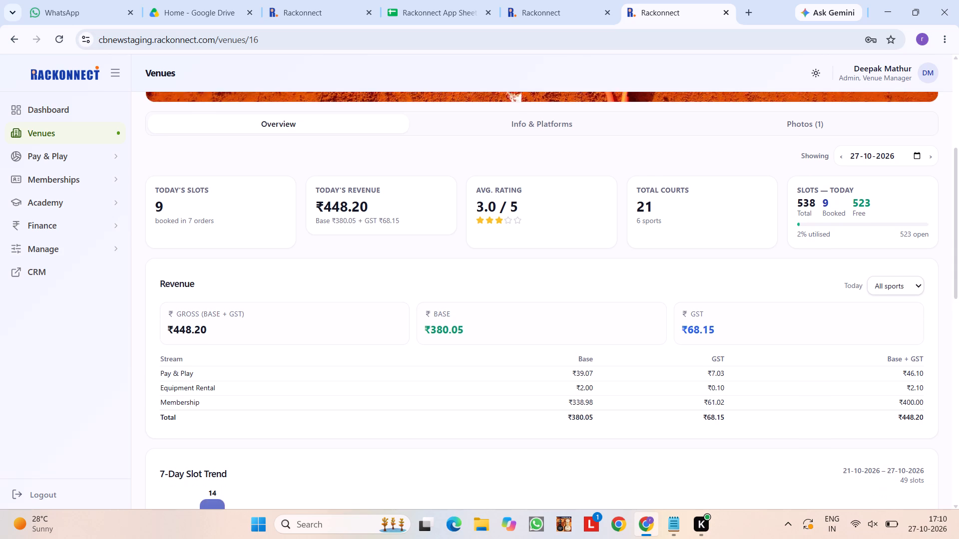
pyautogui.scroll(-1, 581, 434)
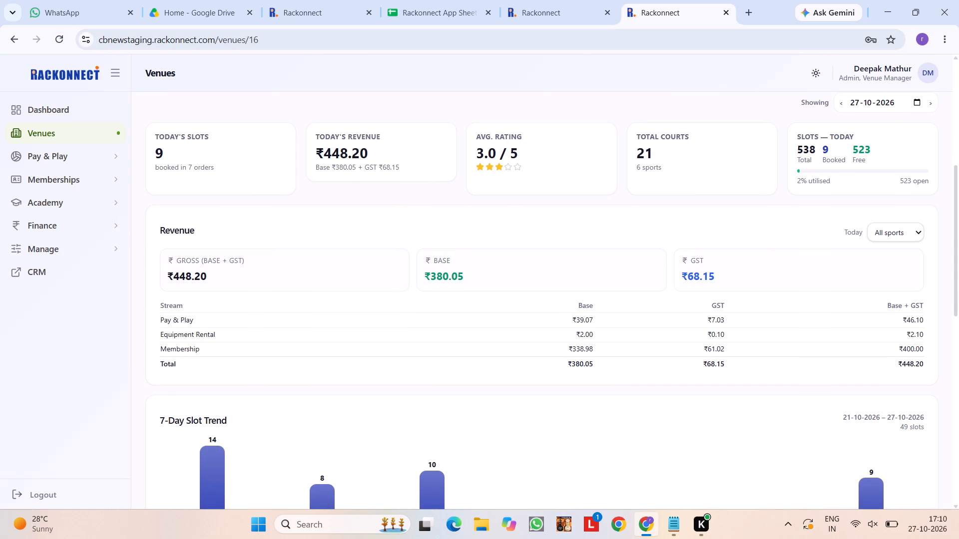
pyautogui.scroll(-4, 581, 434)
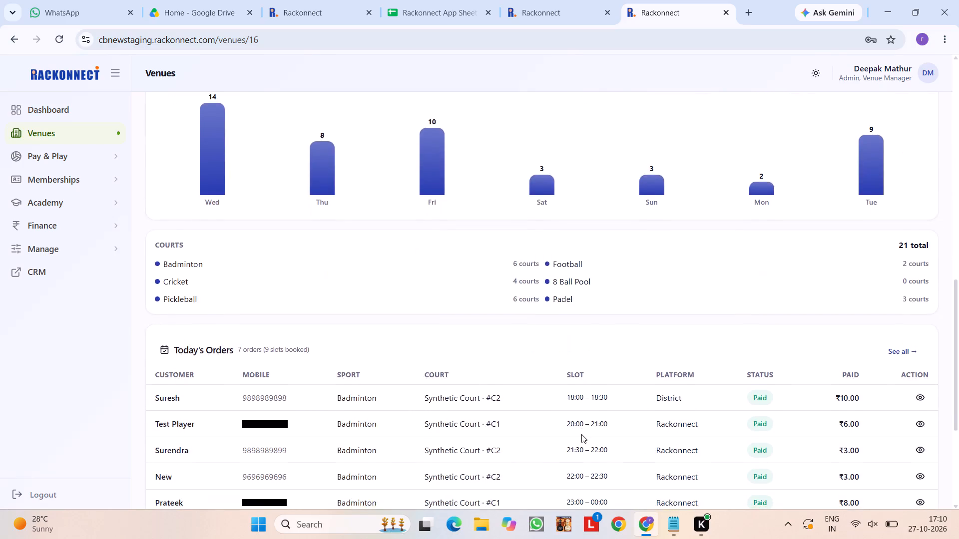
pyautogui.scroll(-5, 581, 434)
pyautogui.scroll(1, 581, 434)
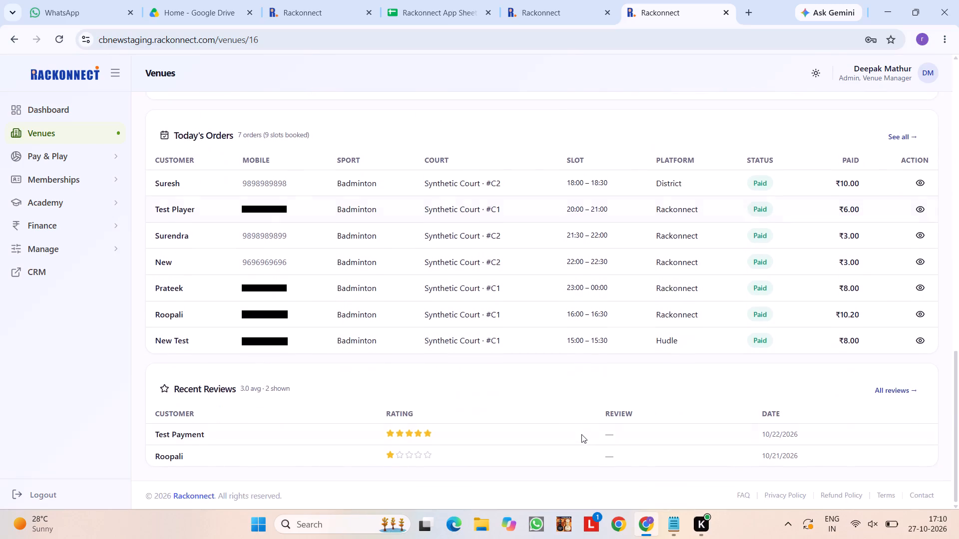
pyautogui.scroll(2, 581, 434)
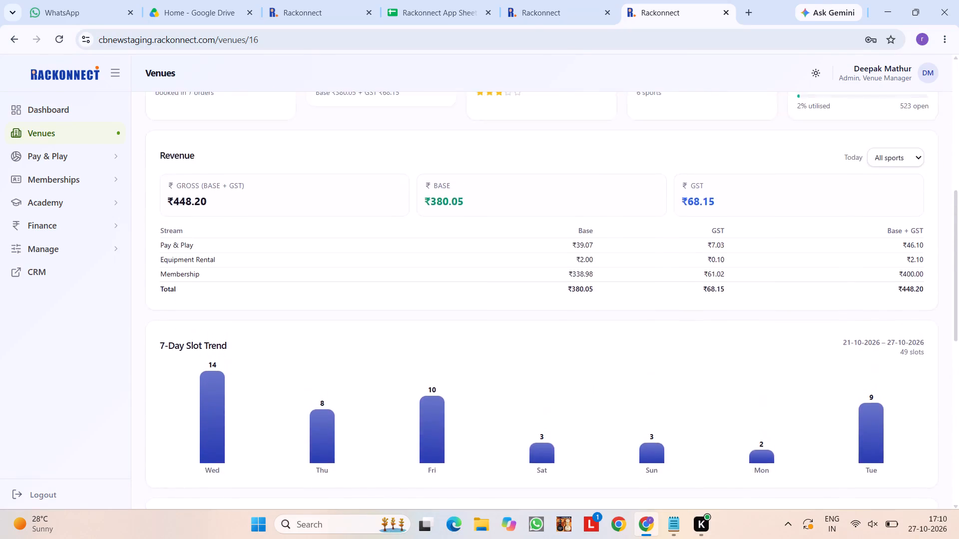
pyautogui.scroll(1, 581, 434)
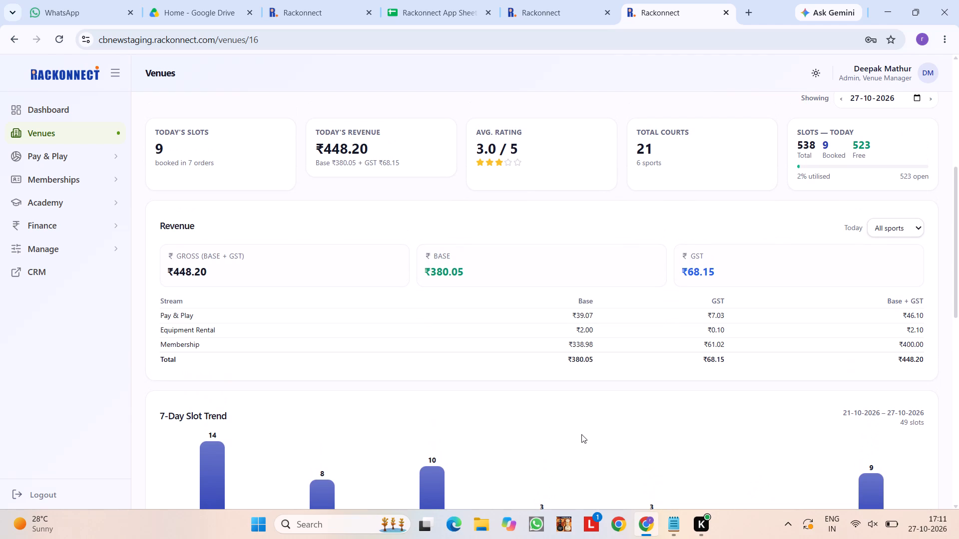
pyautogui.scroll(-1, 581, 434)
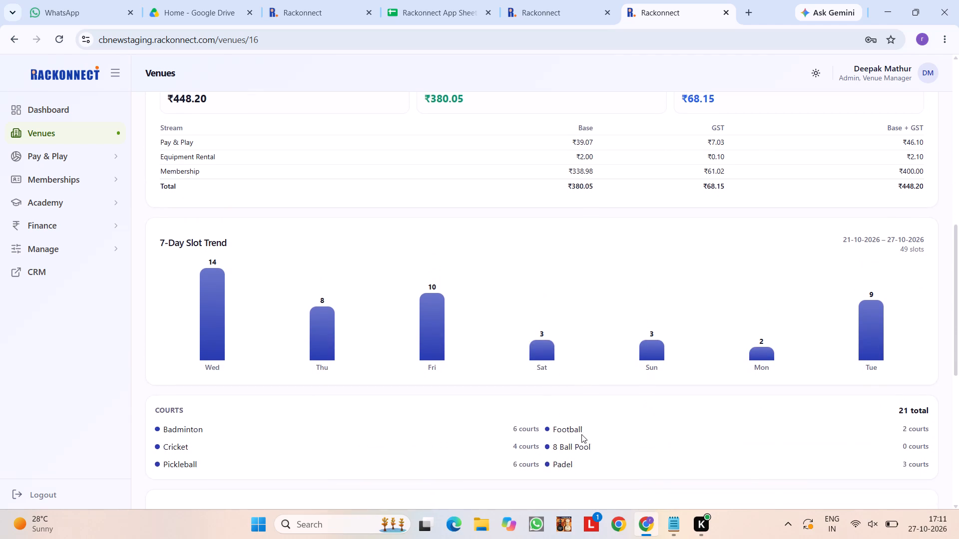
pyautogui.scroll(-2, 581, 434)
pyautogui.scroll(2, 581, 434)
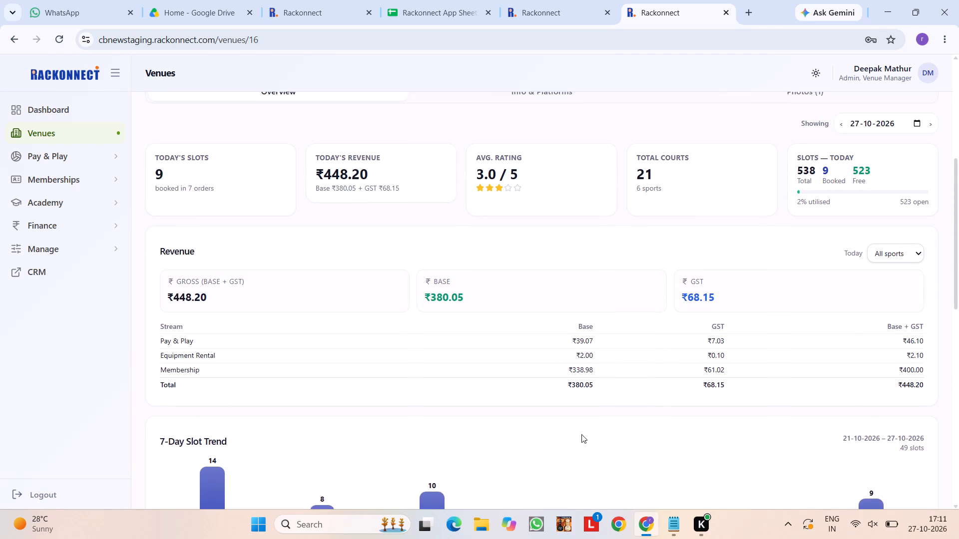
pyautogui.scroll(1, 581, 434)
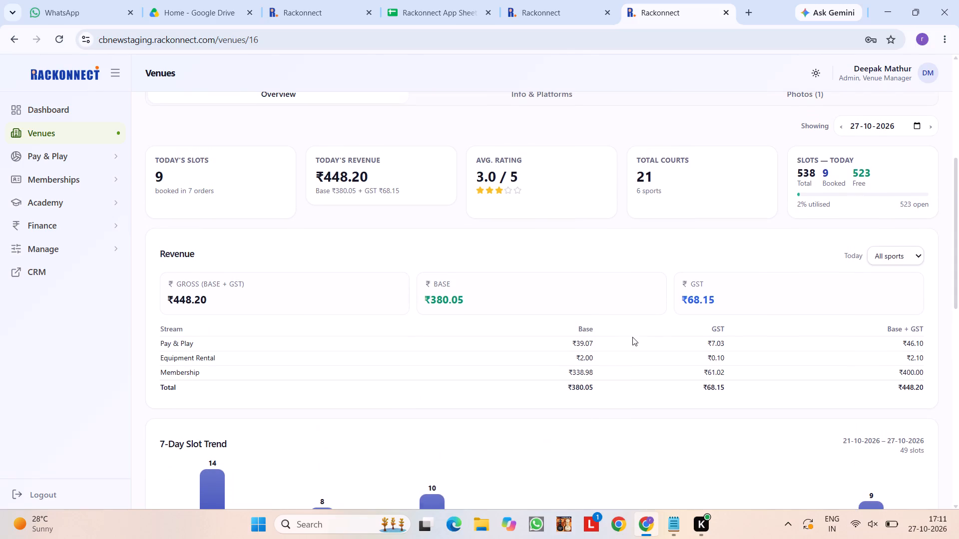
pyautogui.scroll(-7, 632, 337)
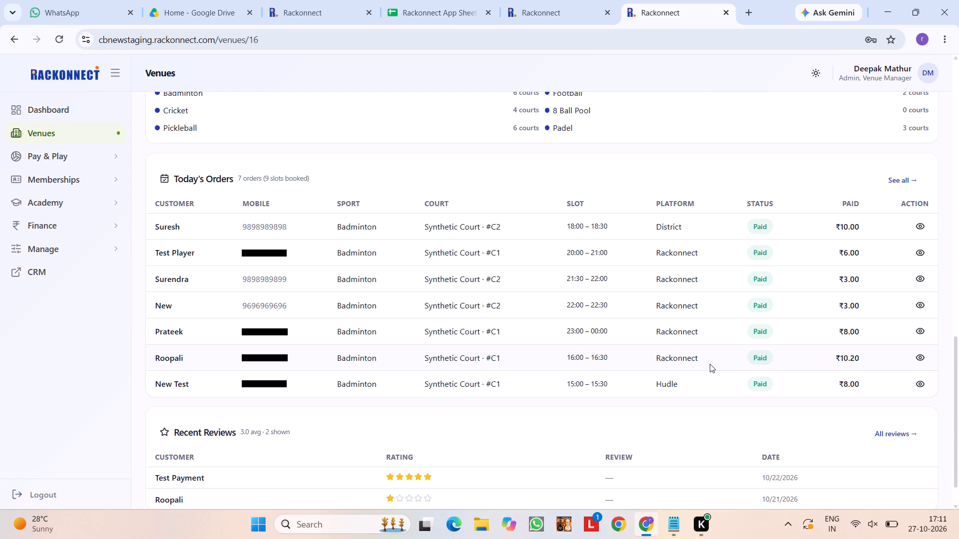
pyautogui.scroll(3, 710, 364)
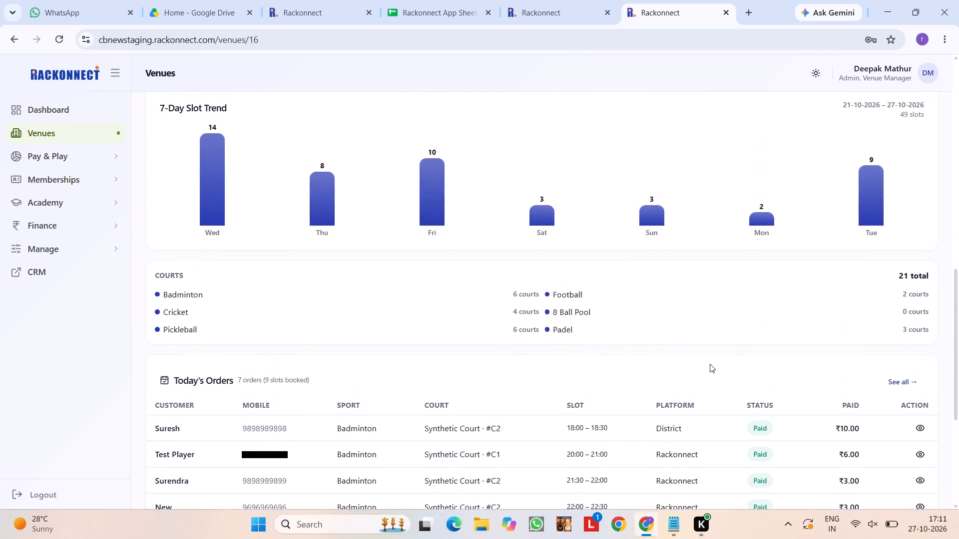
pyautogui.scroll(4, 710, 364)
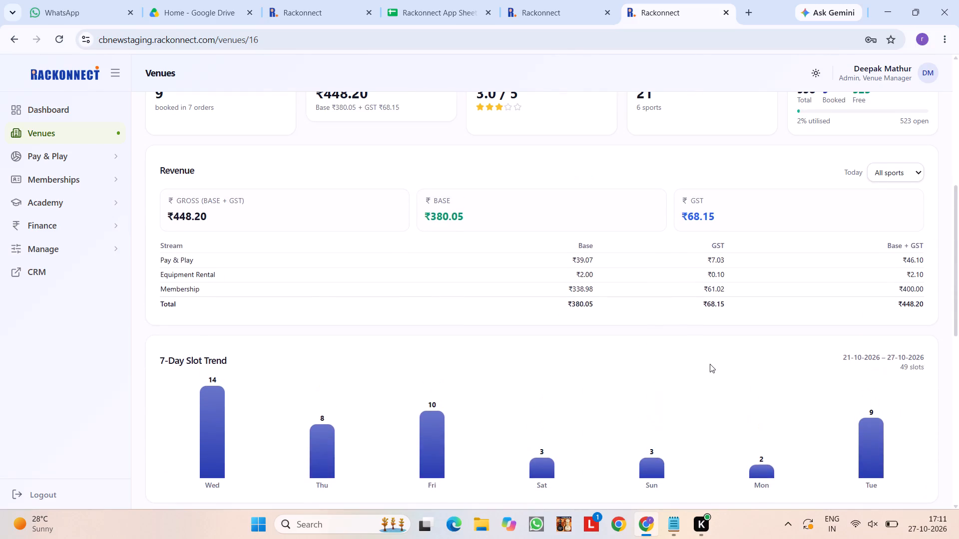
pyautogui.scroll(-1, 710, 364)
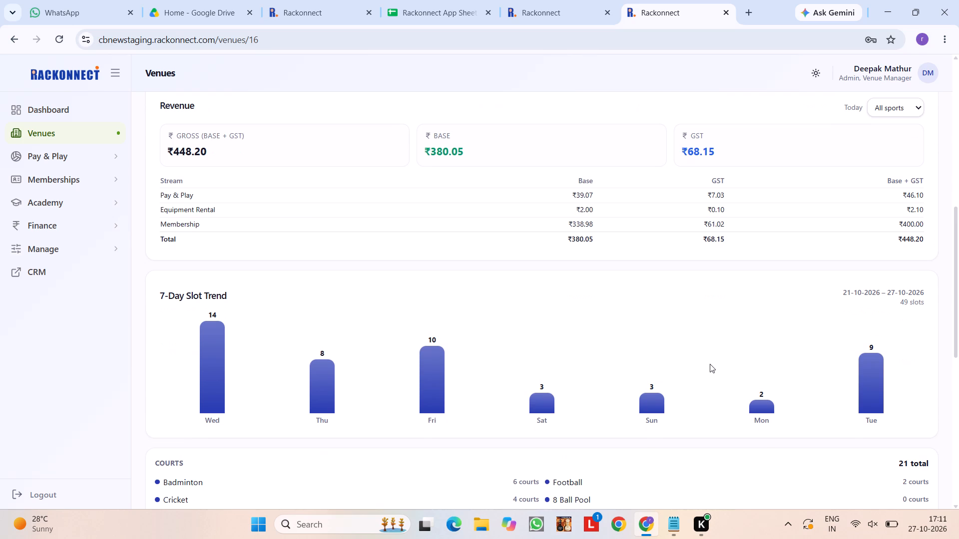
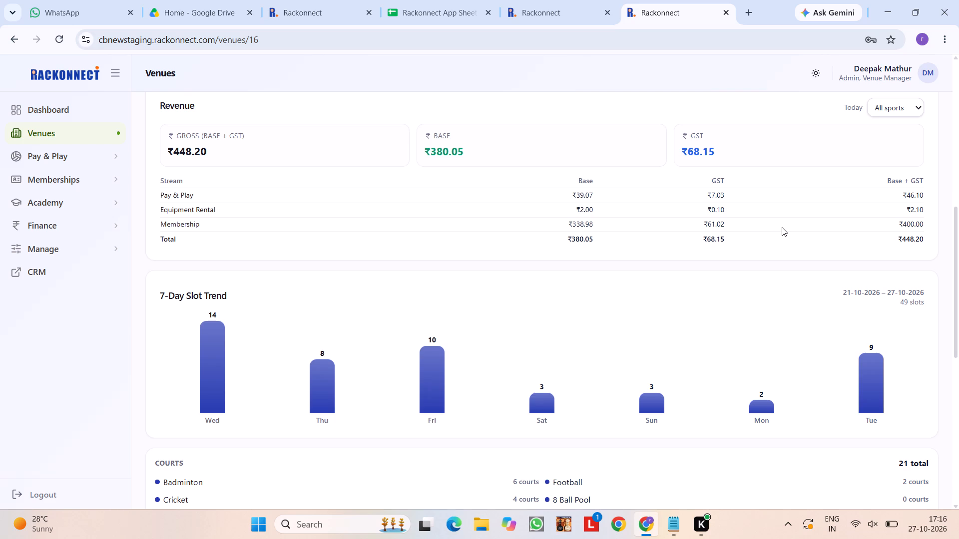
# Filter the venue's Revenue by Badminton, Football, Cricket, 8 Ball Pool, Pickleball and Padel in turn, examining each sport's revenue breakdown.
pyautogui.scroll(2, 782, 227)
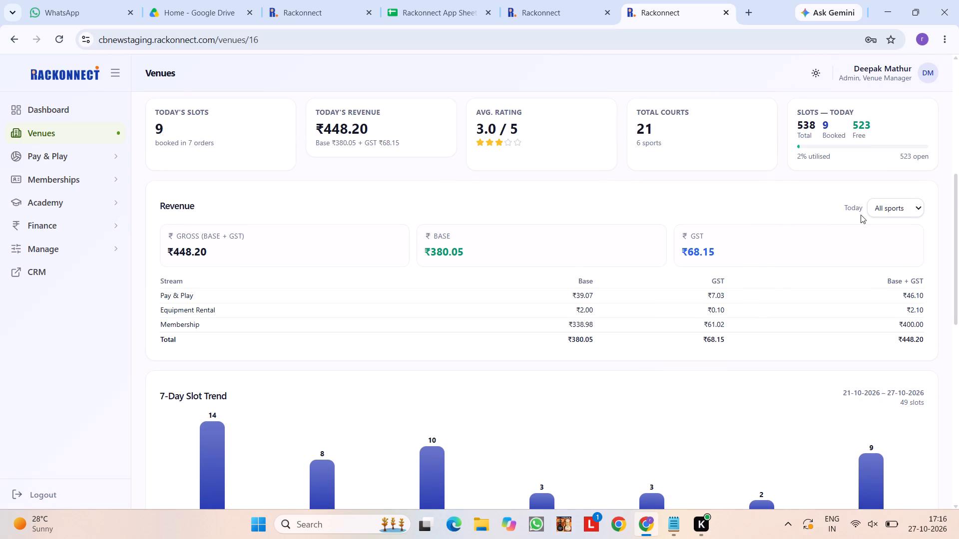
pyautogui.click(874, 212)
pyautogui.click(883, 239)
pyautogui.click(898, 204)
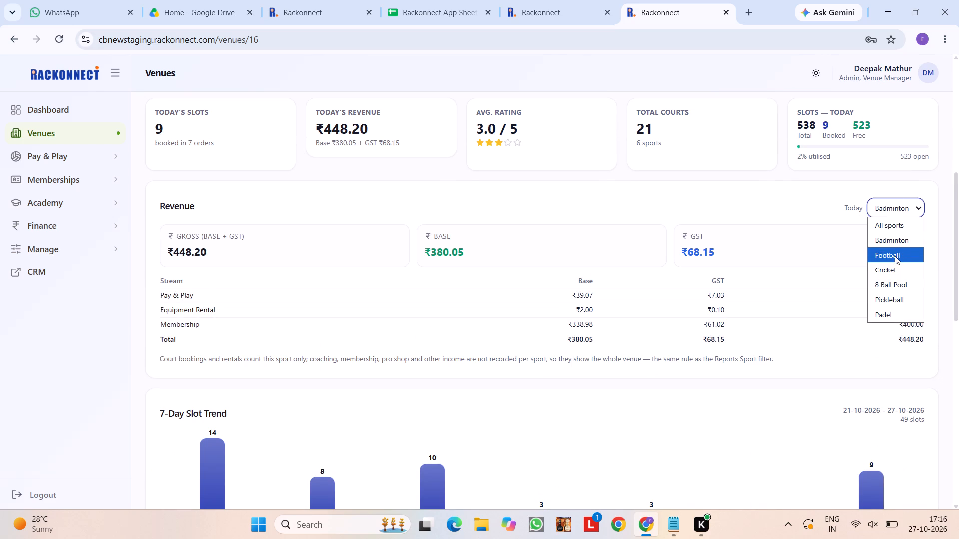
pyautogui.click(895, 256)
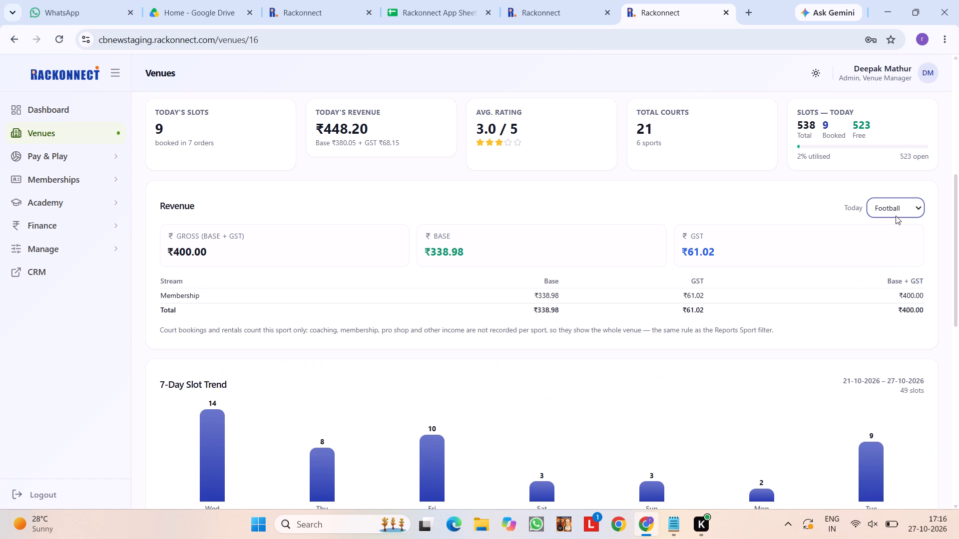
pyautogui.click(896, 214)
pyautogui.click(898, 263)
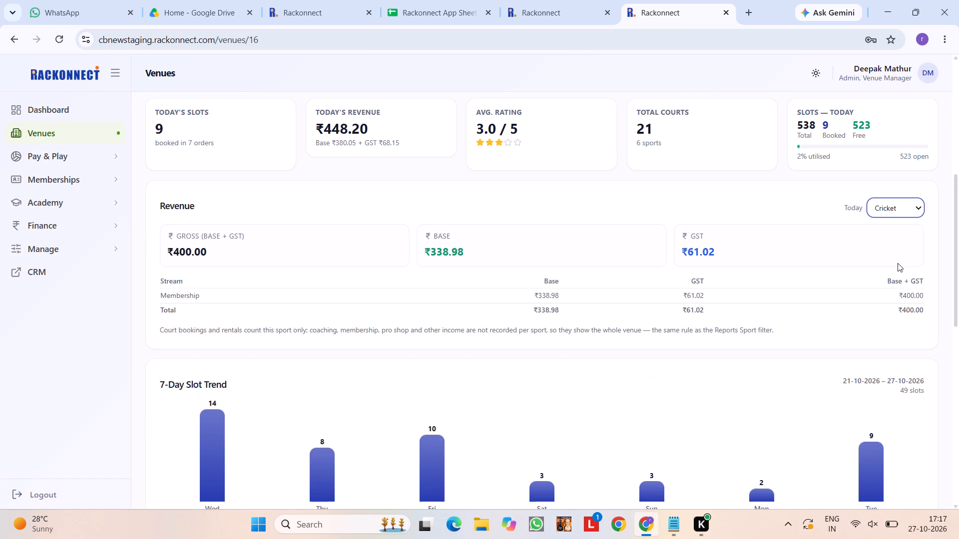
pyautogui.click(898, 209)
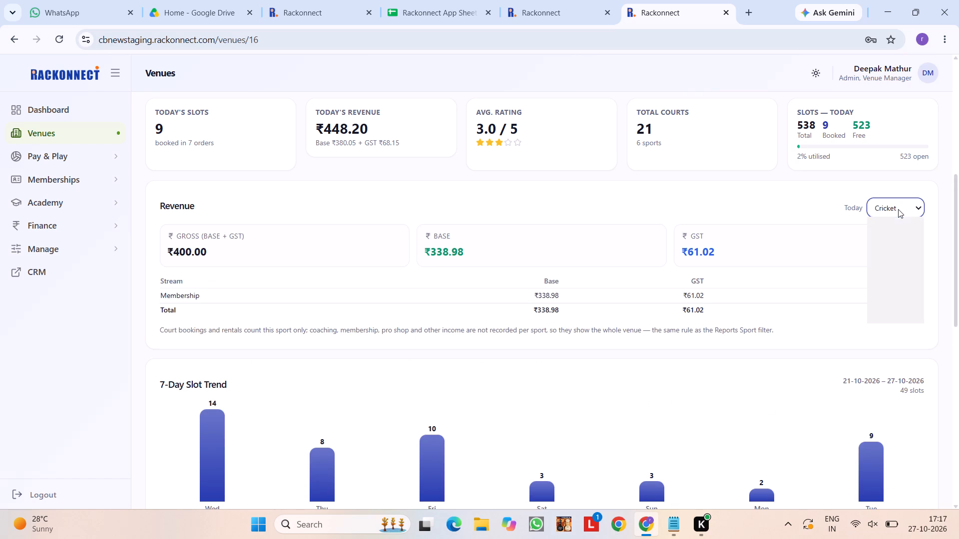
pyautogui.click(900, 282)
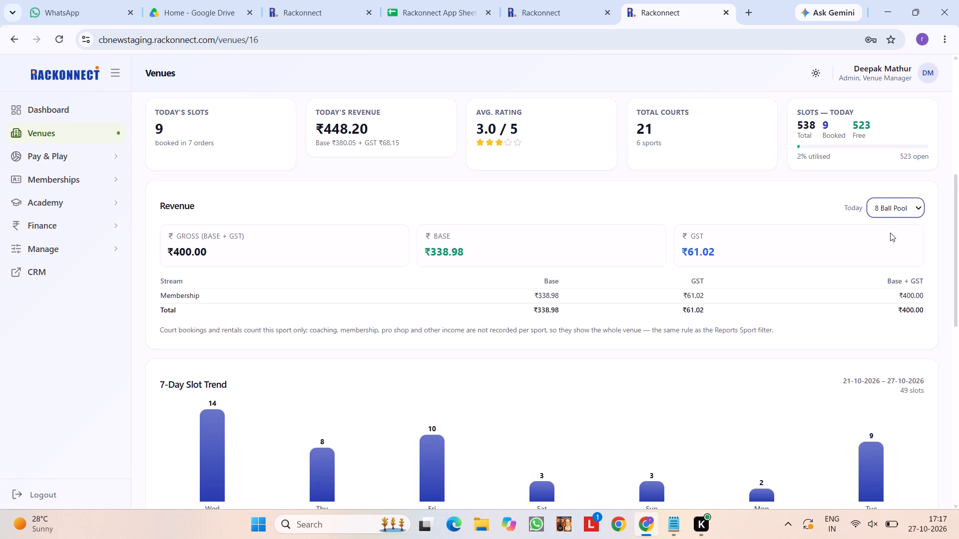
pyautogui.click(895, 203)
pyautogui.click(896, 306)
pyautogui.click(903, 206)
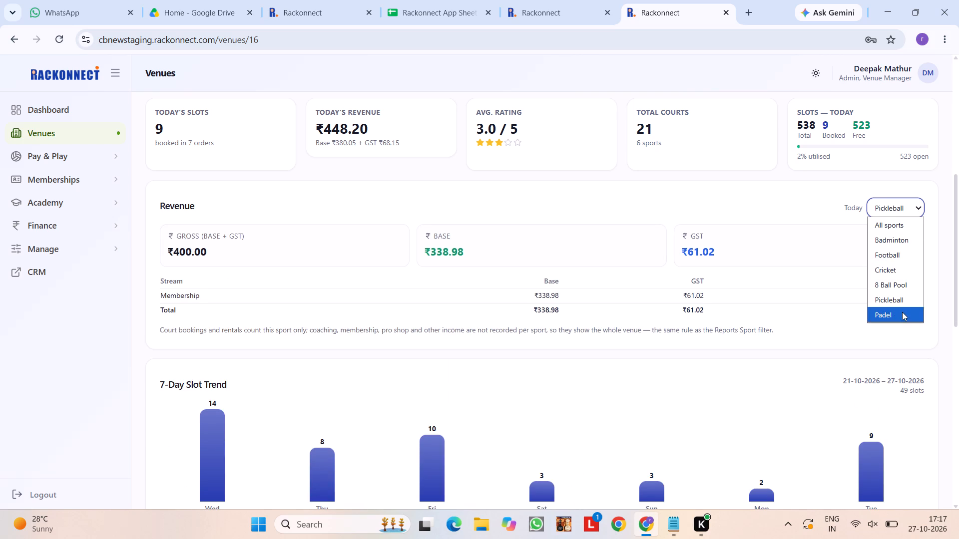
pyautogui.click(901, 314)
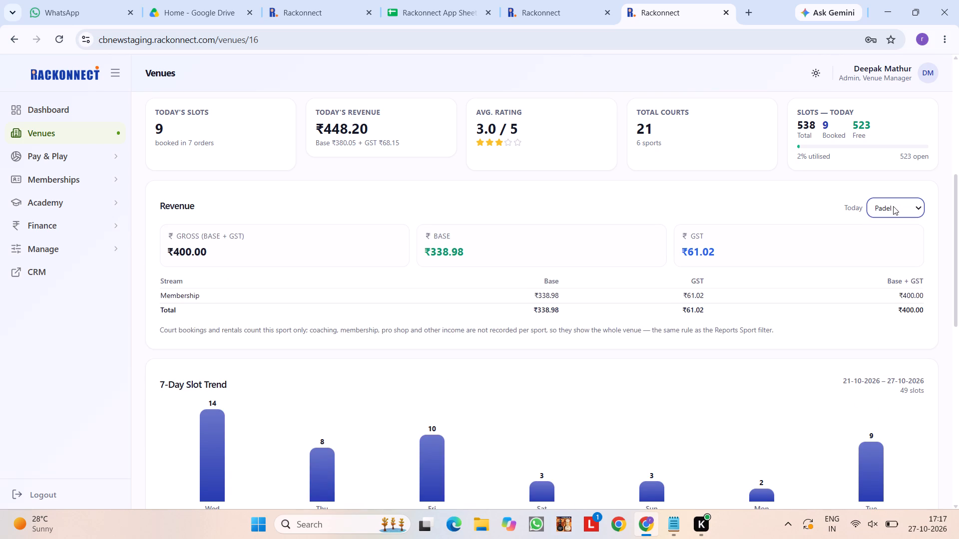
# Reset the Revenue sport filter to All sports and check the Membership row's Base + GST amount.
pyautogui.click(893, 206)
pyautogui.click(902, 226)
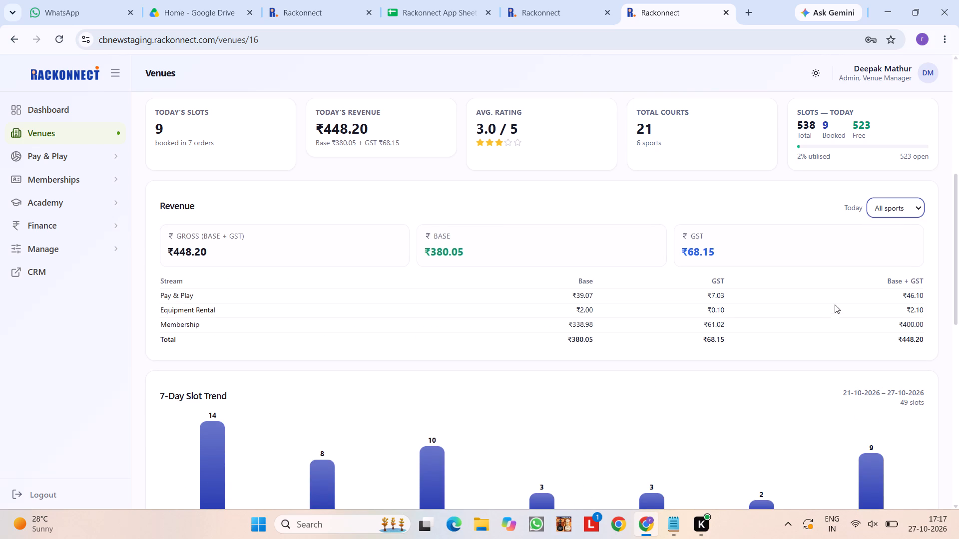
pyautogui.tripleClick(832, 328)
pyautogui.doubleClick(832, 328)
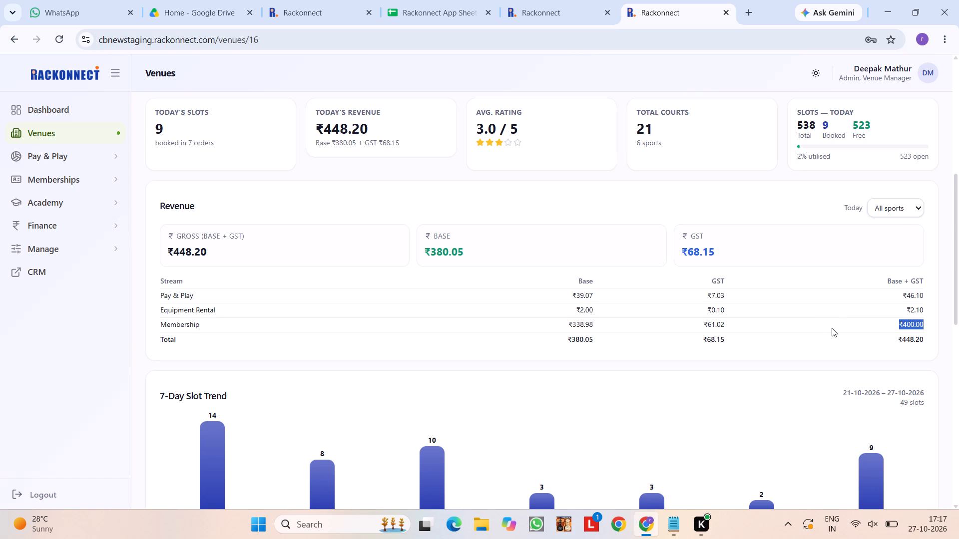
pyautogui.click(832, 328)
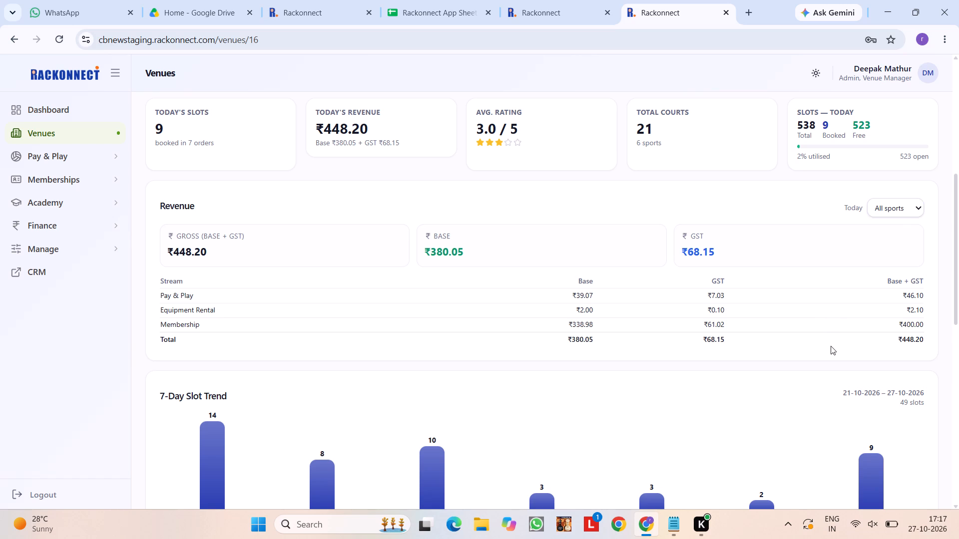
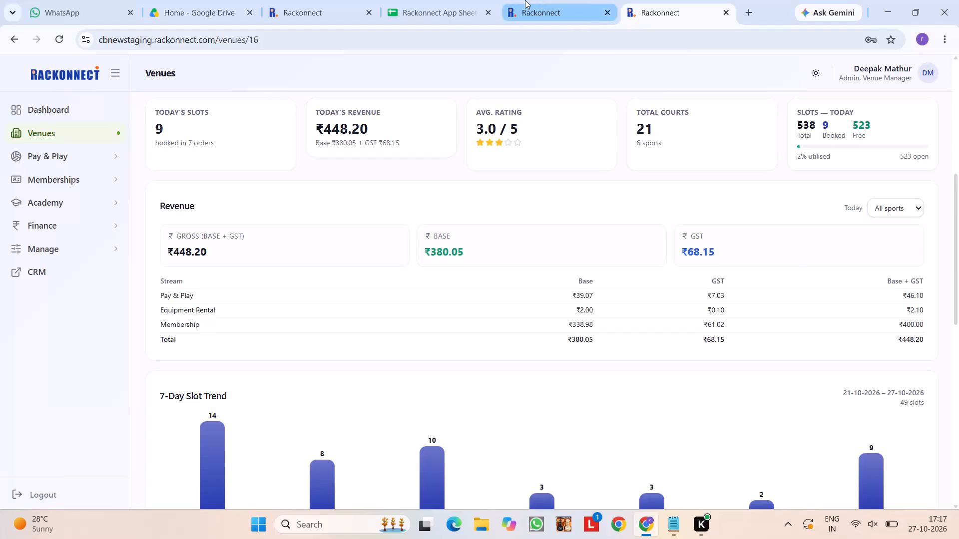
# Switch back to the Rackonnect App Sheet Replacement bug sheet and select bug 318's Steps to Reproduce cell.
pyautogui.click(525, 0)
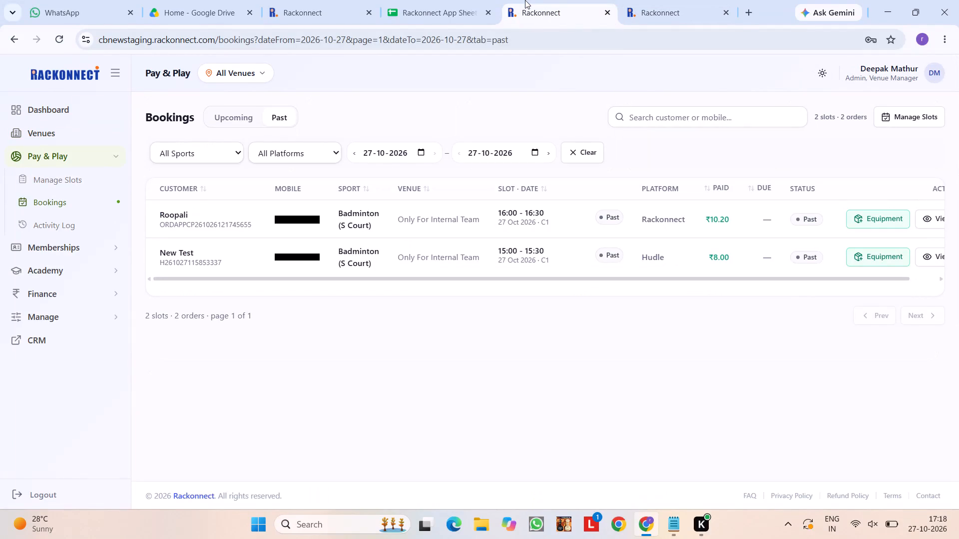
pyautogui.click(449, 0)
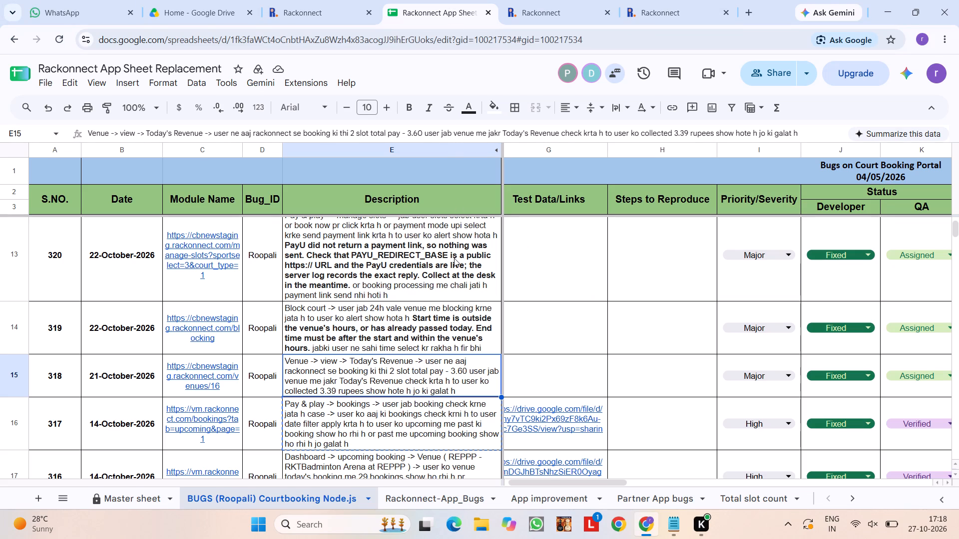
pyautogui.click(627, 370)
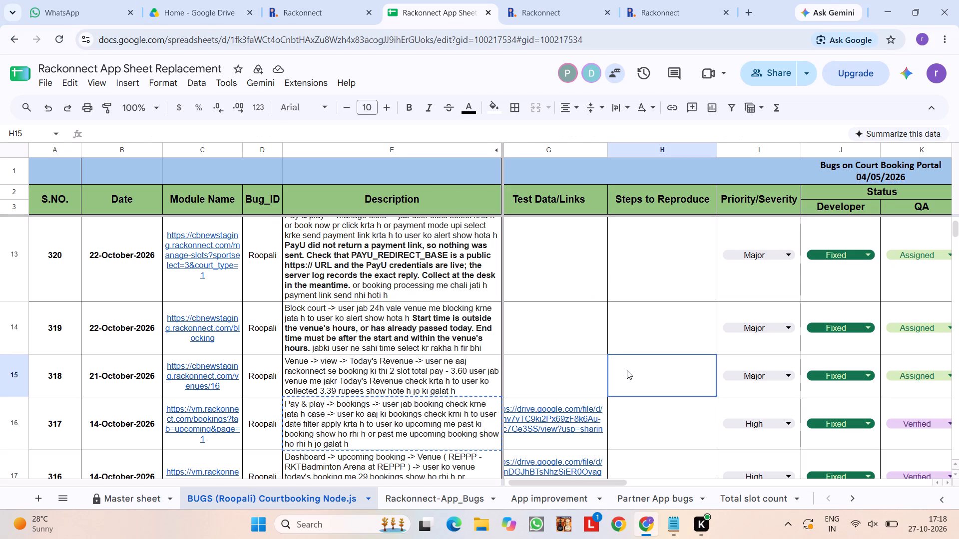
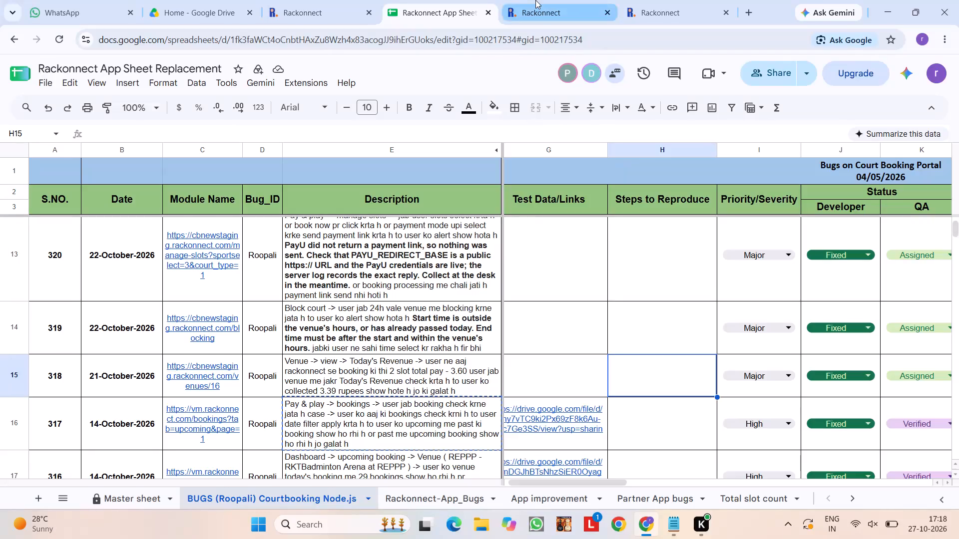
# Recheck bug 318 by comparing its sheet row with the staging Past bookings for 27-10-2026 and the venue's revenue breakdown.
pyautogui.click(535, 0)
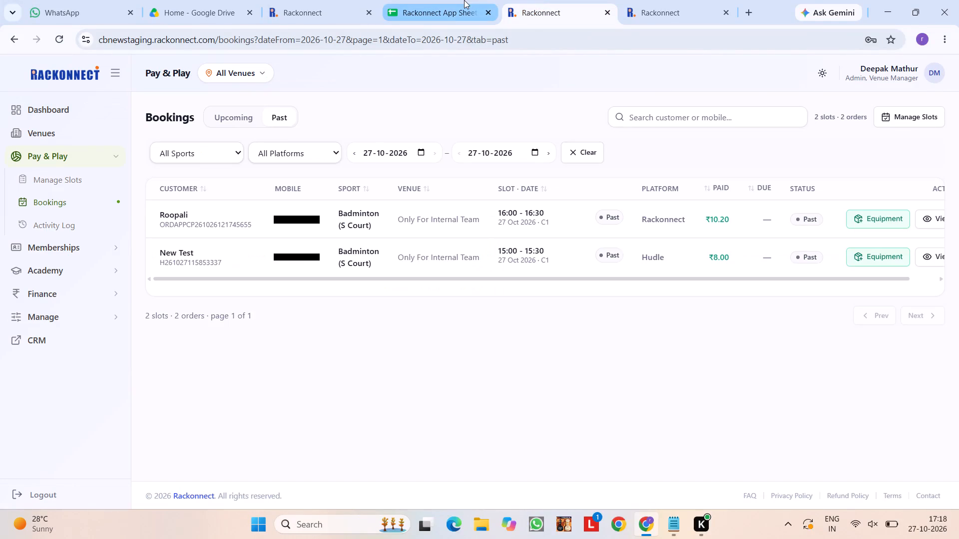
pyautogui.click(464, 0)
pyautogui.click(319, 0)
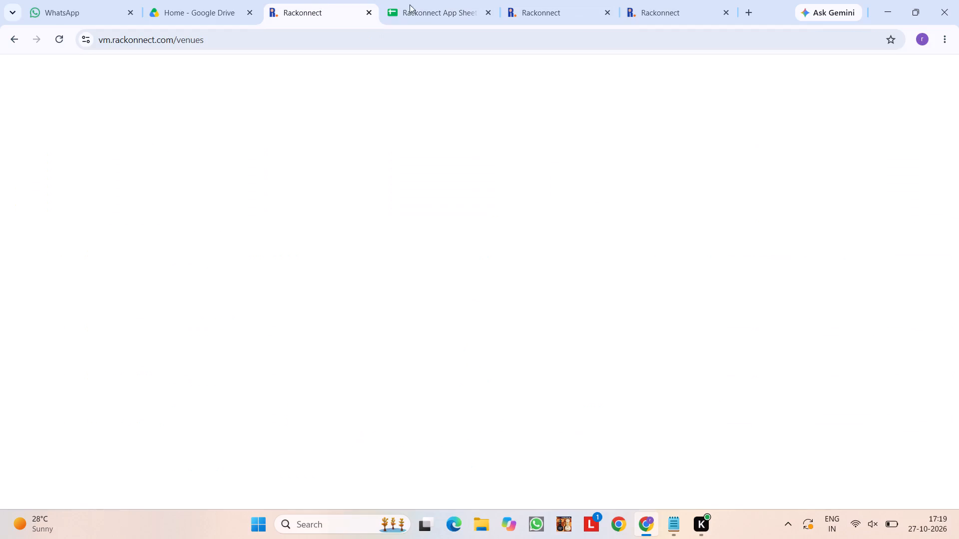
pyautogui.click(415, 4)
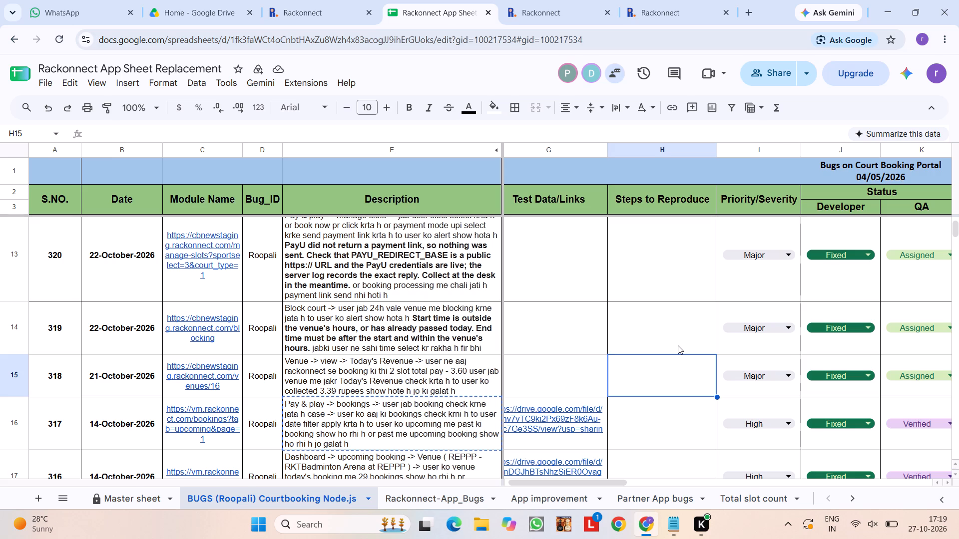
pyautogui.hscroll(-1, 678, 345)
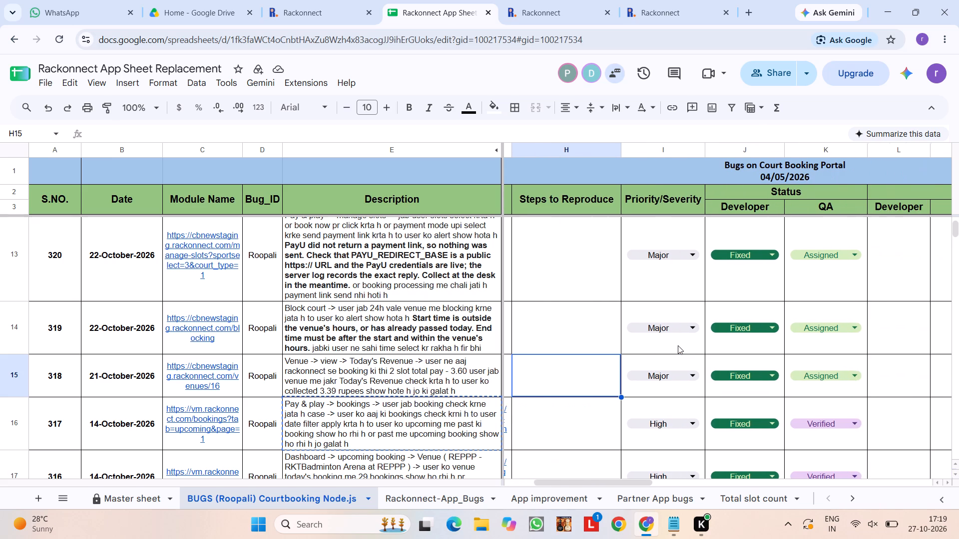
pyautogui.hscroll(-2, 678, 345)
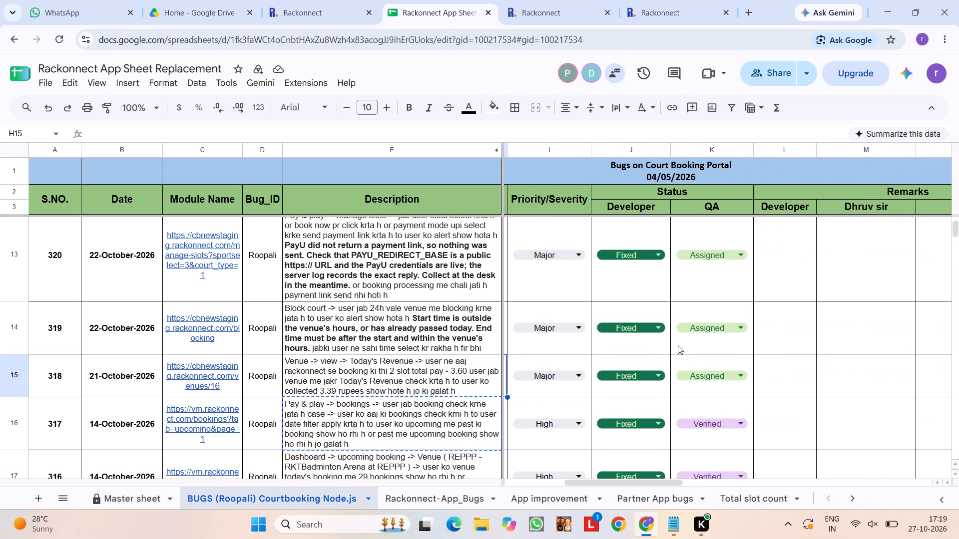
pyautogui.hscroll(-1, 678, 345)
pyautogui.click(576, 14)
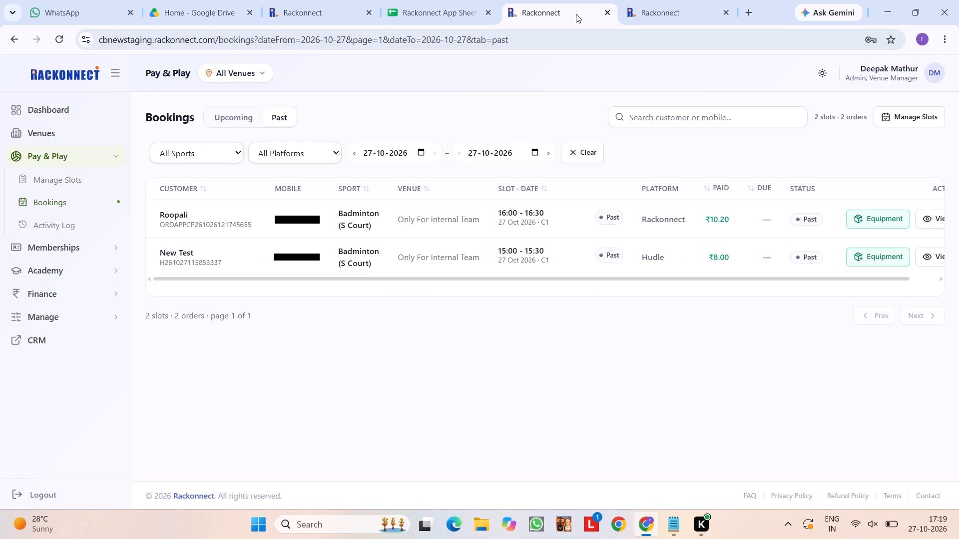
pyautogui.click(731, 0)
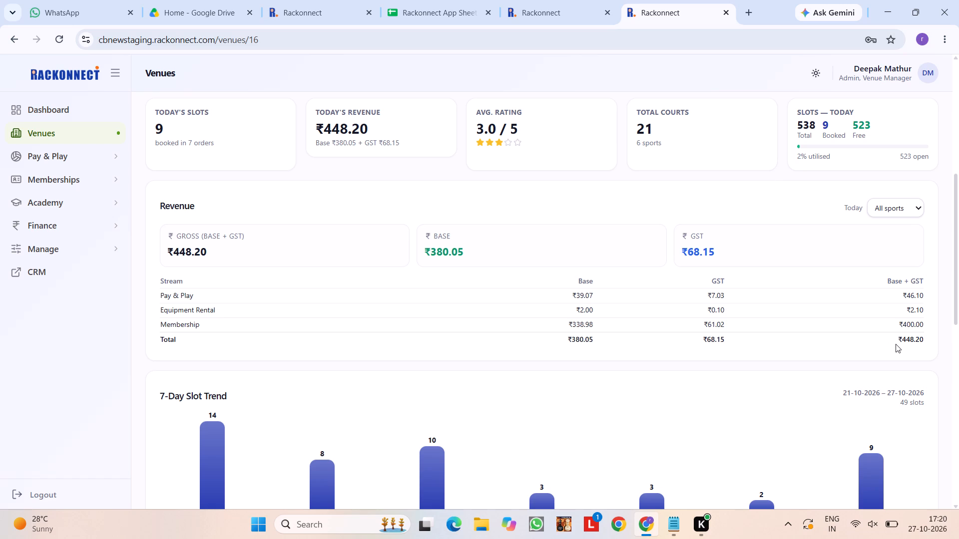
# Set bug 318's QA status to Verified in the Rackonnect App Sheet Replacement bug sheet.
pyautogui.click(422, 0)
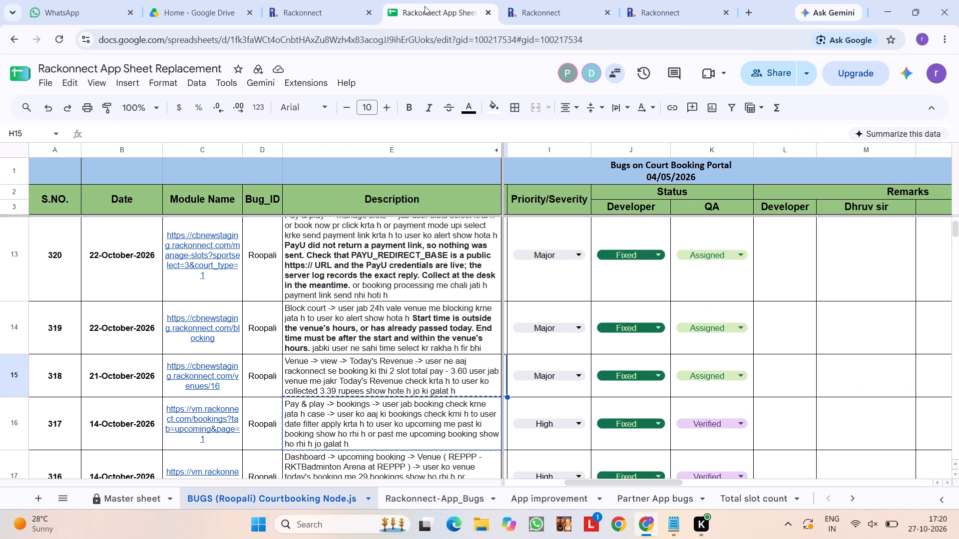
pyautogui.click(720, 373)
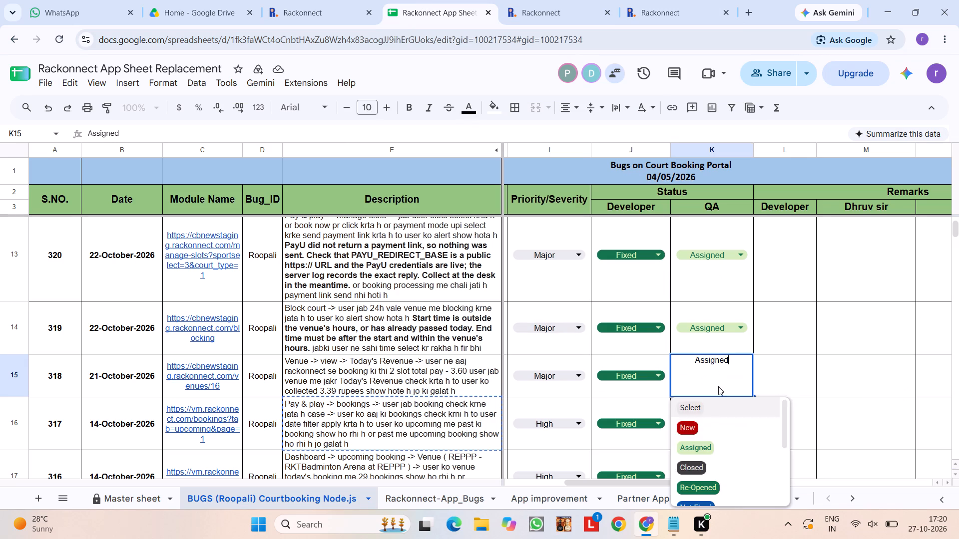
pyautogui.scroll(-2, 709, 462)
pyautogui.click(703, 449)
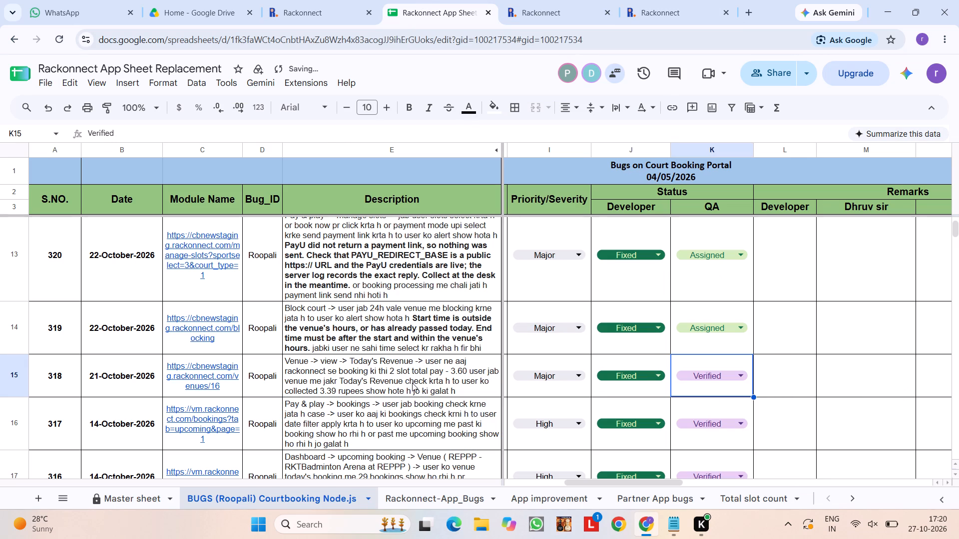
# Copy bug 318's description into the Notepad work notes, mark it "-> verified", and start a new "." entry below.
pyautogui.click(416, 376)
pyautogui.hotkey('ctrl', 'c')
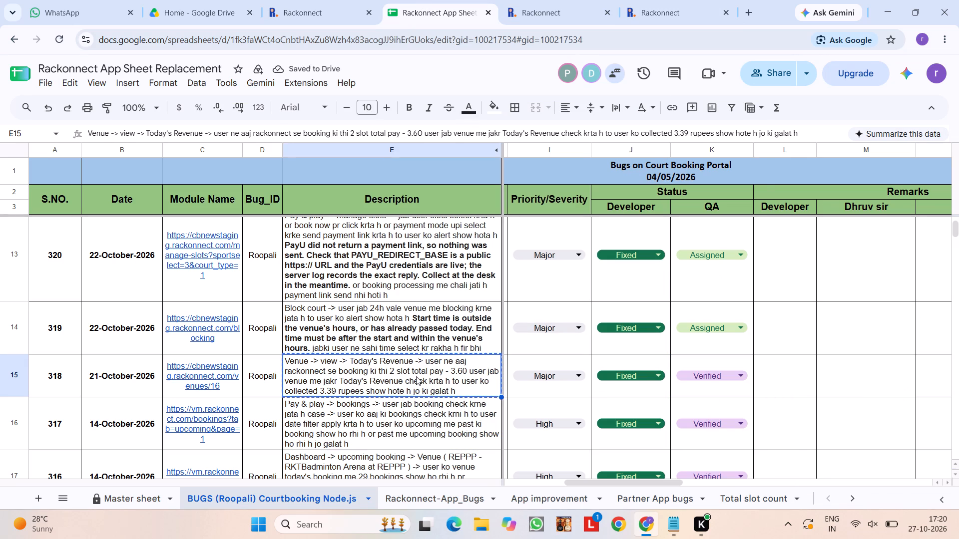
pyautogui.hotkey('alt', 'Tab')
pyautogui.hotkey('ctrl', 'v')
pyautogui.press('space')
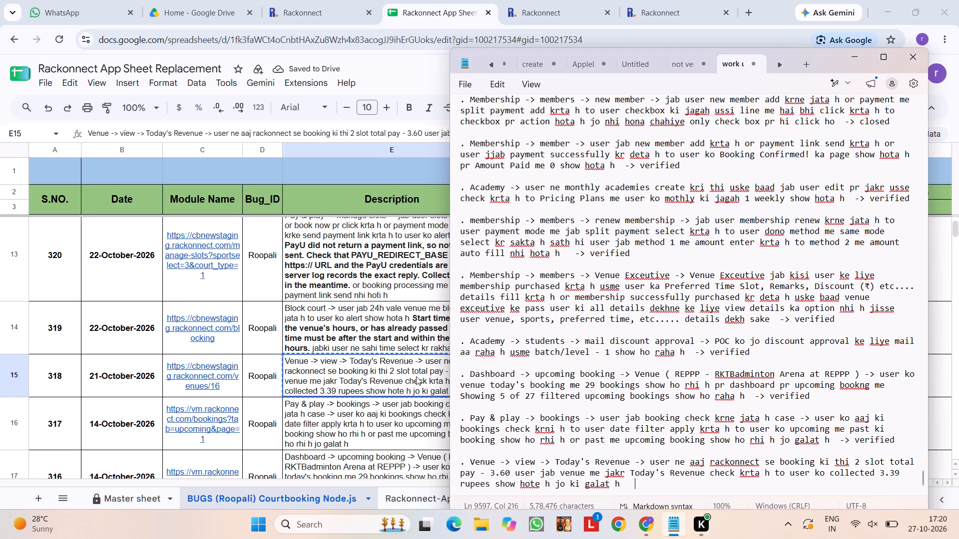
pyautogui.write('-> verified')
pyautogui.press('Return')
pyautogui.press('Return')
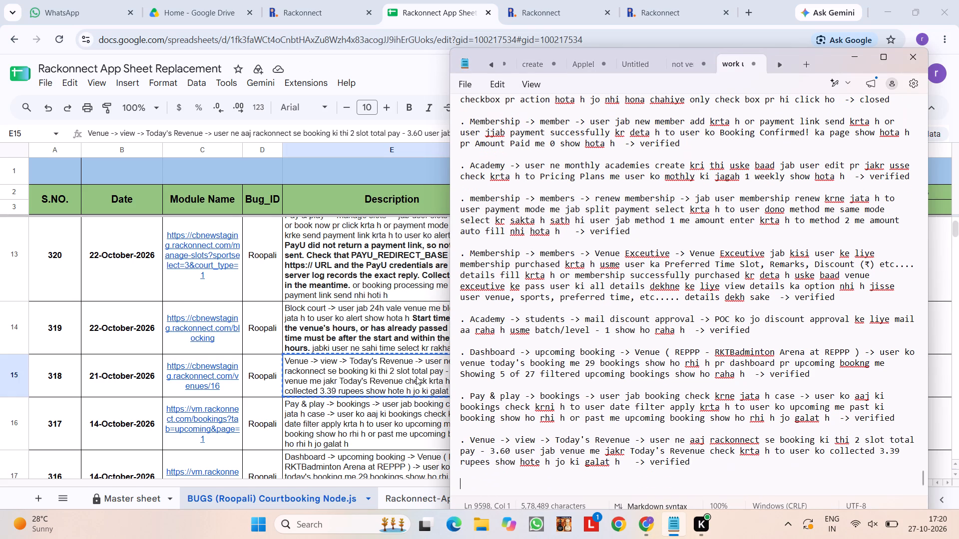
pyautogui.write('.')
pyautogui.press('space')
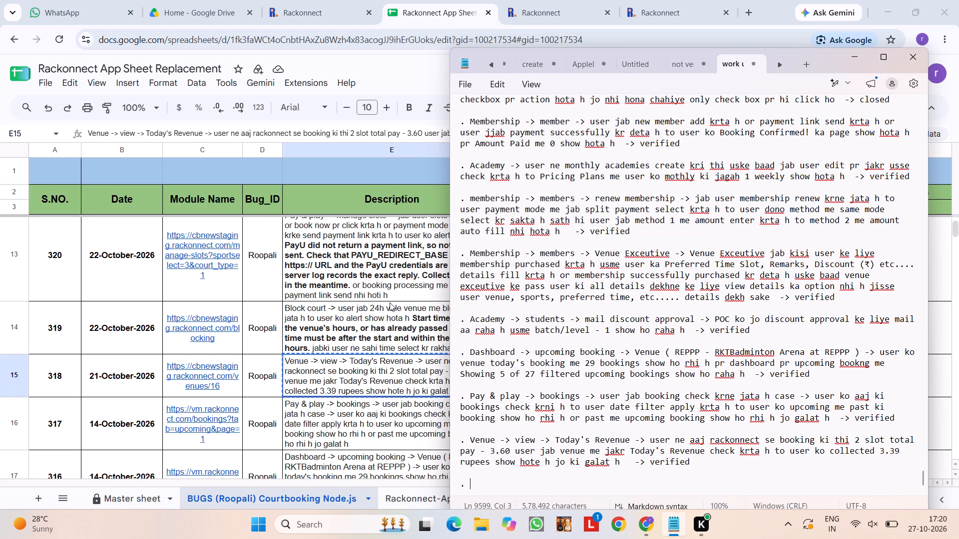
# Switch back to the bug sheet and select bug 319's Steps to Reproduce cell to review its row.
pyautogui.click(390, 302)
pyautogui.click(536, 358)
pyautogui.hscroll(3, 536, 358)
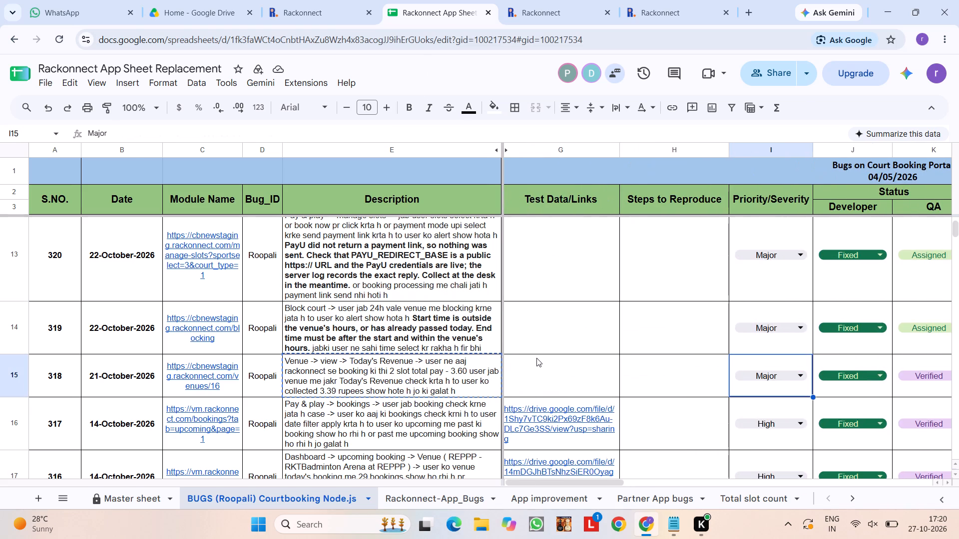
pyautogui.hscroll(2, 536, 358)
pyautogui.scroll(1, 536, 358)
pyautogui.click(690, 375)
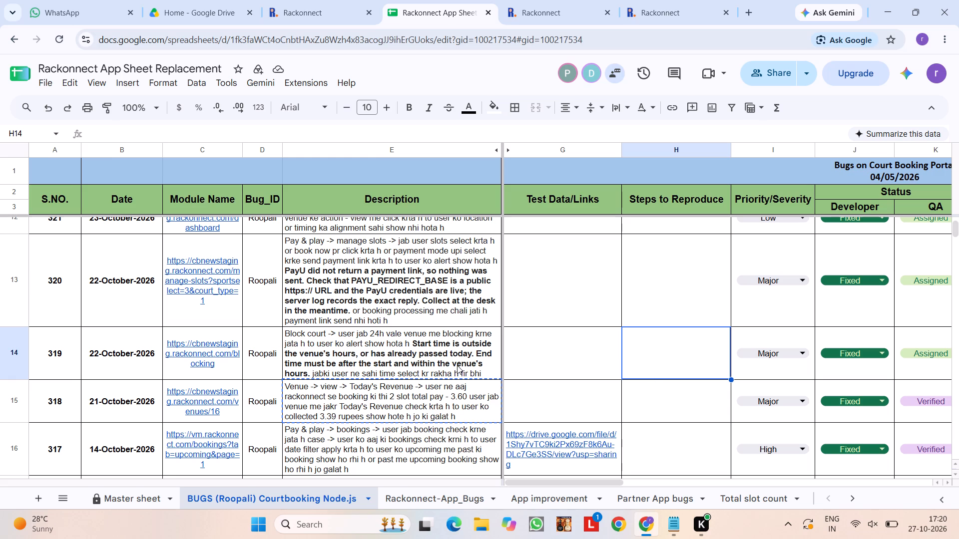
# On vm.rackonnect.com, start a Block Court form for Badminton on Synthetic Court with all court numbers selected.
pyautogui.click(334, 12)
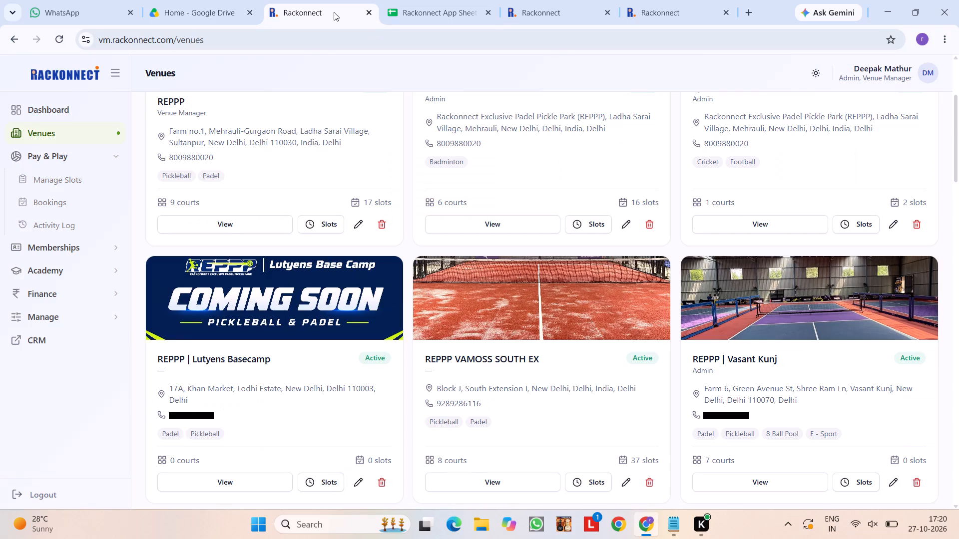
pyautogui.click(104, 178)
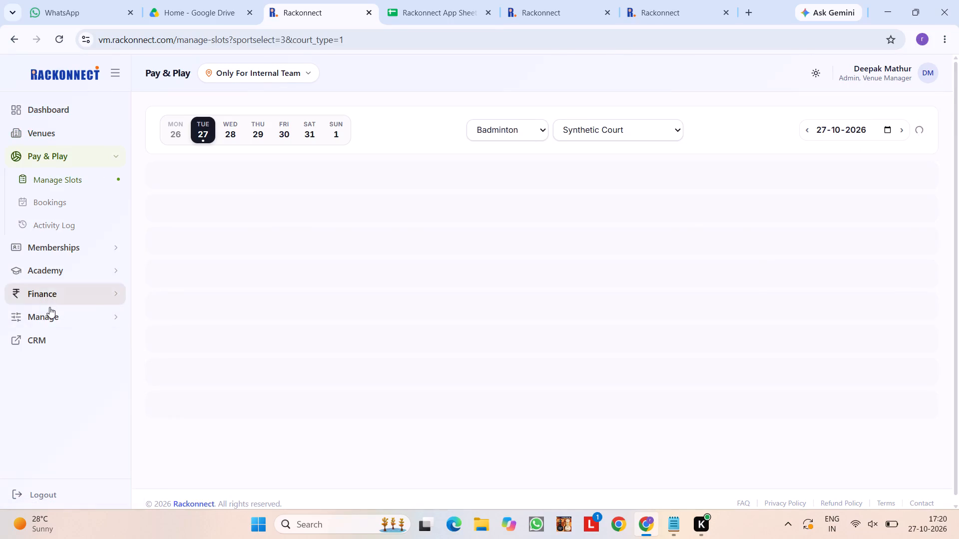
pyautogui.click(50, 311)
pyautogui.click(71, 277)
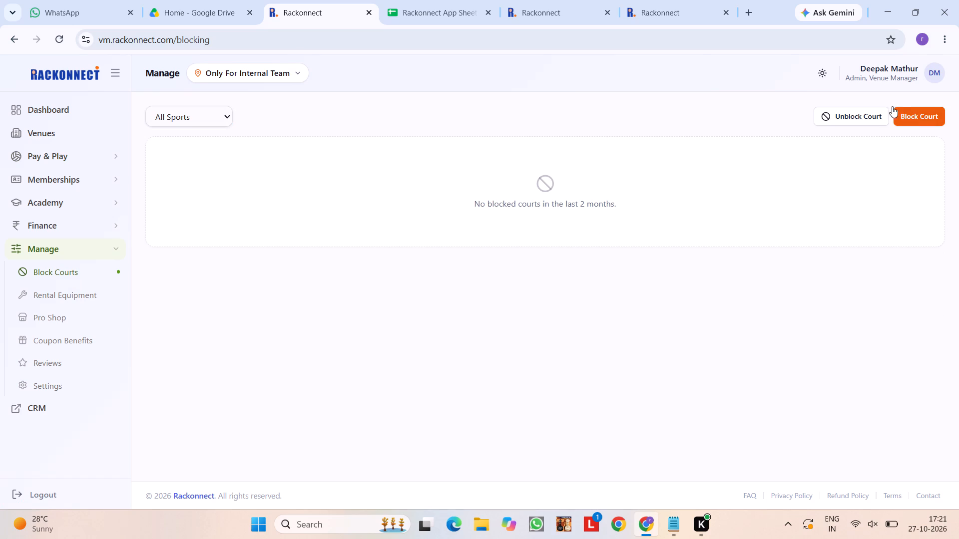
pyautogui.click(910, 121)
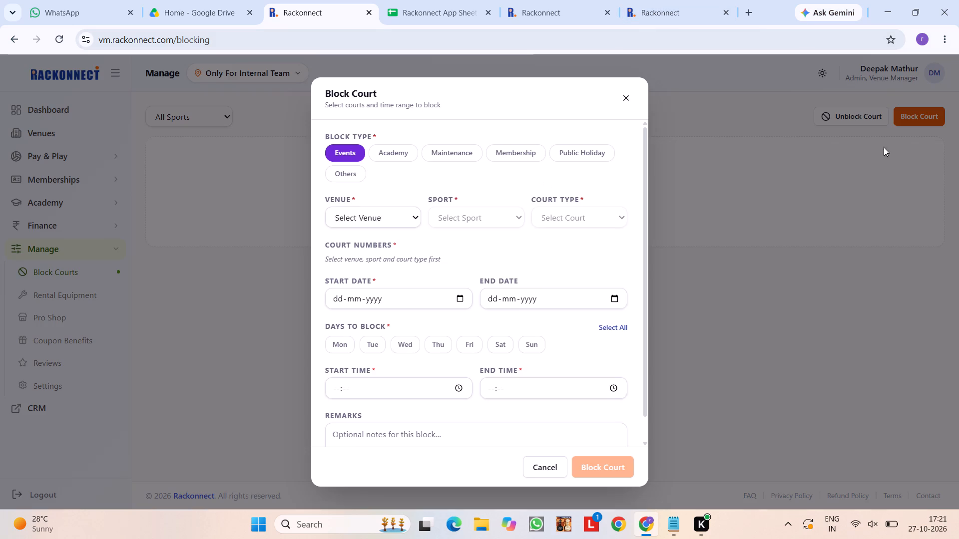
pyautogui.click(491, 221)
pyautogui.click(484, 252)
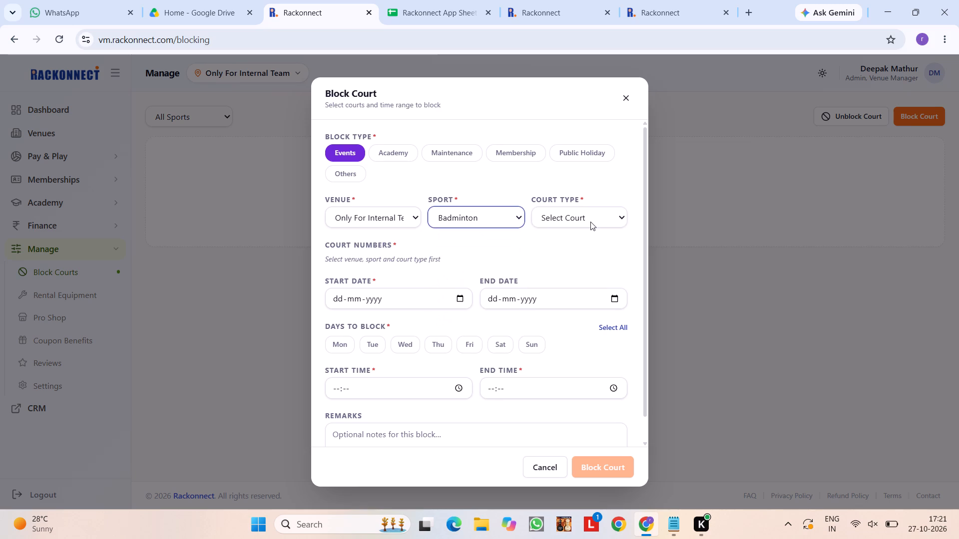
pyautogui.click(590, 221)
pyautogui.click(586, 252)
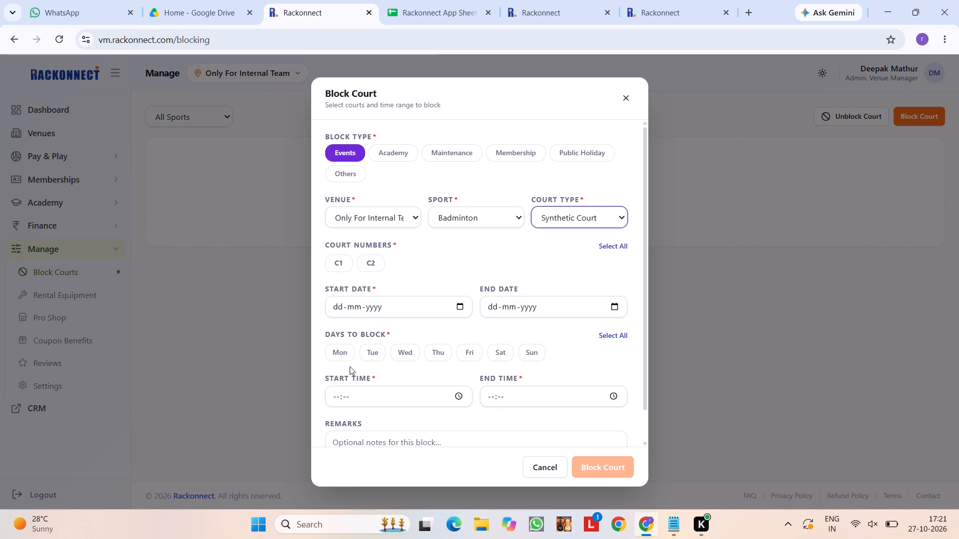
pyautogui.click(612, 247)
# Set the block's start and end dates to 27-10-2026 and select all days to block.
pyautogui.click(457, 301)
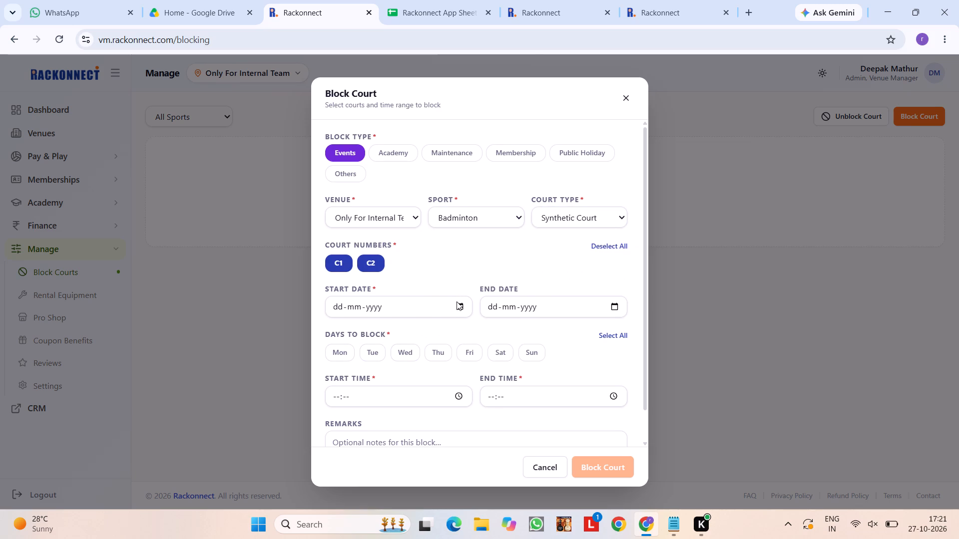
pyautogui.click(382, 442)
pyautogui.click(608, 304)
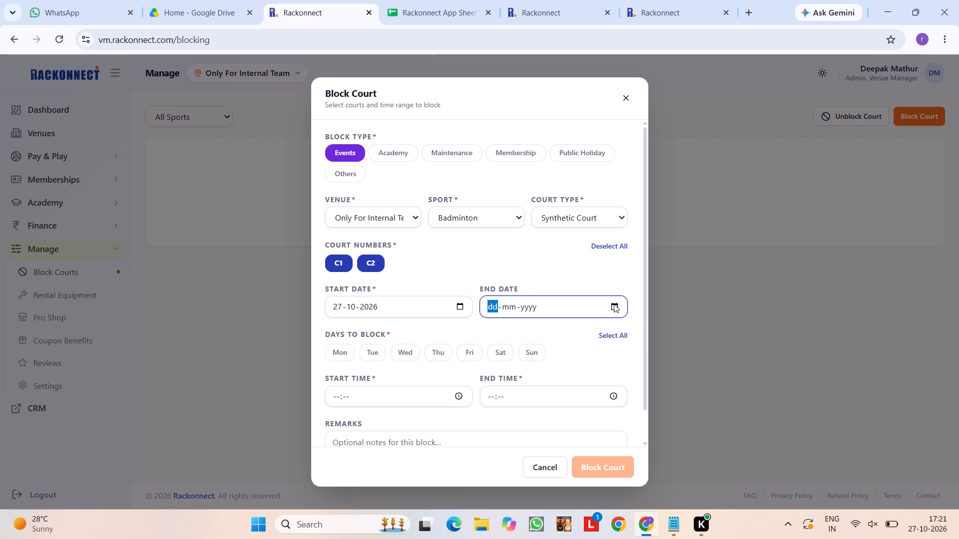
pyautogui.moveTo(614, 304); pyautogui.dragTo(616, 309)
pyautogui.click(616, 309)
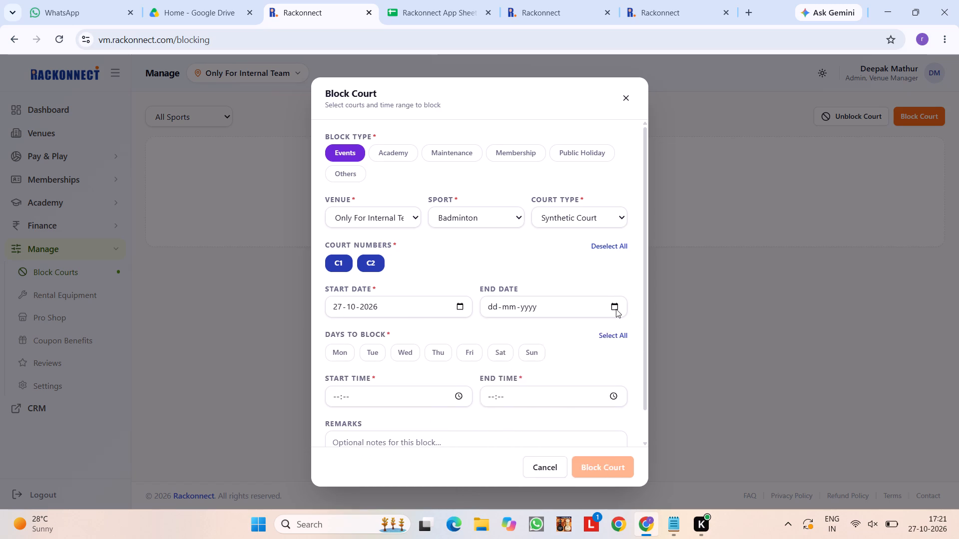
pyautogui.click(531, 441)
pyautogui.click(622, 336)
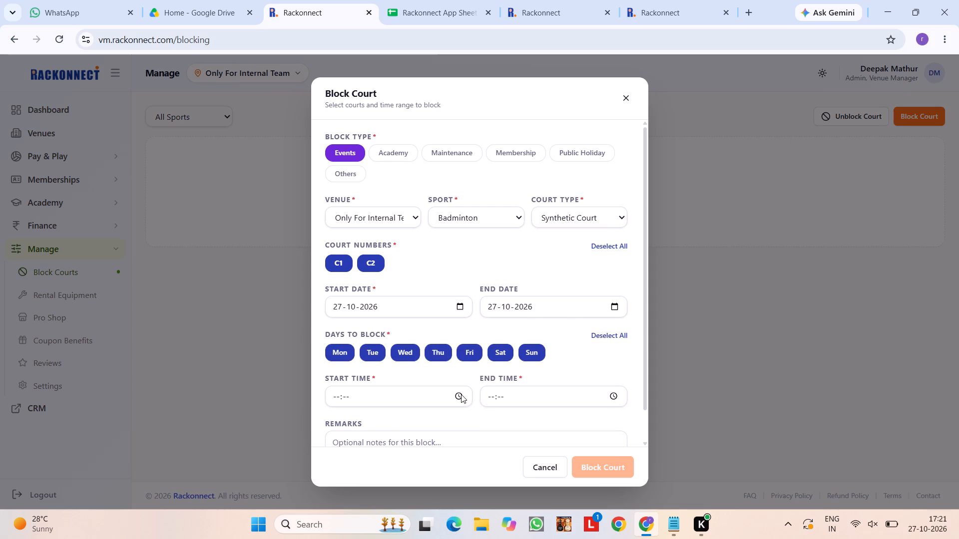
# Set the block's start time to 20:21 and end time to 23:21, leaving the remarks empty.
pyautogui.click(461, 394)
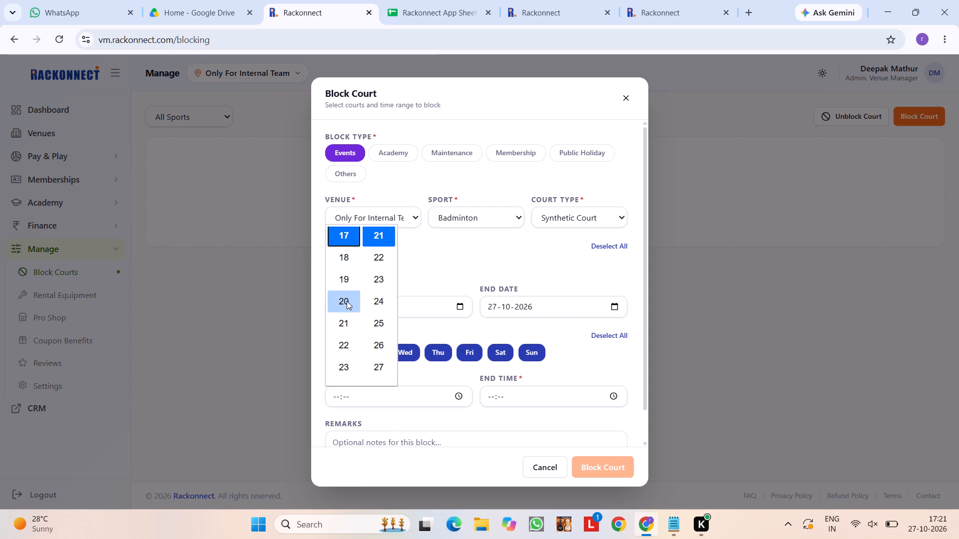
pyautogui.click(347, 301)
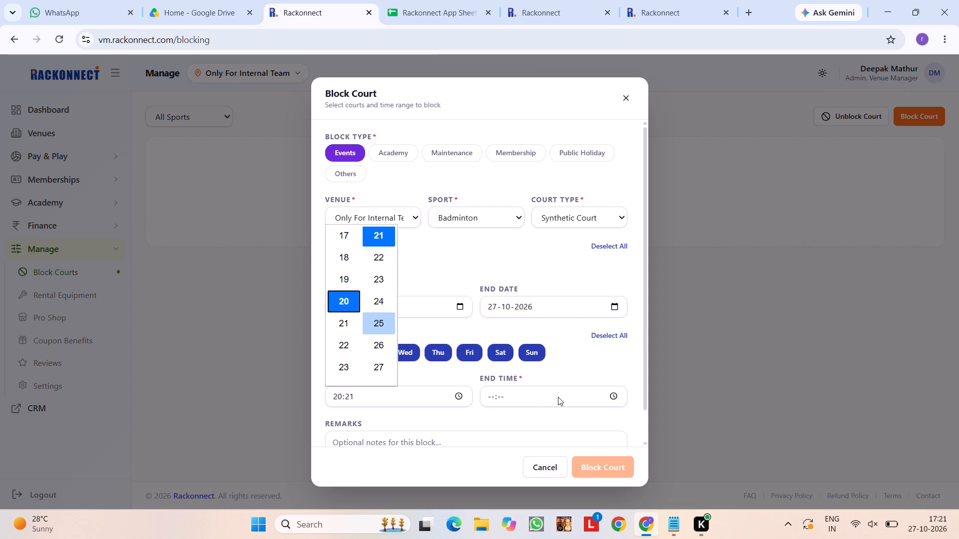
pyautogui.click(614, 395)
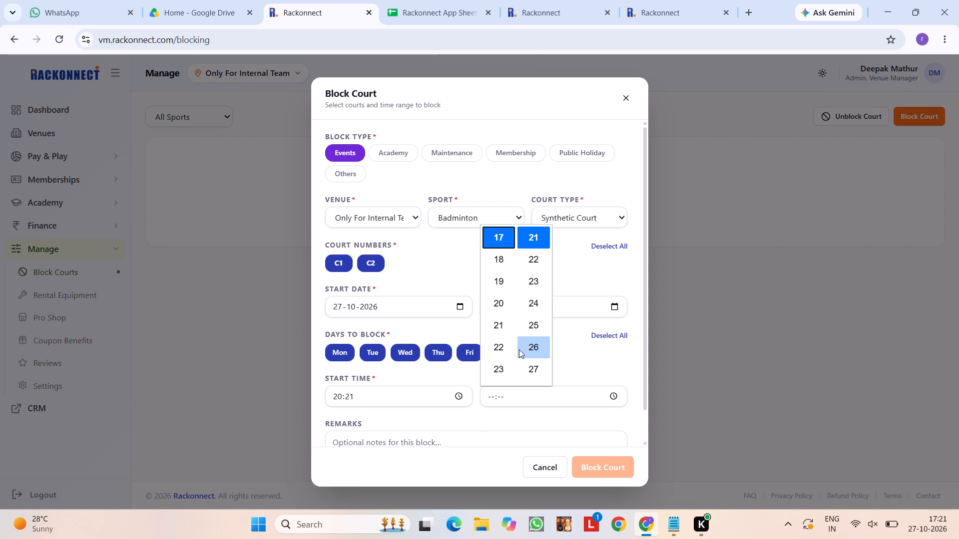
pyautogui.click(509, 360)
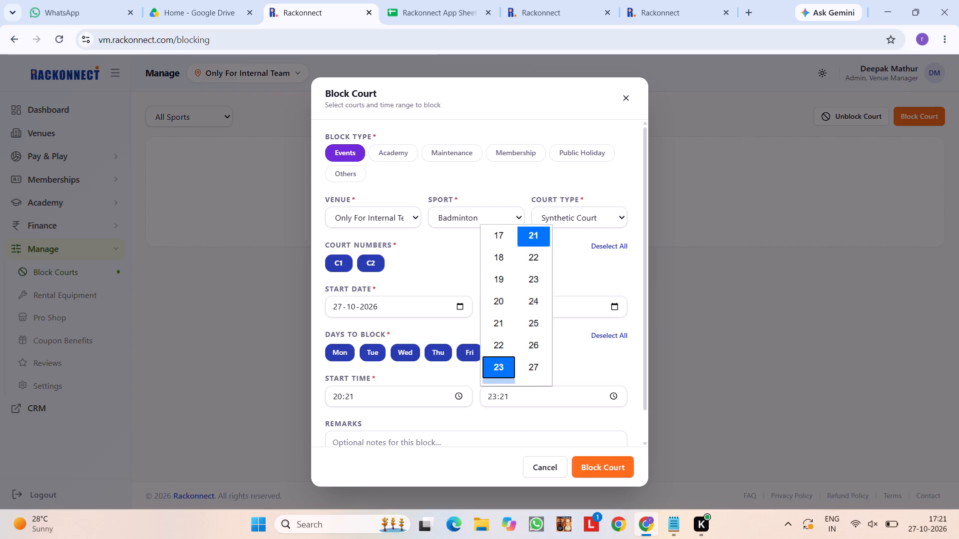
pyautogui.click(528, 445)
pyautogui.scroll(-1, 528, 445)
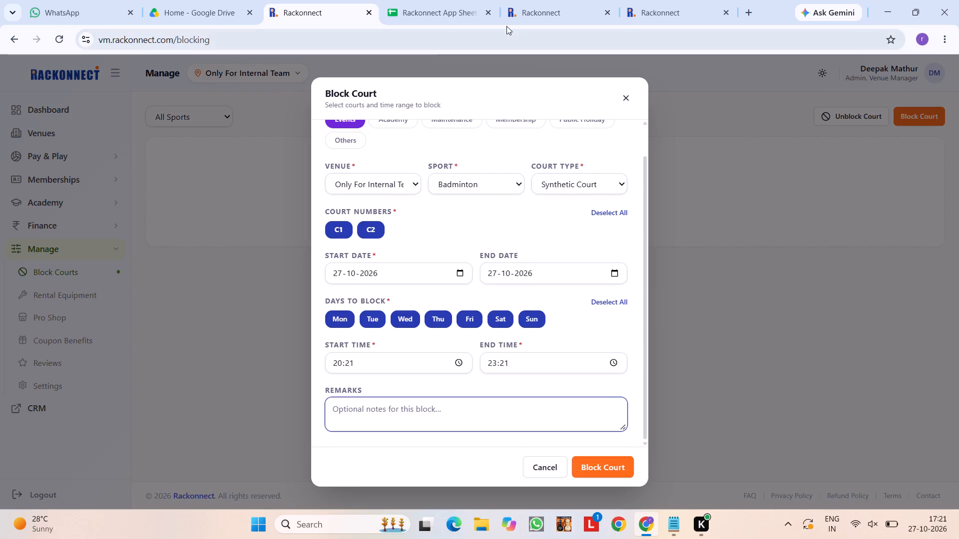
# Switch back to the bug sheet and set bug 319's QA status to Verified.
pyautogui.click(526, 0)
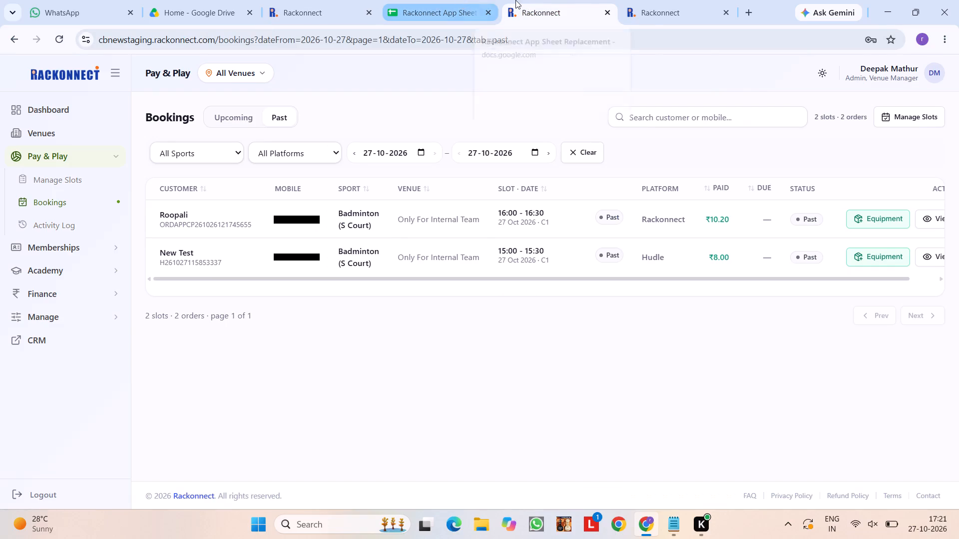
pyautogui.click(432, 0)
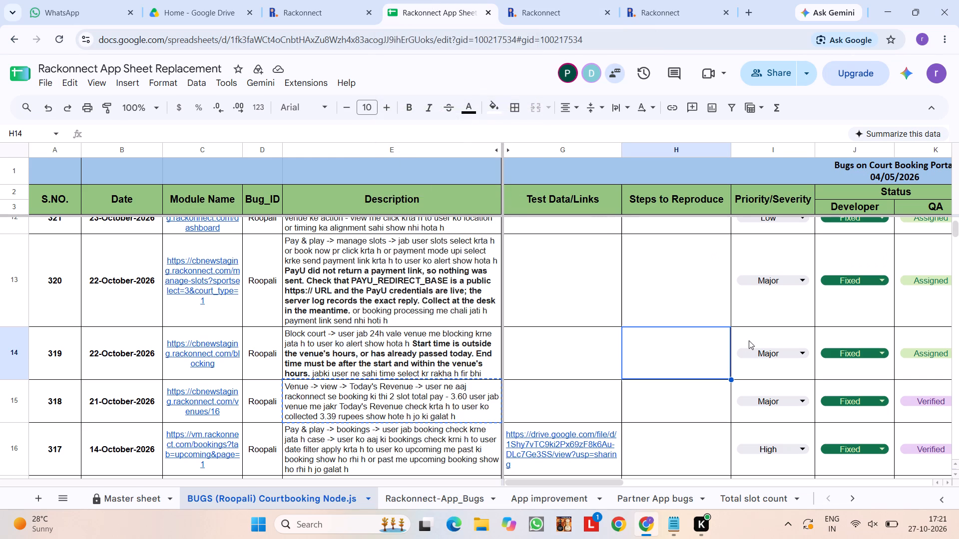
pyautogui.click(916, 354)
pyautogui.scroll(-3, 903, 429)
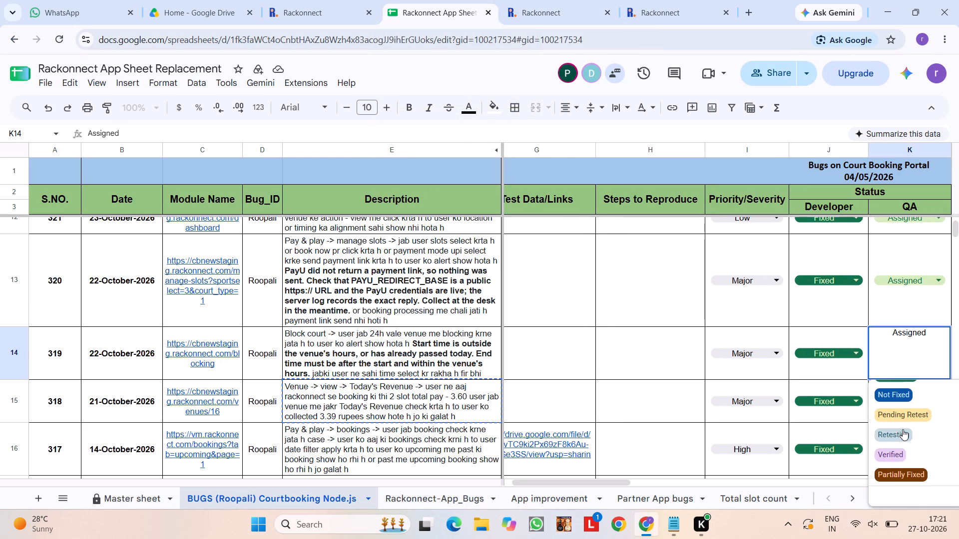
pyautogui.click(894, 453)
# Copy bug 319's Block court description into the Notepad work notes and mark it "-> verified".
pyautogui.click(479, 359)
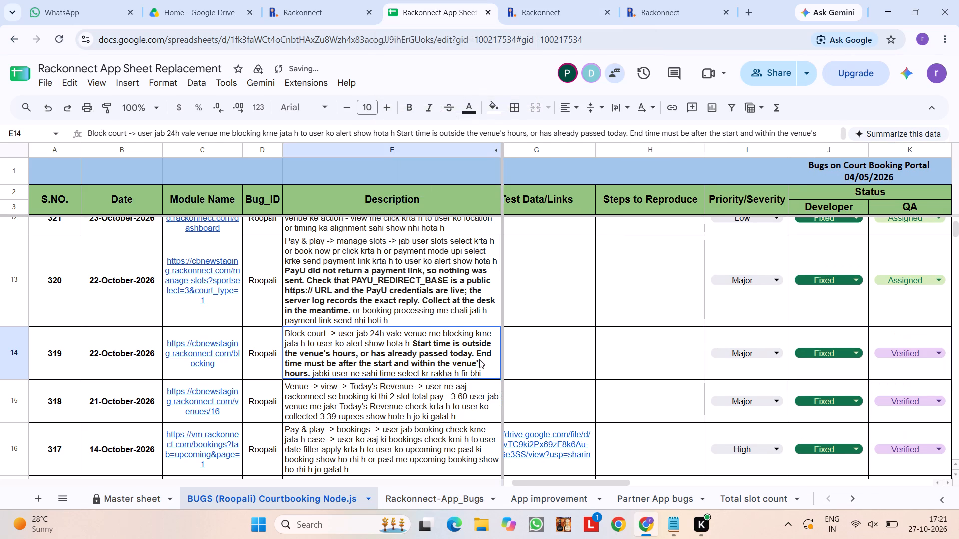
pyautogui.hotkey('ctrl', 'c')
pyautogui.hotkey('alt', 'Tab')
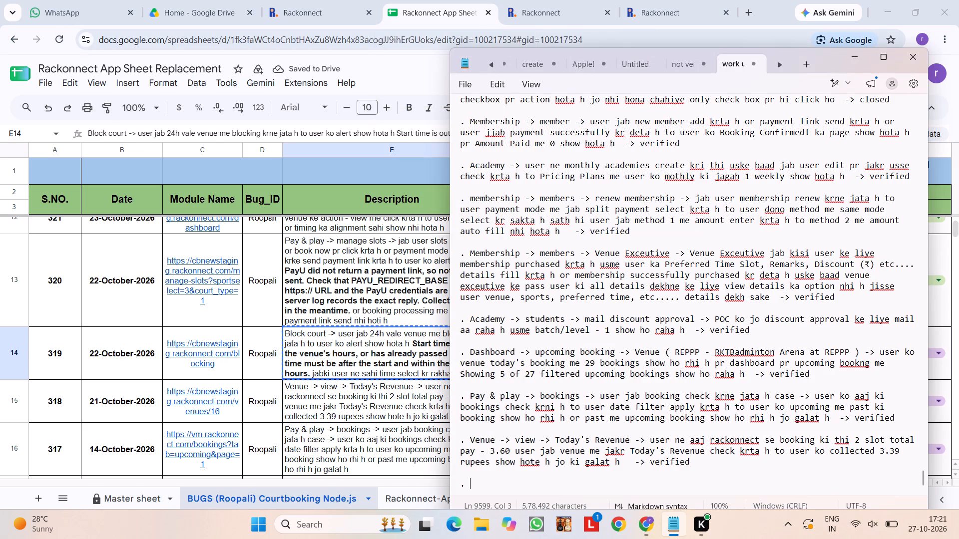
pyautogui.hotkey('ctrl', 'v')
pyautogui.press('space')
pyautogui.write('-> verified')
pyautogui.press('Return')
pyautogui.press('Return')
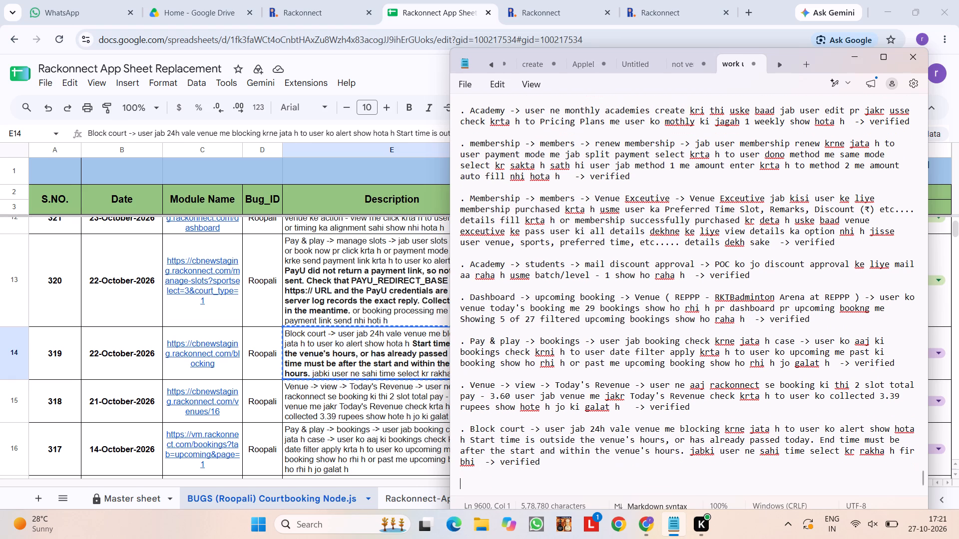
# Start a new dotted entry below the Block court note in the Notepad work notes.
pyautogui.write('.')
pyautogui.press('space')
# Switch back to the bug sheet and review bug 320's manage slots payment link description along with its status and remarks columns.
pyautogui.click(405, 290)
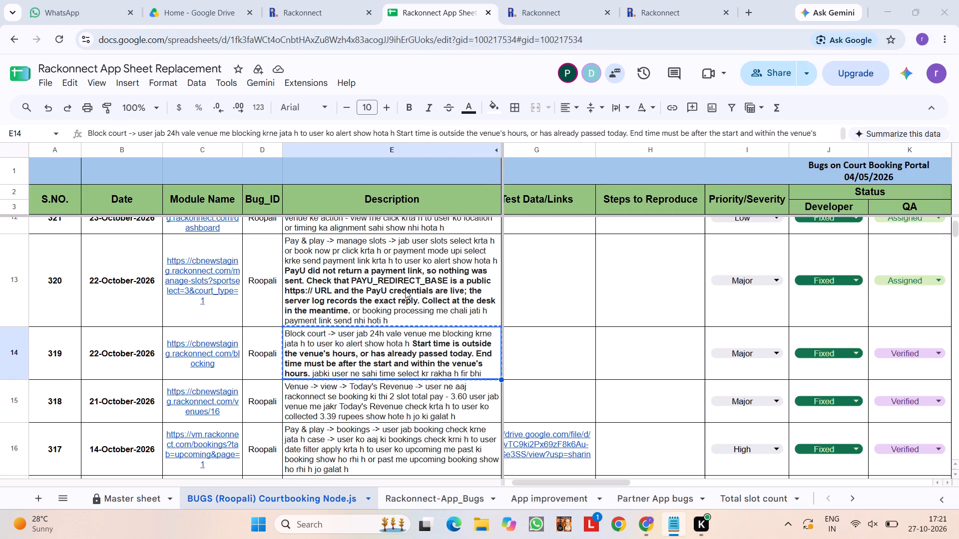
pyautogui.scroll(1, 639, 300)
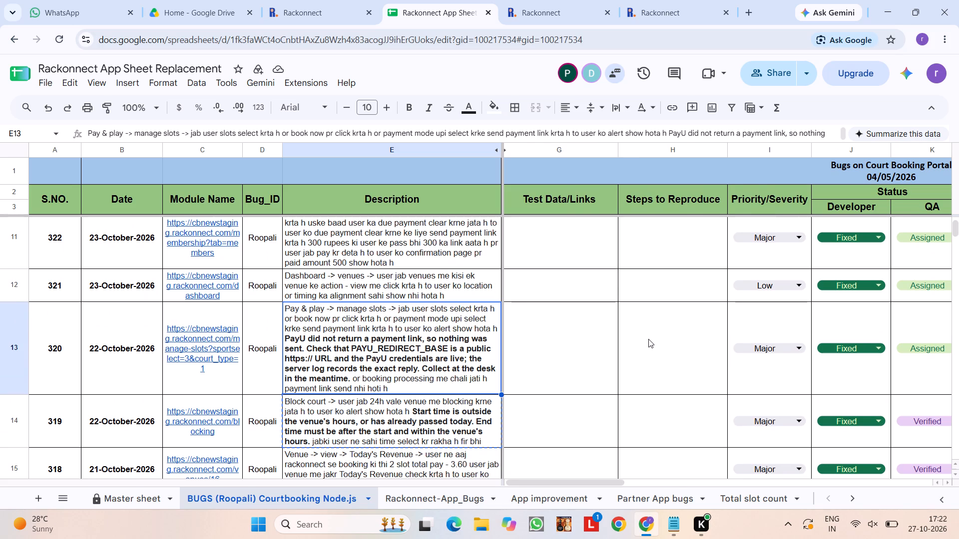
pyautogui.hscroll(-2, 648, 339)
pyautogui.hscroll(1, 648, 339)
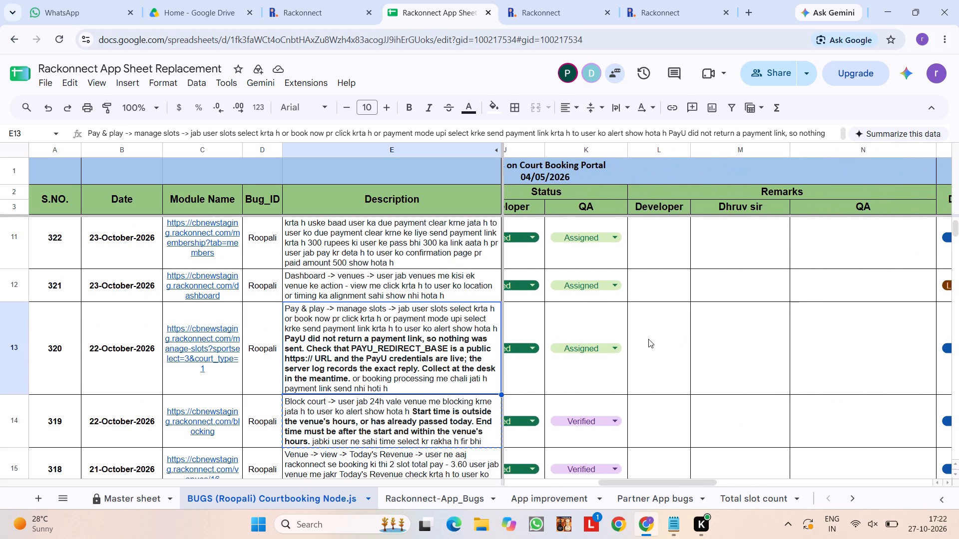
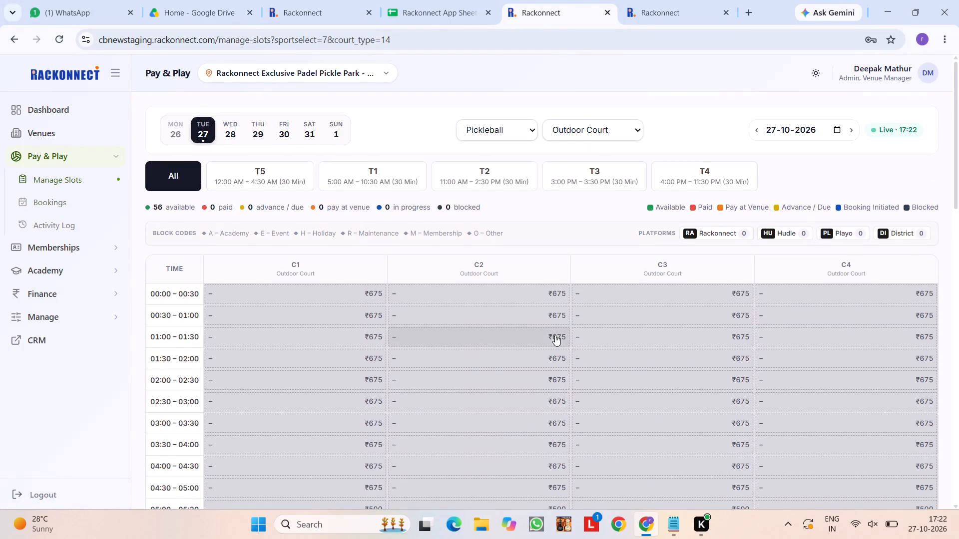
# Switch the Pay & Play slot view to the Only For Internal Team venue.
pyautogui.click(336, 81)
pyautogui.scroll(-3, 343, 213)
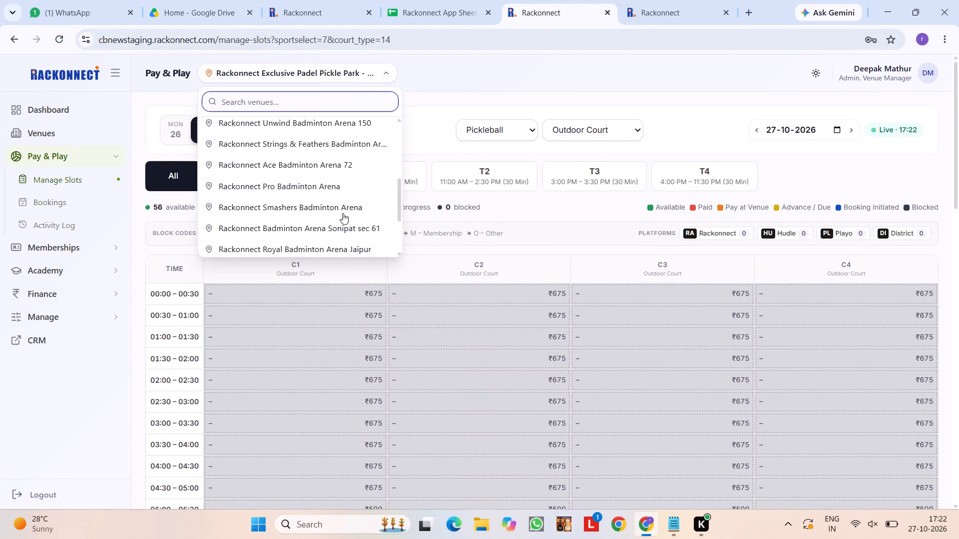
pyautogui.scroll(-4, 328, 227)
pyautogui.click(312, 247)
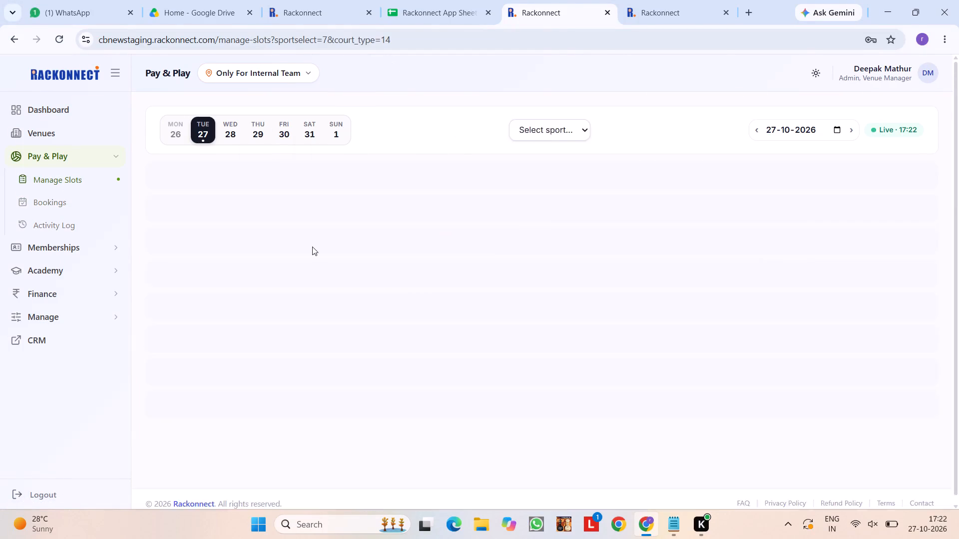
# Select the 20:00–20:30 and 20:30–21:00 badminton slots on court C2 and start a Quick Book for them.
pyautogui.scroll(-8, 594, 295)
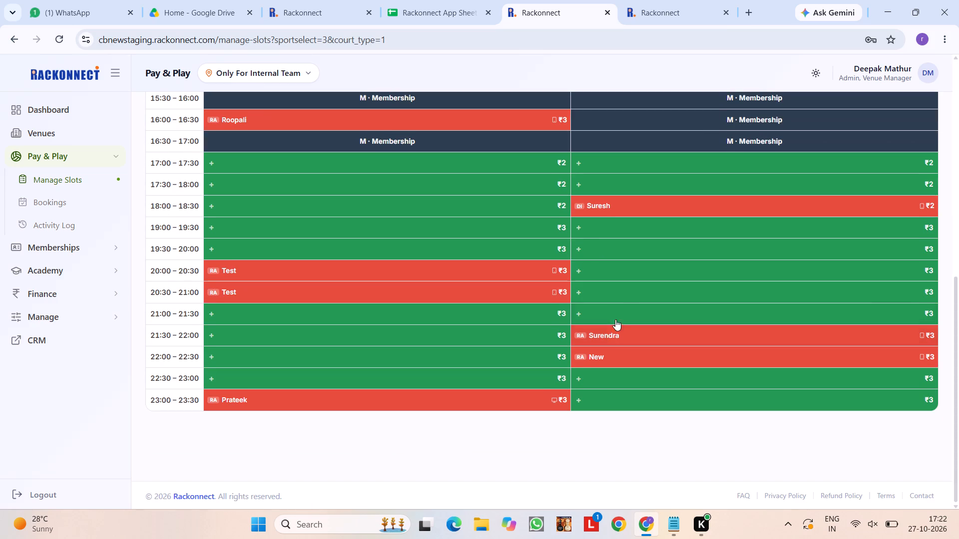
pyautogui.click(631, 301)
pyautogui.click(654, 272)
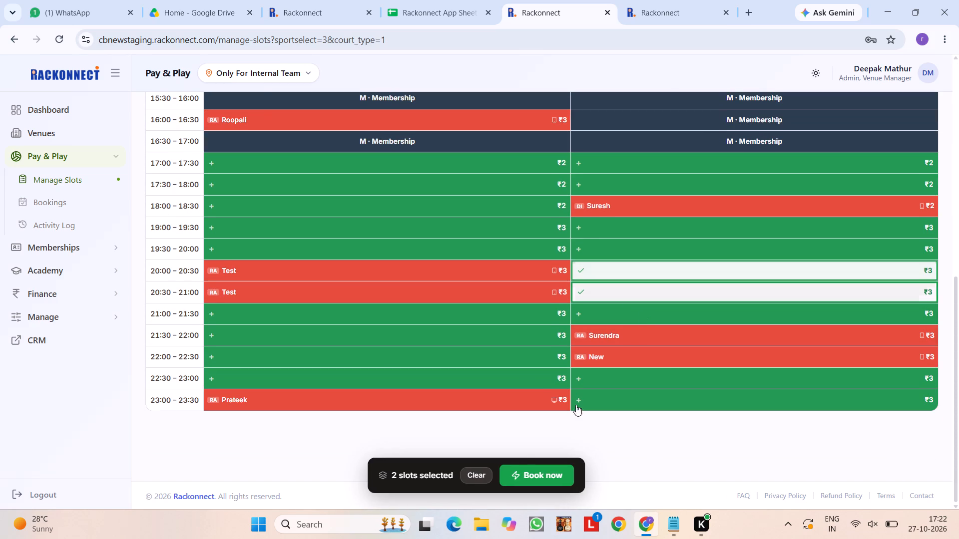
pyautogui.click(524, 474)
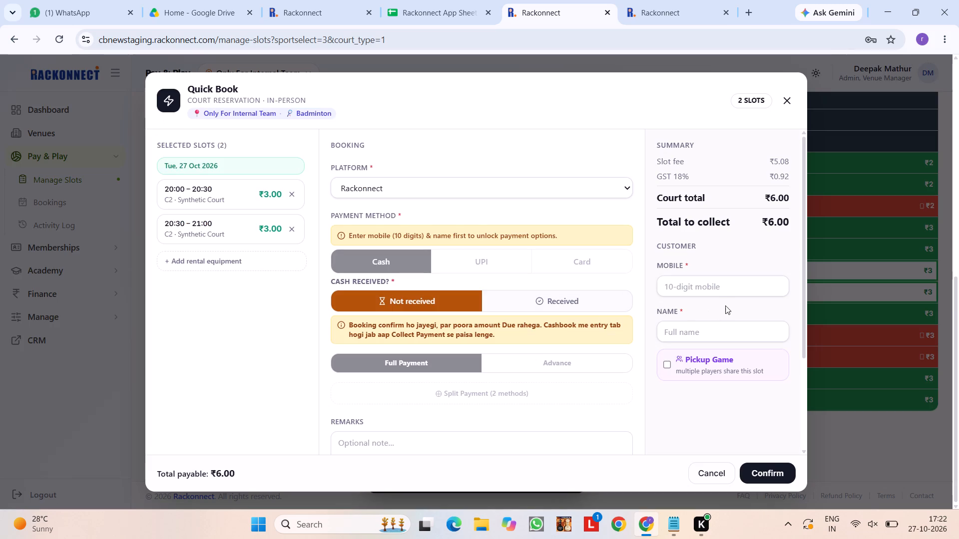
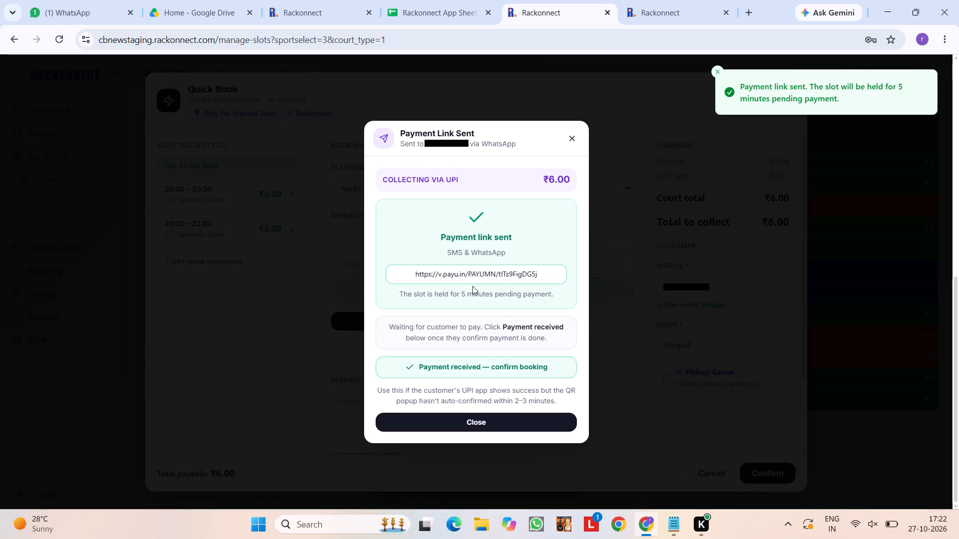
# Dismiss the Payment Link Sent dialog for the ₹6.00 UPI court booking without marking the payment as received.
pyautogui.click(477, 419)
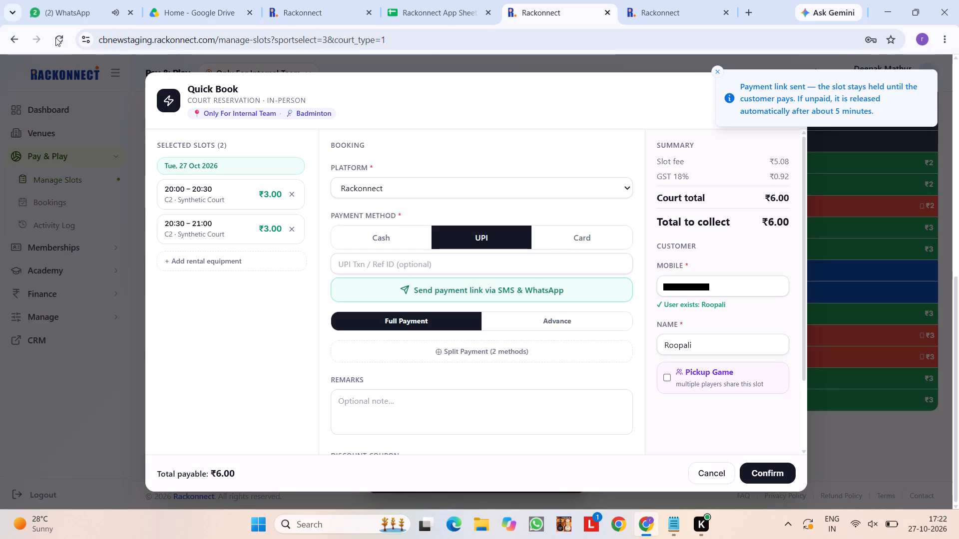
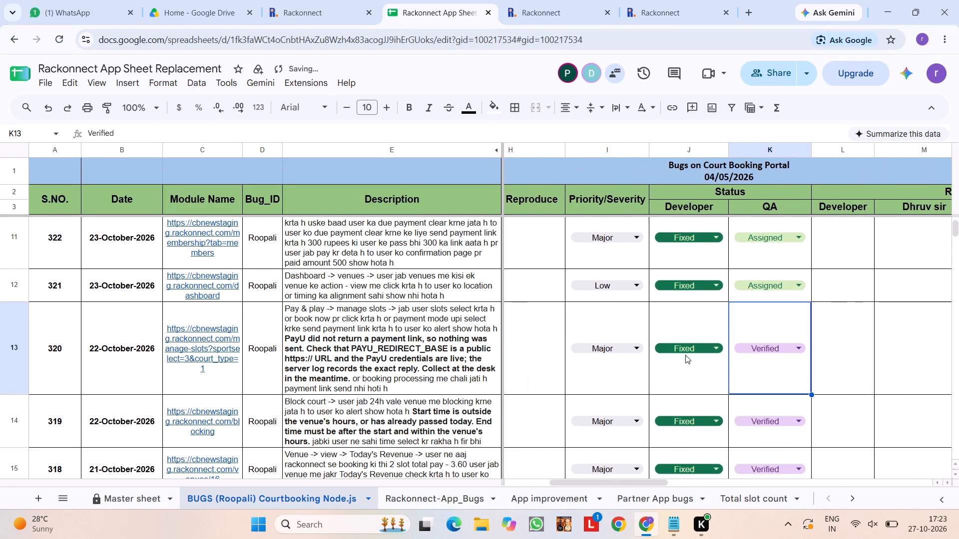
# Copy bug 320's Pay & play manage slots description from the bug sheet and switch to the Notepad work notes.
pyautogui.hscroll(8, 628, 343)
pyautogui.click(429, 326)
pyautogui.hotkey('ctrl', 'c')
pyautogui.hotkey('alt', 'Tab')
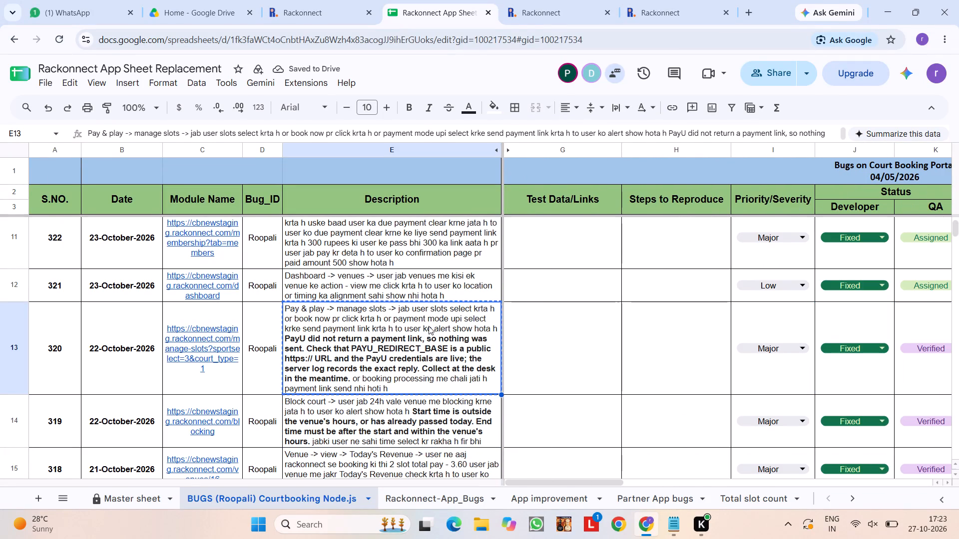
# Paste bug 320's Pay & play manage slots description into the Notepad work notes, mark it "-> verified" and start a new "." entry.
pyautogui.hotkey('ctrl', 'v')
pyautogui.press('space')
pyautogui.write('-> verified')
pyautogui.press('Return')
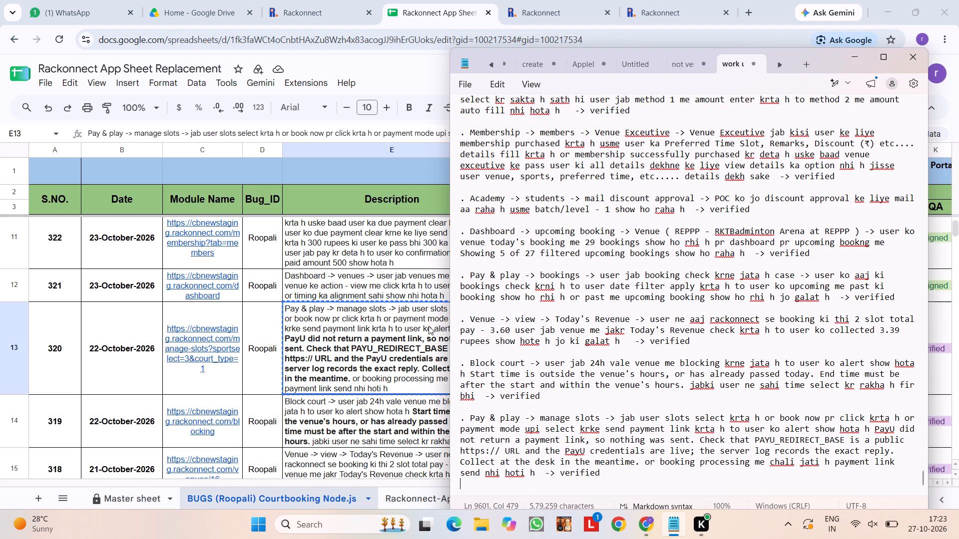
pyautogui.press('Return')
pyautogui.write('.')
pyautogui.press('space')
# Check bug 321 in the bug sheet and retest it by viewing the Rackonnect Exclusive Padel Pickle Park - REPPP venue from the Rackonnect dashboard.
pyautogui.click(417, 331)
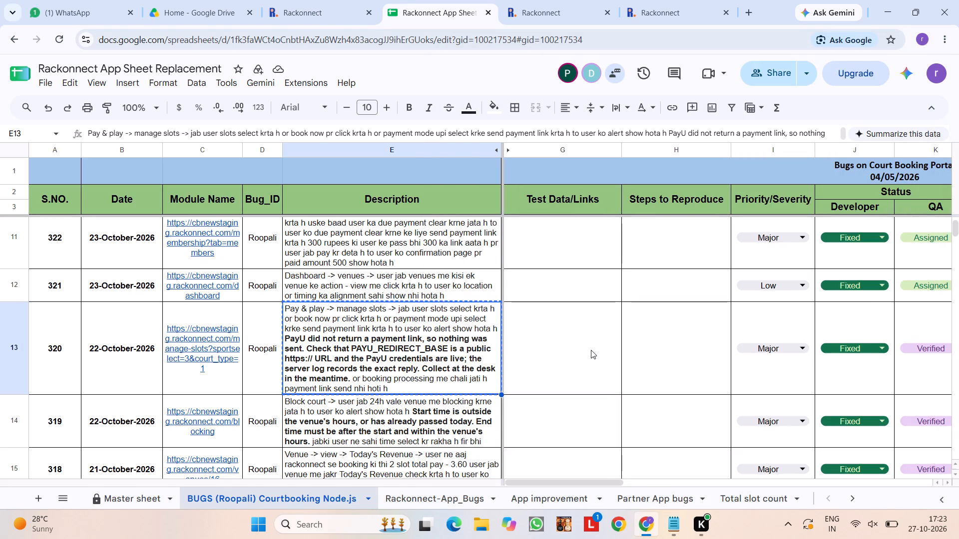
pyautogui.scroll(1, 591, 350)
pyautogui.click(644, 367)
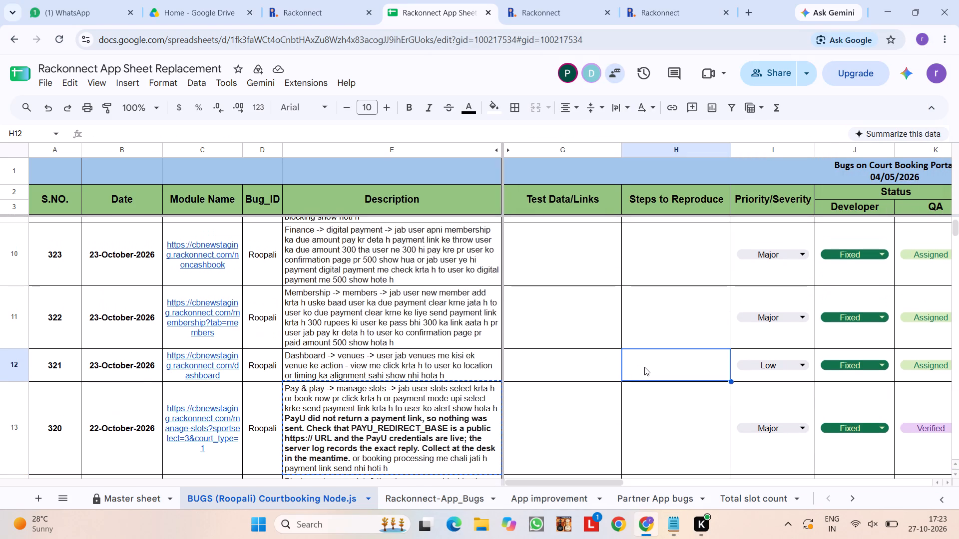
pyautogui.click(582, 372)
pyautogui.scroll(1, 582, 372)
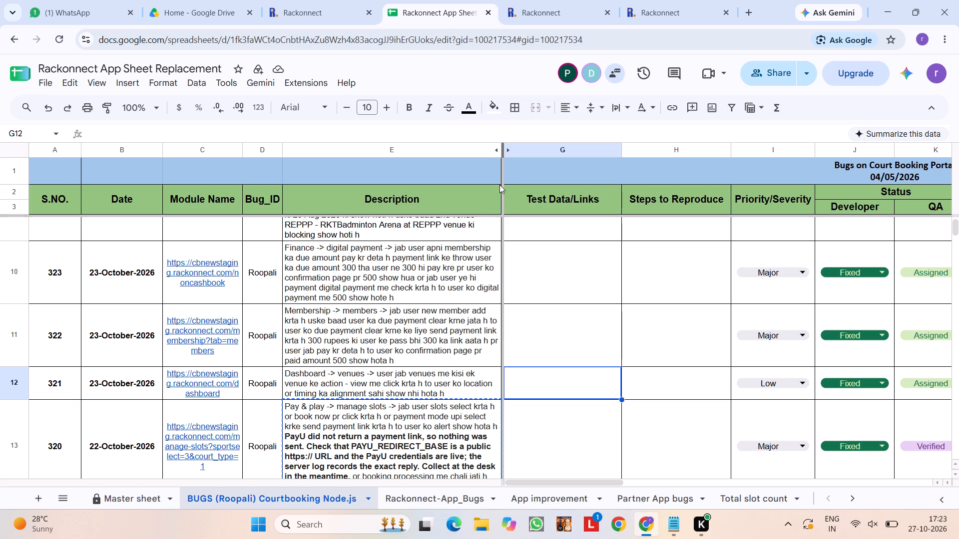
pyautogui.click(537, 0)
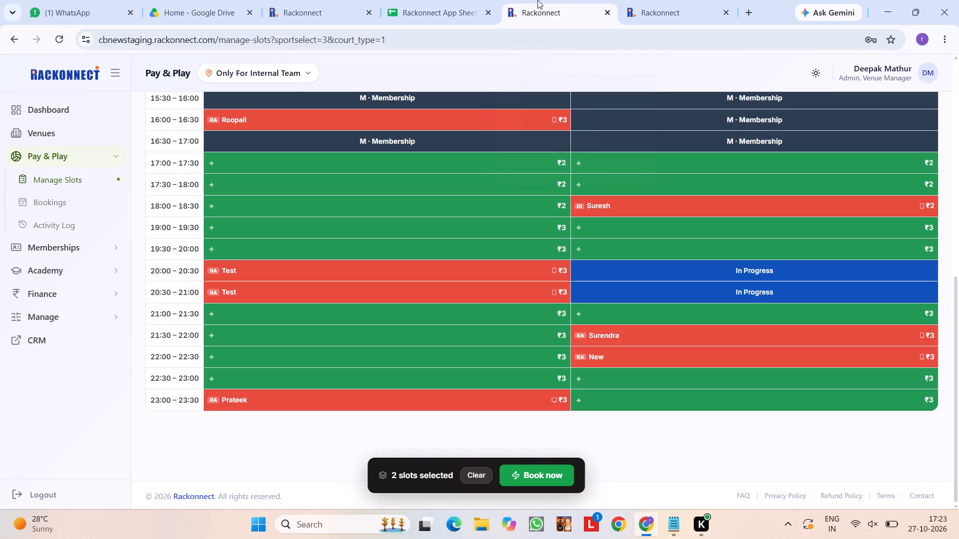
pyautogui.click(96, 110)
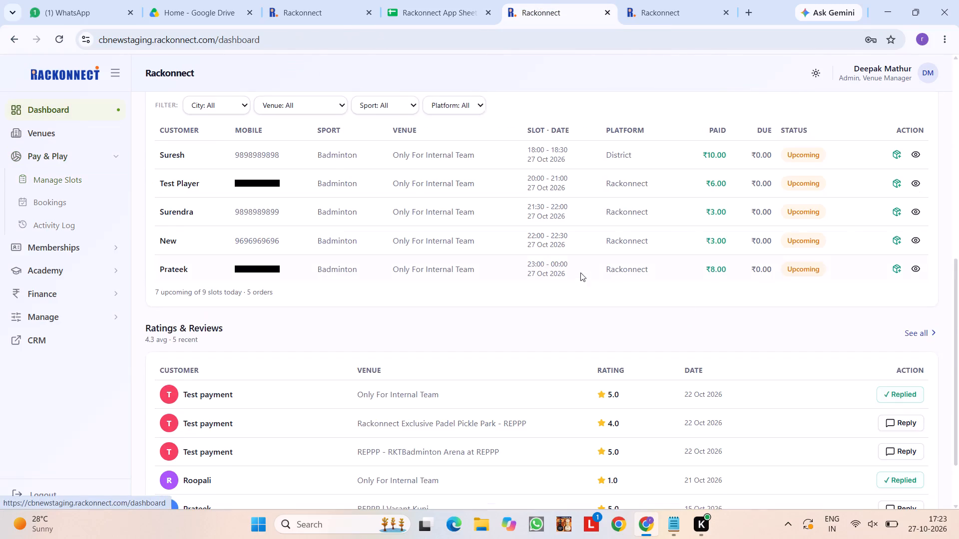
pyautogui.click(919, 188)
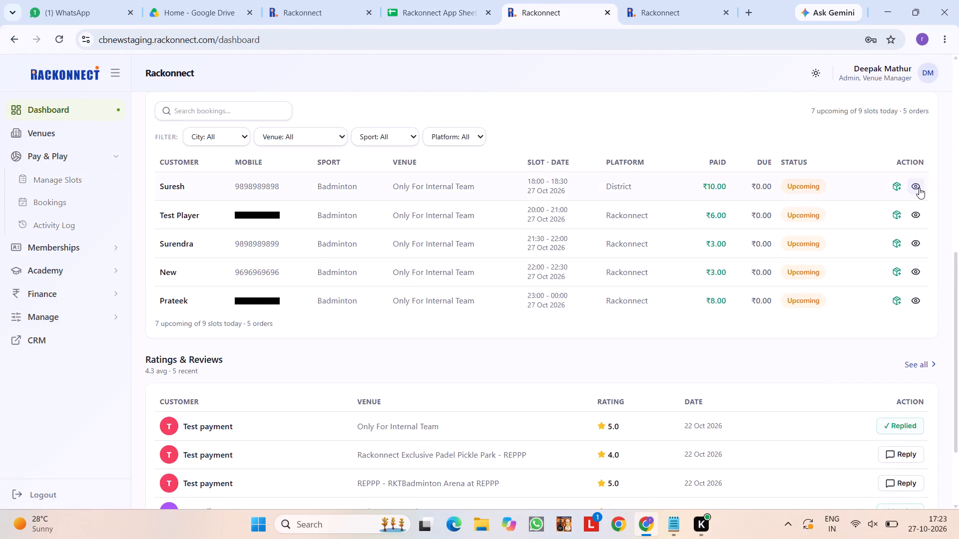
pyautogui.click(736, 316)
pyautogui.scroll(2, 736, 316)
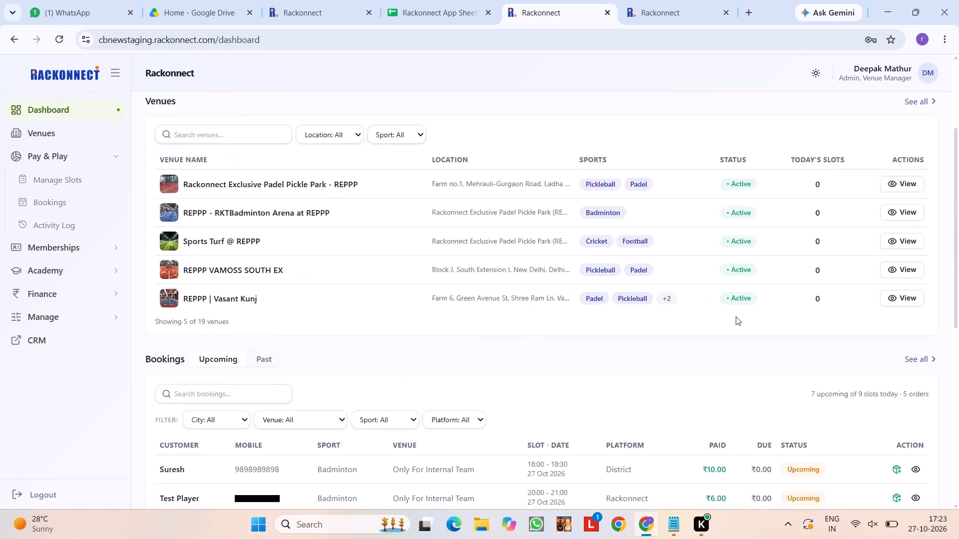
pyautogui.scroll(3, 736, 316)
pyautogui.click(903, 284)
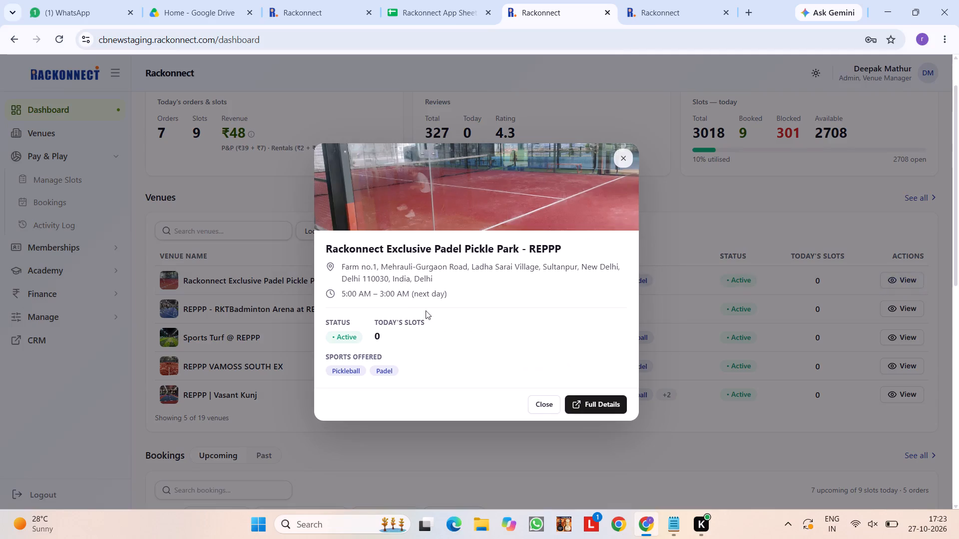
pyautogui.hscroll(1, 418, 301)
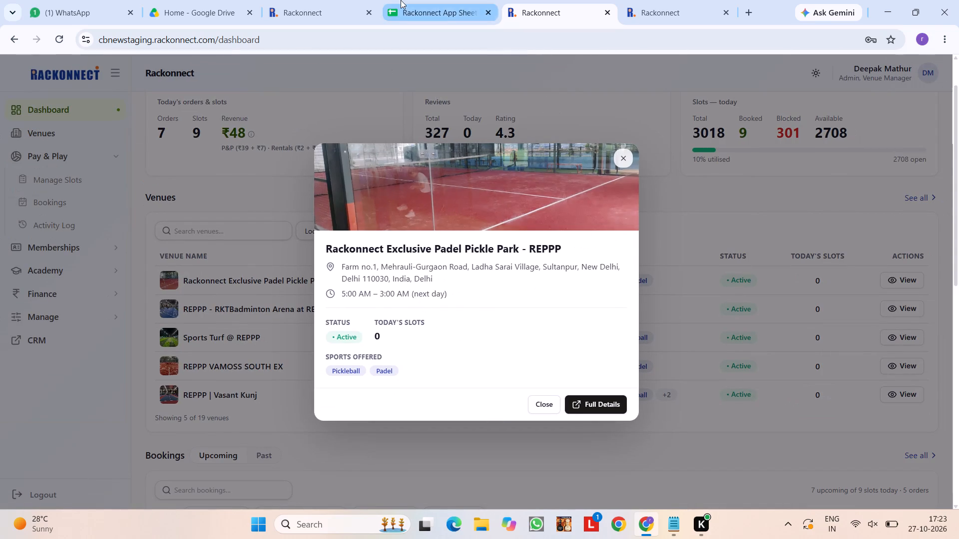
# Switch back to the bug sheet and set bug 321's QA status to Verified.
pyautogui.click(401, 0)
pyautogui.click(929, 381)
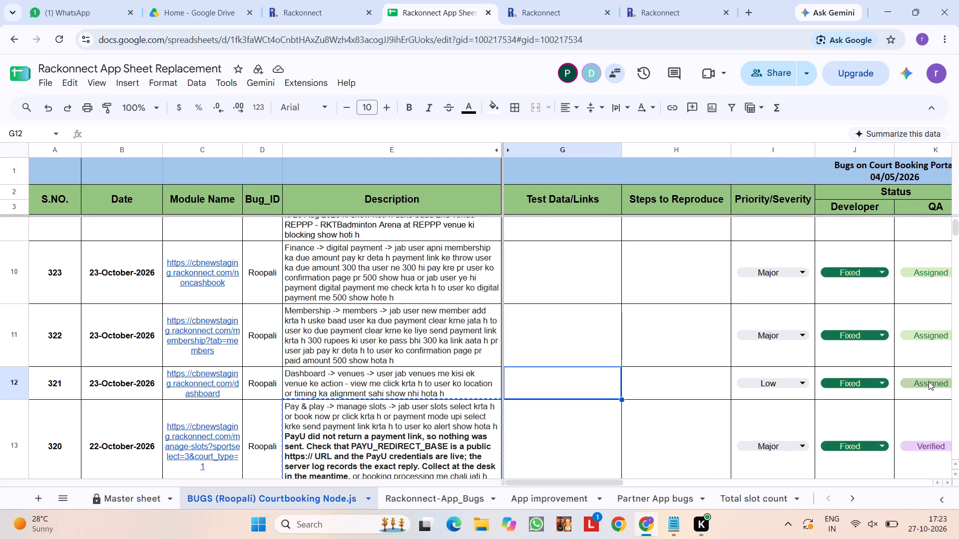
pyautogui.scroll(-3, 919, 427)
pyautogui.click(907, 457)
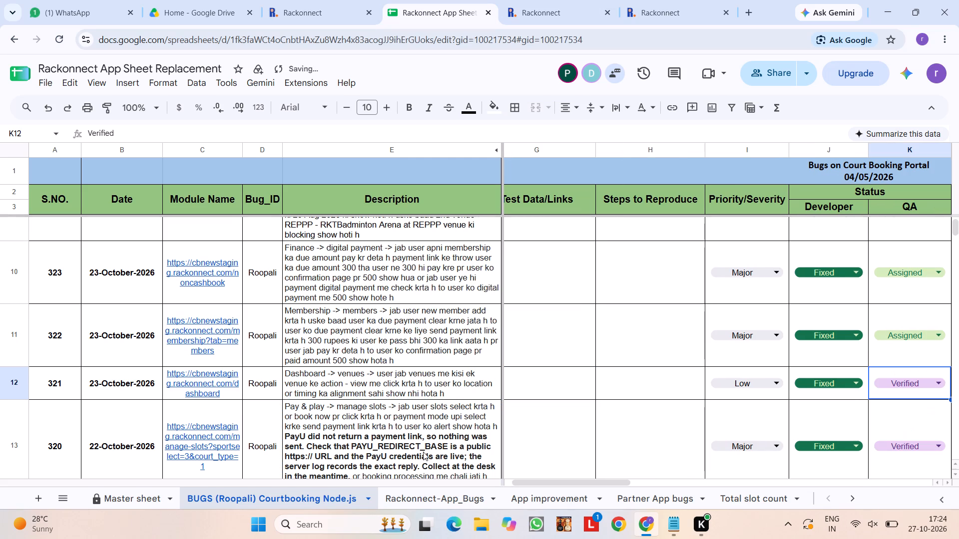
# Copy bug 321's Dashboard venues description into the Notepad work notes, mark it "-> verified" and start a new "." entry.
pyautogui.click(394, 395)
pyautogui.hotkey('ctrl', 'c')
pyautogui.hotkey('alt', 'Tab')
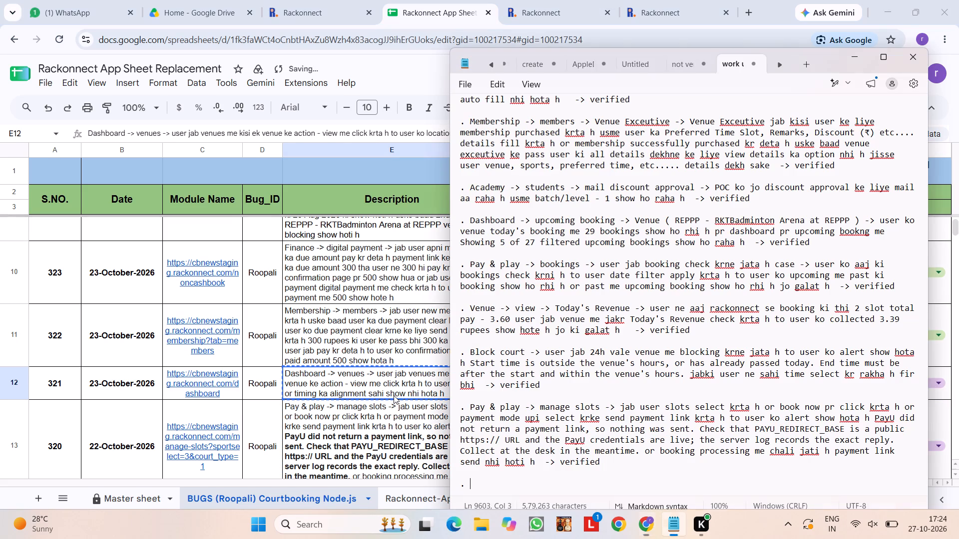
pyautogui.hotkey('ctrl', 'v')
pyautogui.press('space')
pyautogui.write('-> verified')
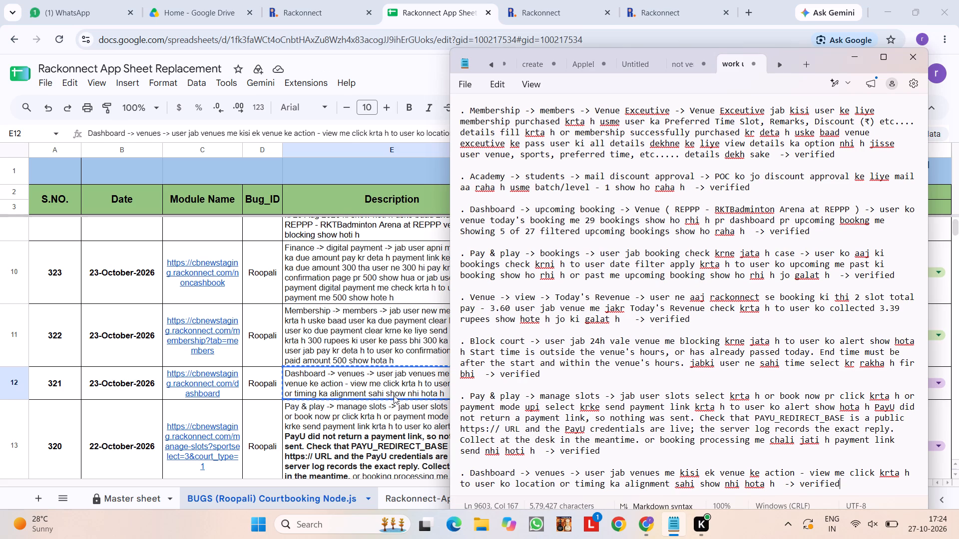
pyautogui.press('Return')
pyautogui.press('Return')
pyautogui.write('.')
pyautogui.press('space')
# Return to the bug sheet and examine the remaining Assigned bugs, focusing on bug 322's membership due payment description.
pyautogui.click(381, 346)
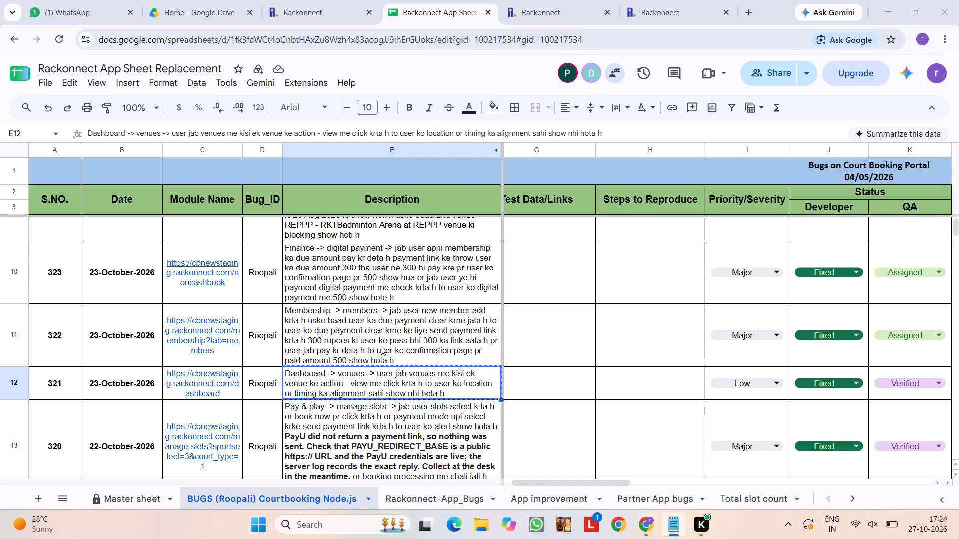
pyautogui.scroll(1, 644, 350)
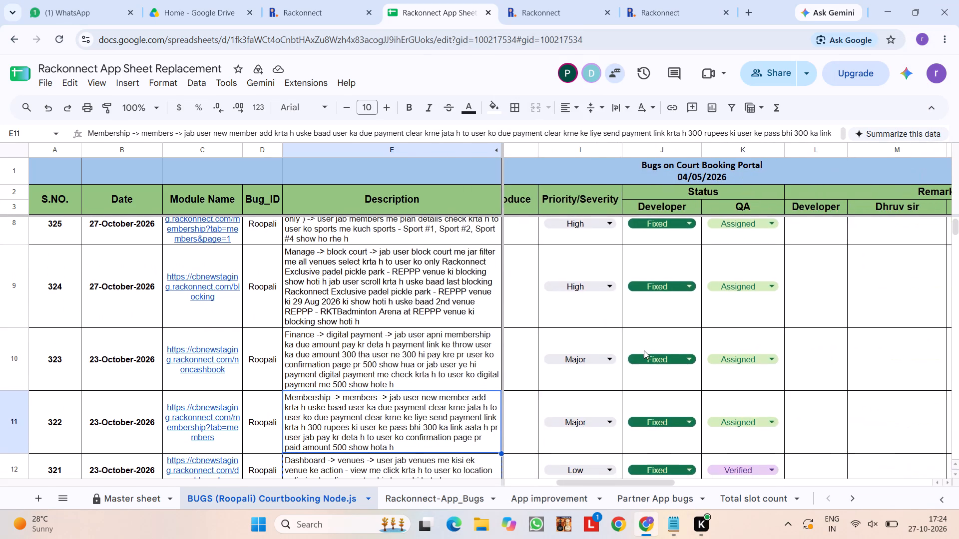
pyautogui.scroll(1, 644, 350)
pyautogui.scroll(-1, 644, 350)
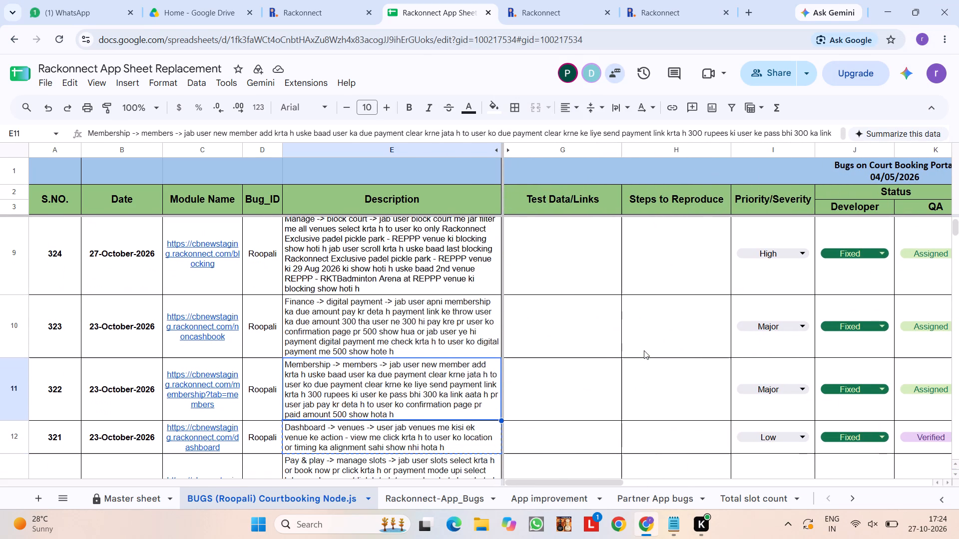
pyautogui.scroll(-1, 644, 350)
pyautogui.click(516, 380)
pyautogui.click(668, 364)
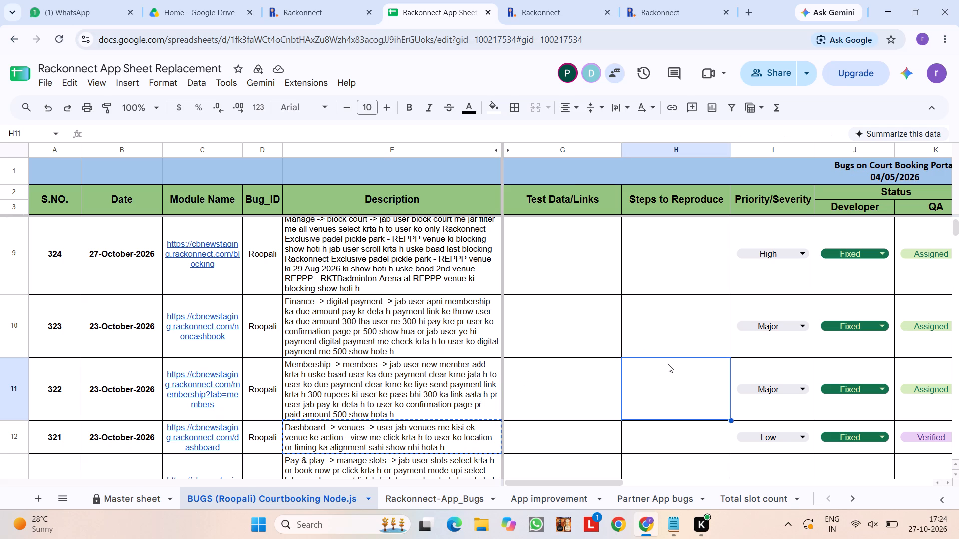
pyautogui.hscroll(3, 668, 364)
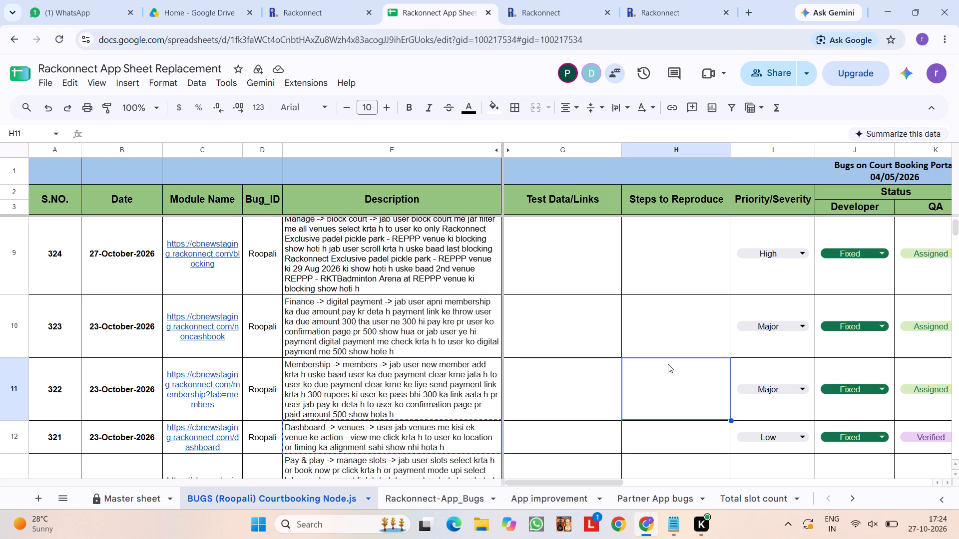
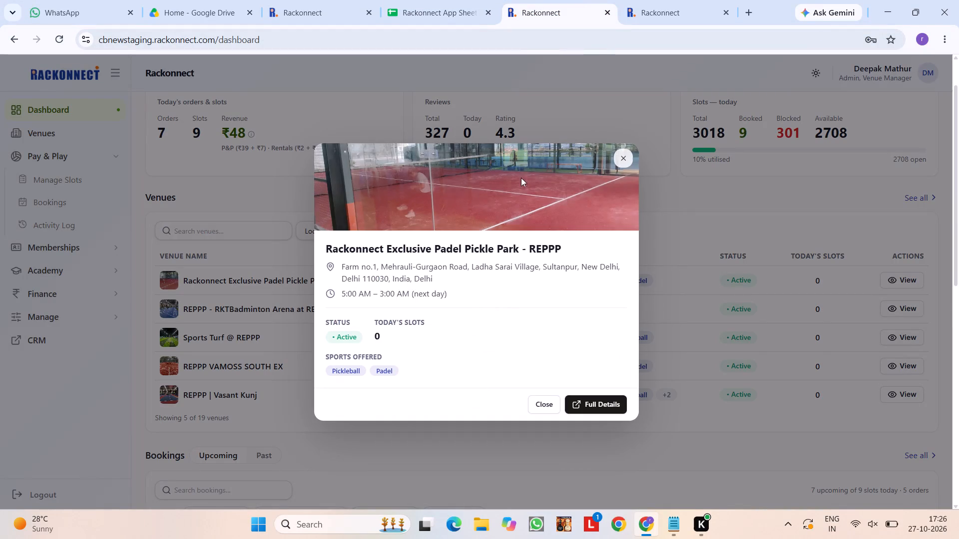
# Close the venue details and open the Finance Cashbook for the Only For Internal Team venue.
pyautogui.click(620, 157)
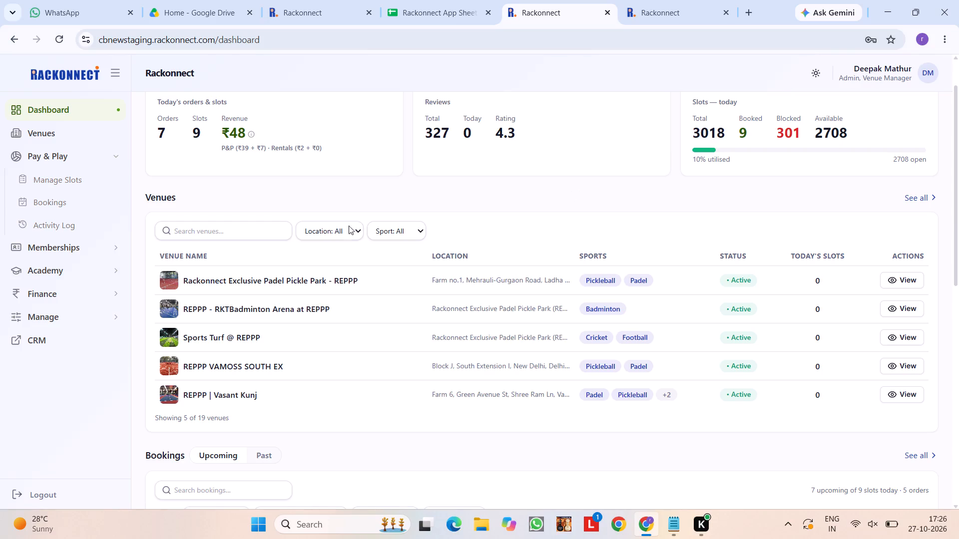
pyautogui.click(80, 287)
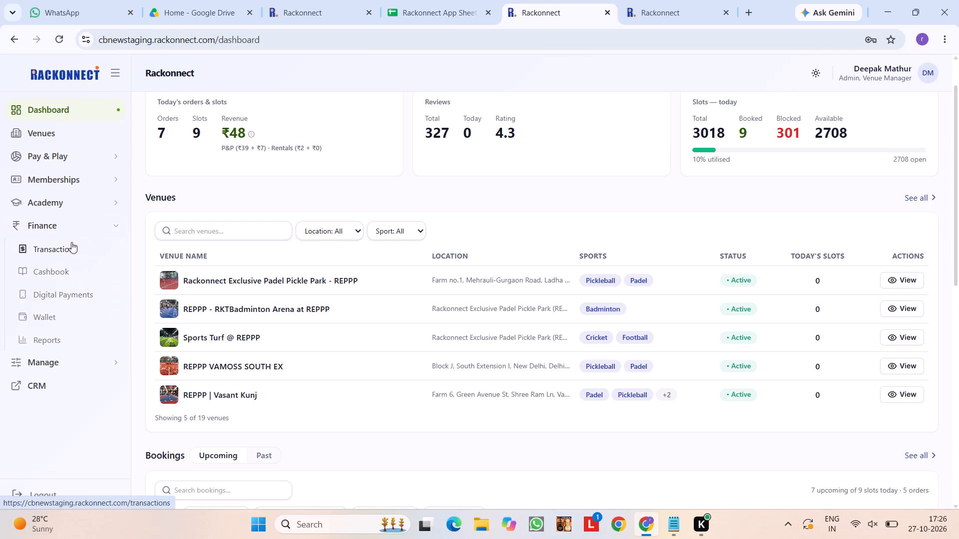
pyautogui.click(70, 245)
pyautogui.click(81, 264)
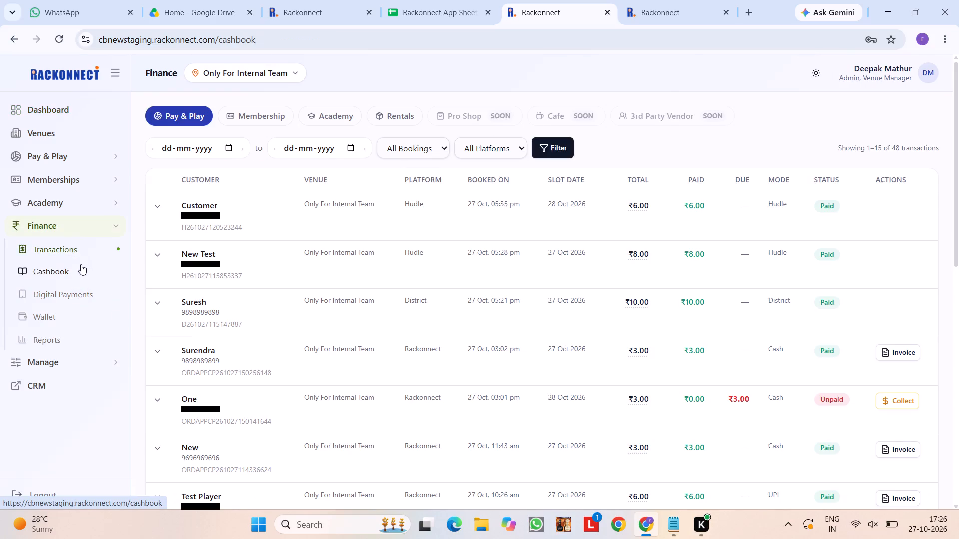
# Start an Add Income entry with category Cafe and payment mode UPI, and examine its transaction reference field and the note below it.
pyautogui.scroll(-4, 325, 266)
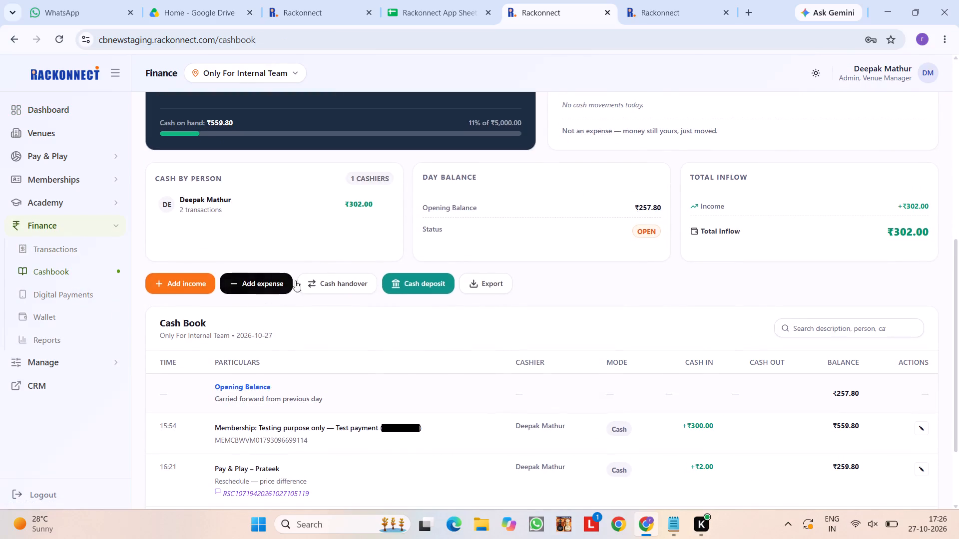
pyautogui.click(195, 284)
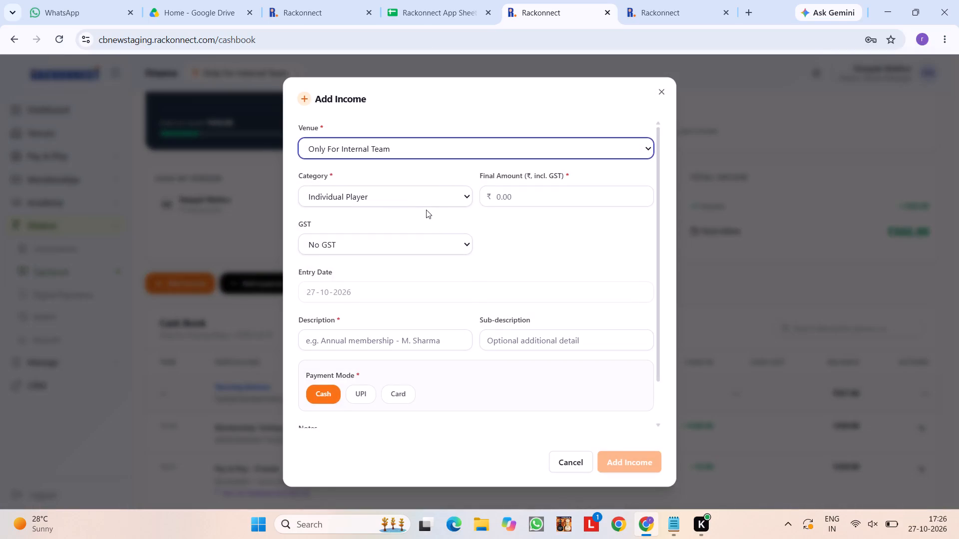
pyautogui.click(425, 206)
pyautogui.click(407, 243)
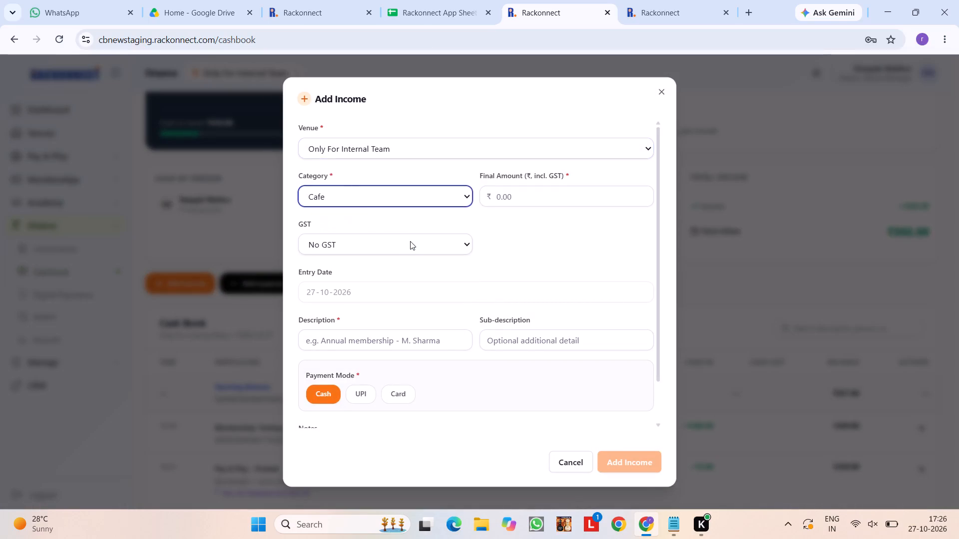
pyautogui.scroll(-1, 372, 420)
pyautogui.click(362, 351)
pyautogui.scroll(-1, 362, 351)
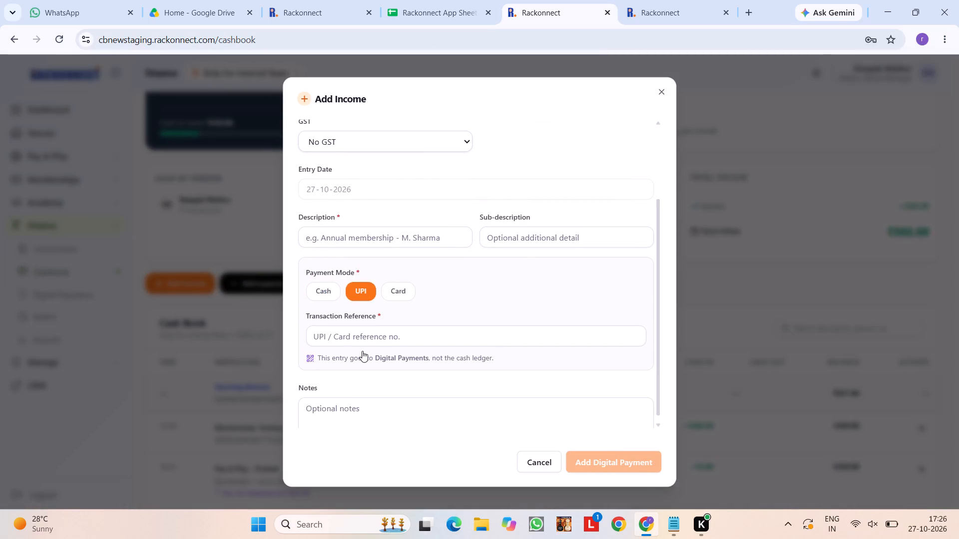
pyautogui.scroll(-1, 362, 351)
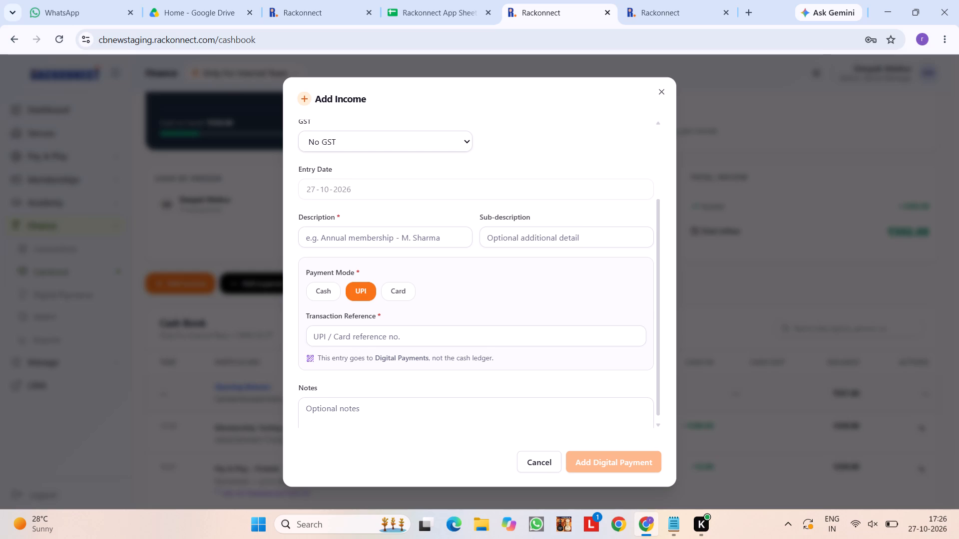
pyautogui.click(417, 327)
pyautogui.click(310, 350)
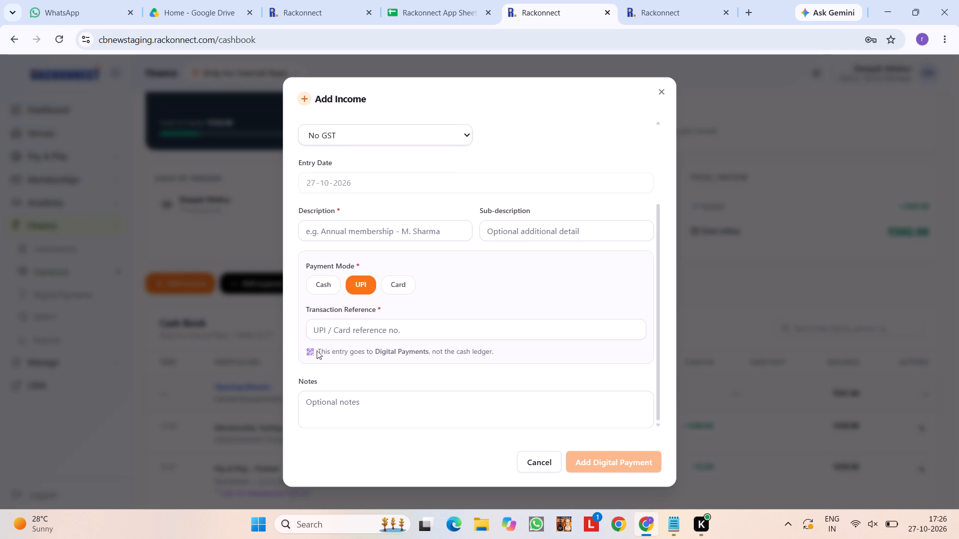
pyautogui.click(404, 345)
pyautogui.click(463, 347)
pyautogui.click(483, 353)
# Compare the Cash, Card and UPI payment modes in the income form, ending on Cash, and cancel the entry without saving.
pyautogui.click(317, 285)
pyautogui.click(393, 349)
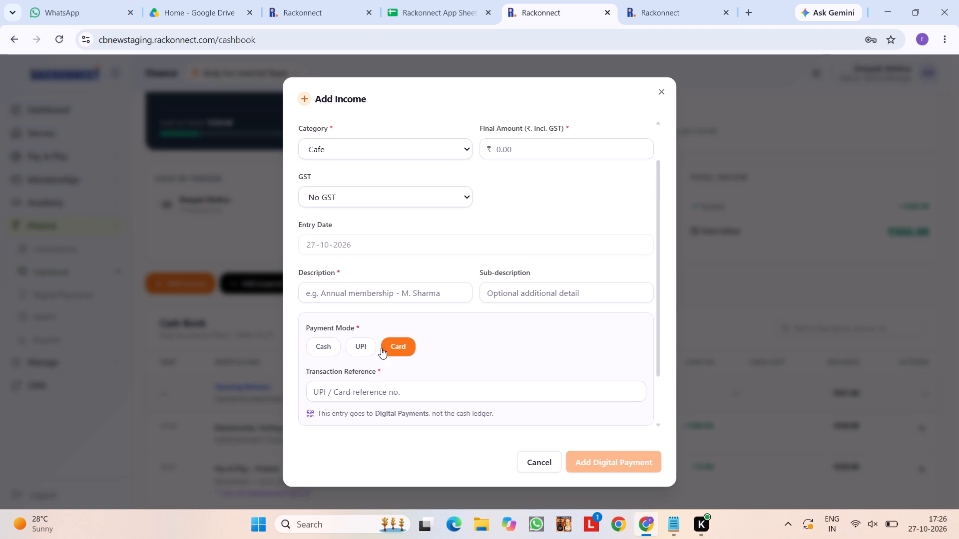
pyautogui.click(360, 345)
pyautogui.click(327, 346)
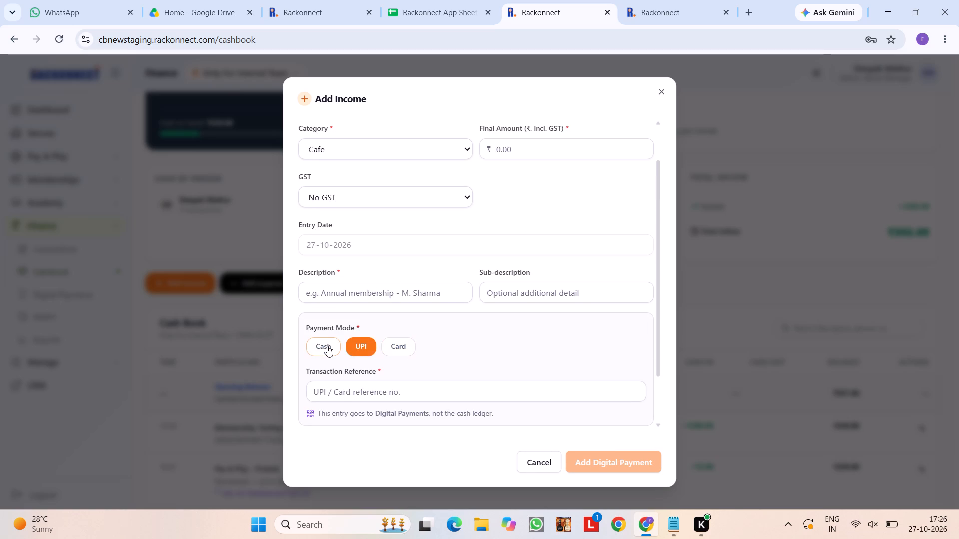
pyautogui.scroll(-3, 327, 346)
pyautogui.scroll(5, 462, 413)
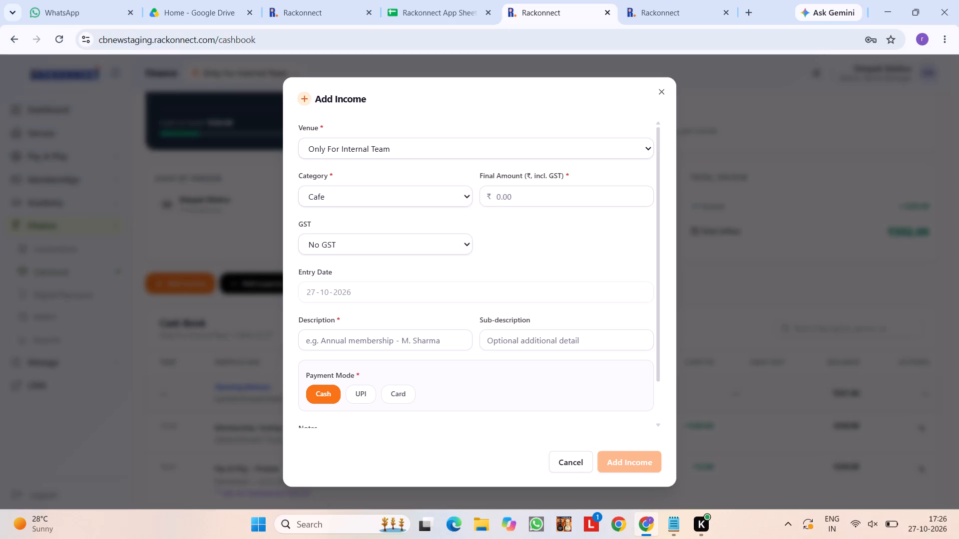
pyautogui.scroll(4, 486, 347)
pyautogui.click(570, 450)
pyautogui.click(572, 469)
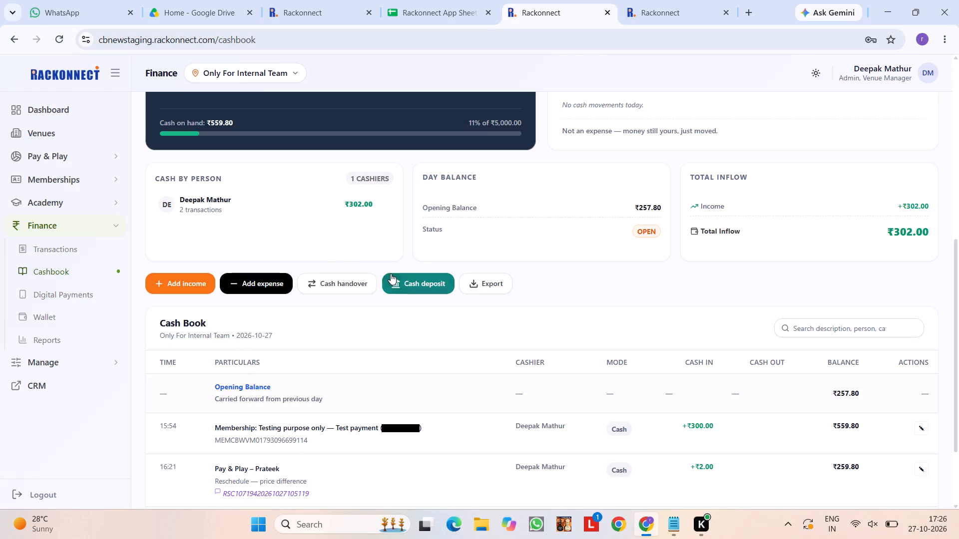
# Leave the Cashbook for the Dashboard and switch back to the Rackonnect bug sheet.
pyautogui.scroll(2, 394, 284)
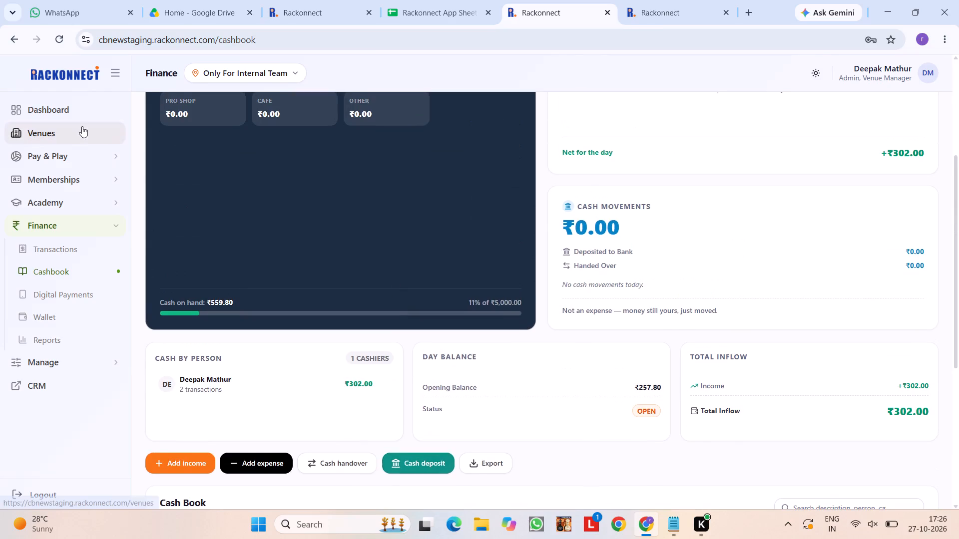
pyautogui.click(68, 112)
pyautogui.click(420, 0)
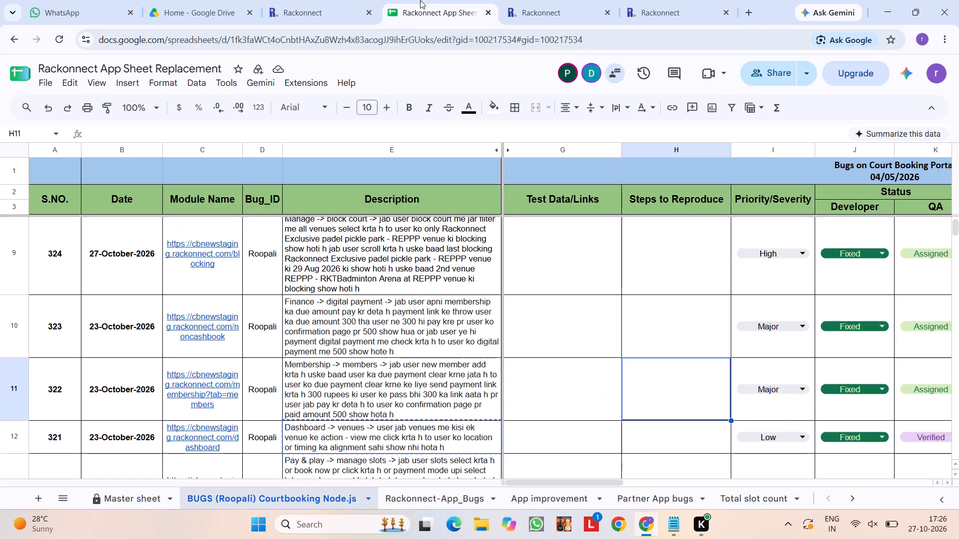